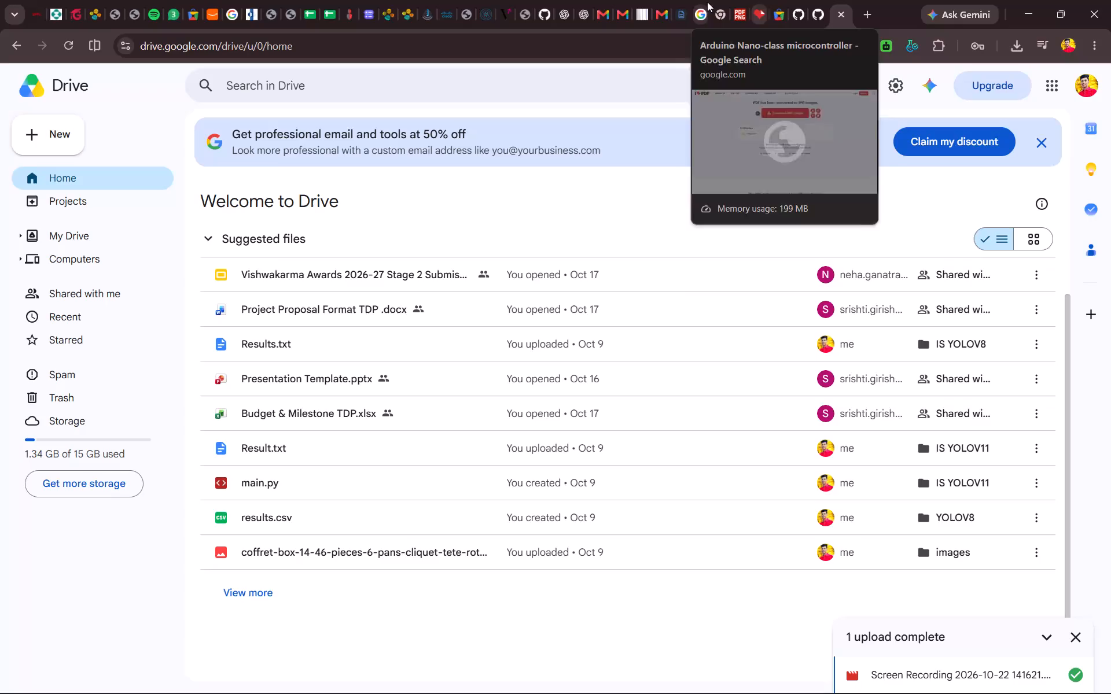
left_click(671, 176)
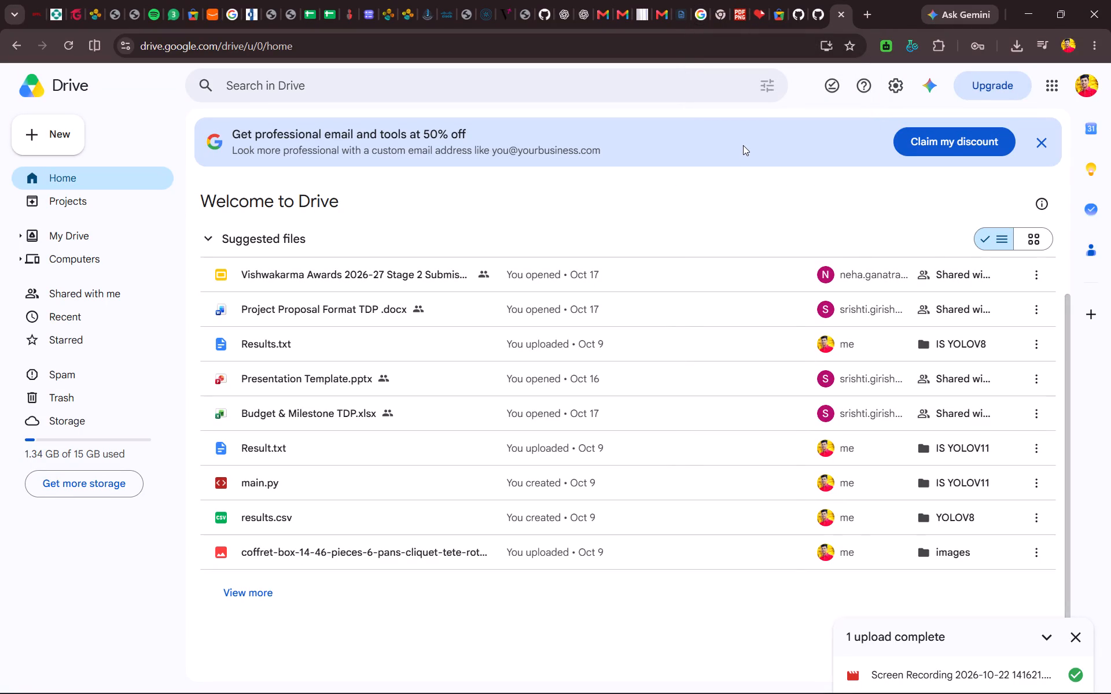
left_click(845, 14)
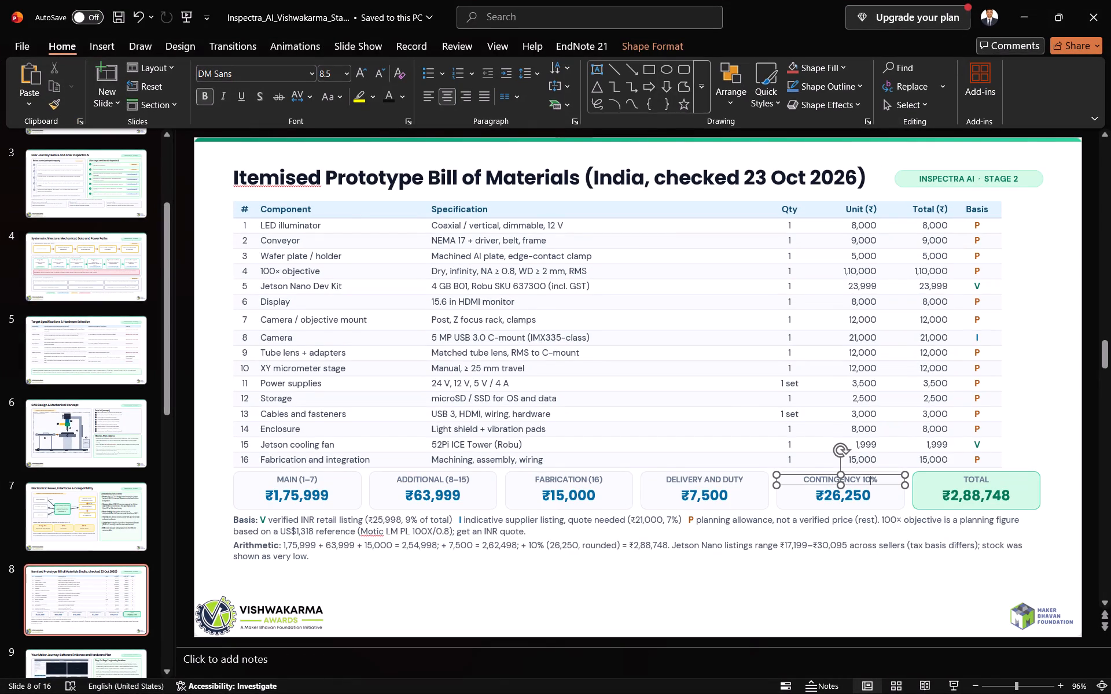
key("alt+Tab")
key("alt+Tab")
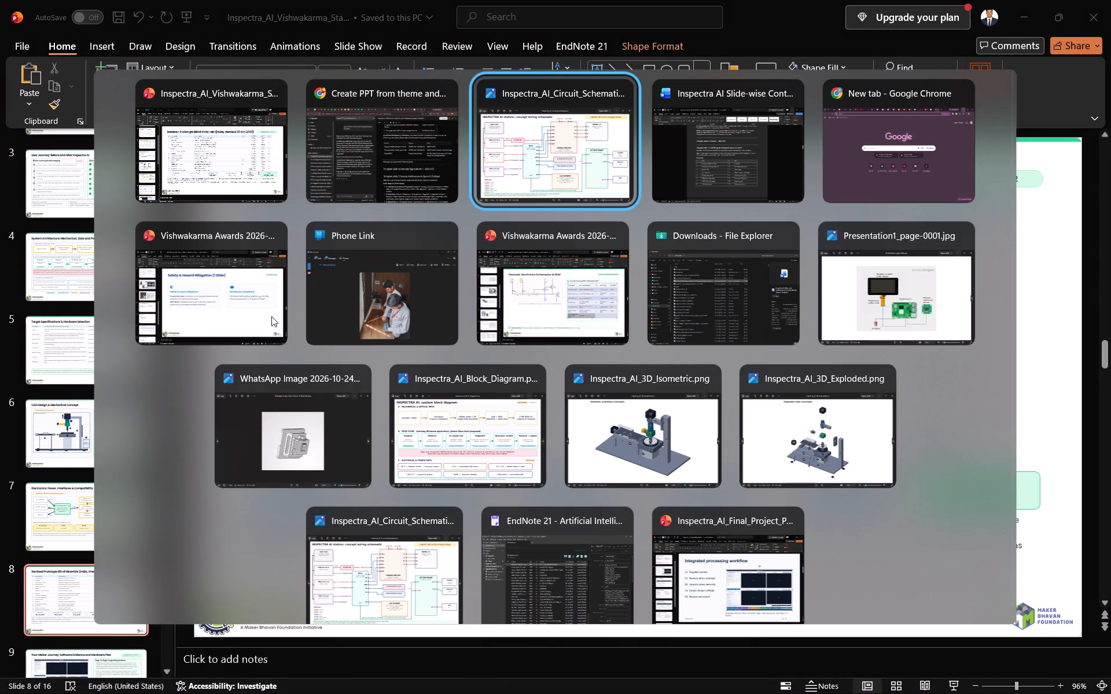
left_click(204, 290, "alt")
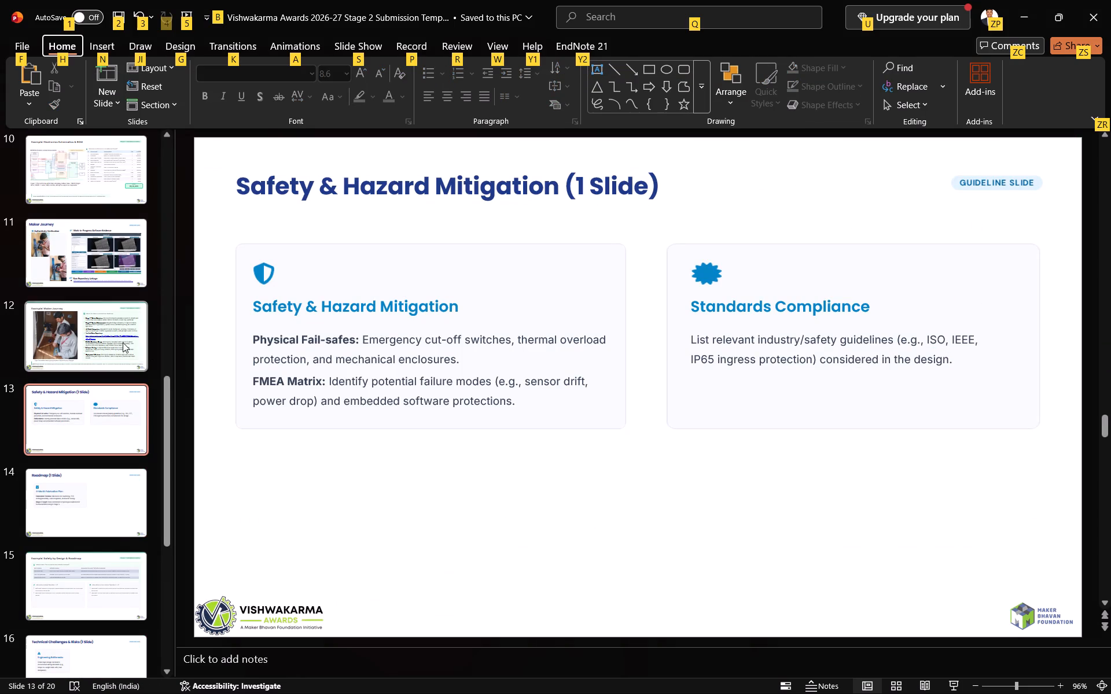
left_click(307, 357)
left_click(486, 452)
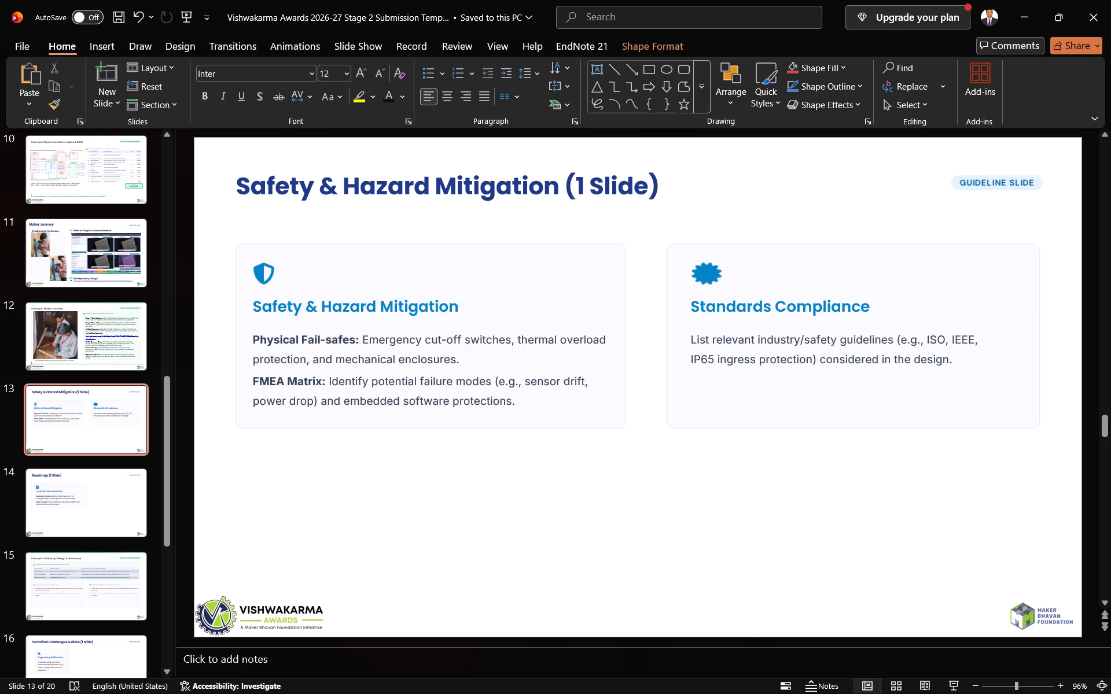
key("shift+super+s")
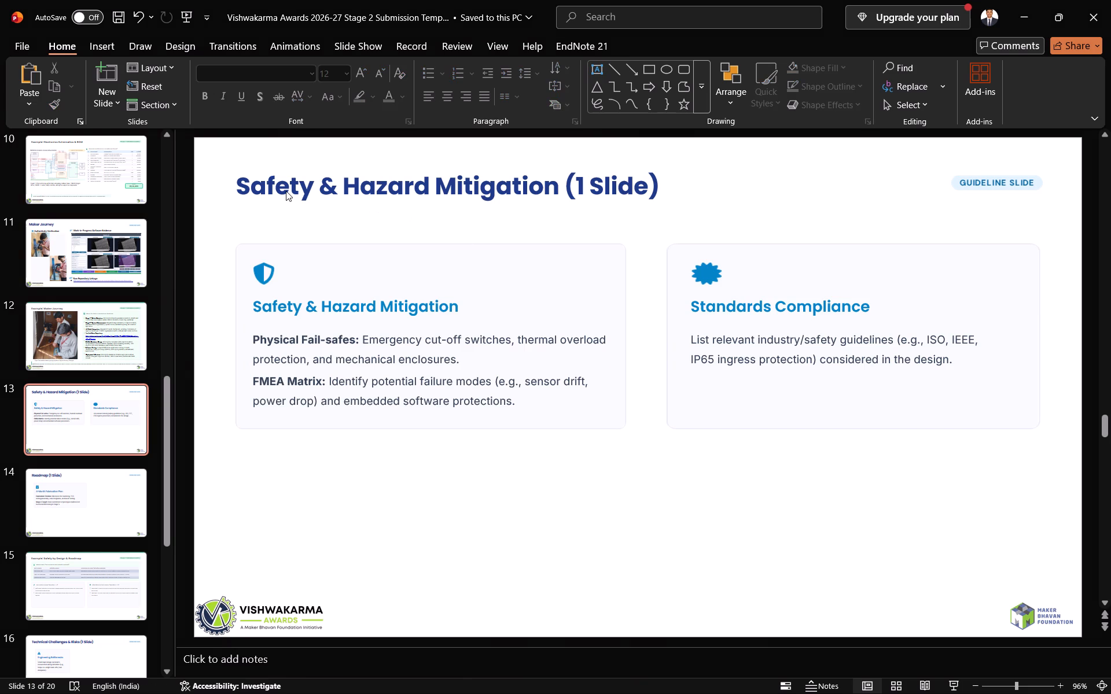
left_click_drag(204, 152, 1075, 630)
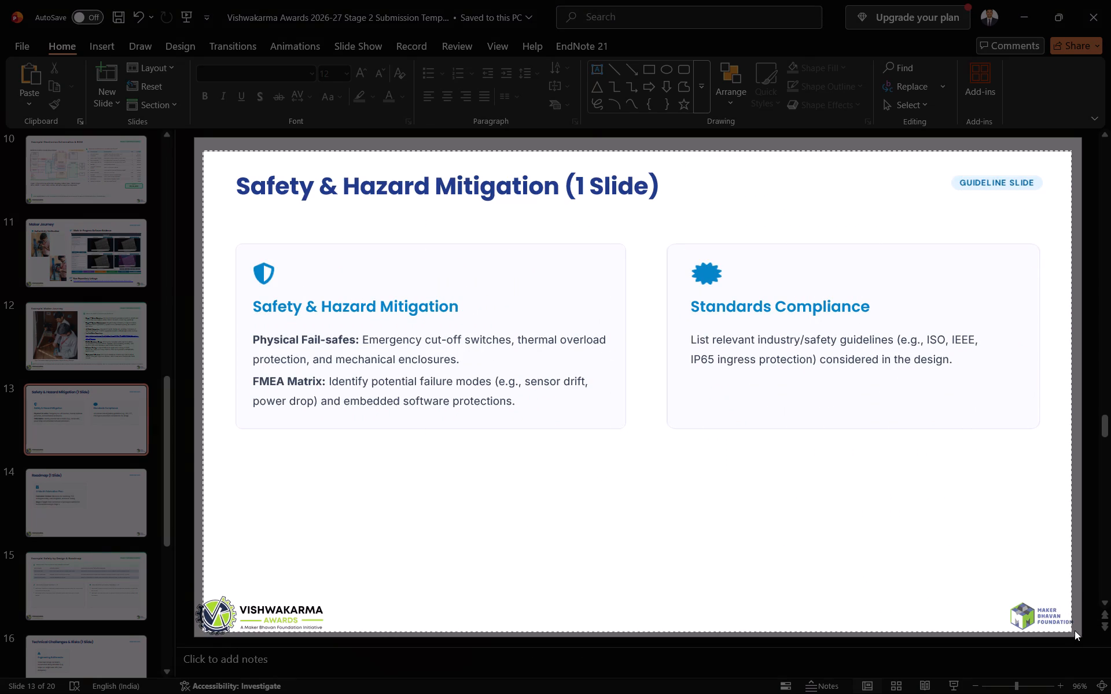
left_click_drag(1075, 630, 1082, 629)
key("ctrl+c")
Switch to the Inspectra AI Vishwakarma Stage 2 deck and examine its slides from CAD Design through Safety & Hazard Mitigation: Design FMEA.
key("alt+Tab")
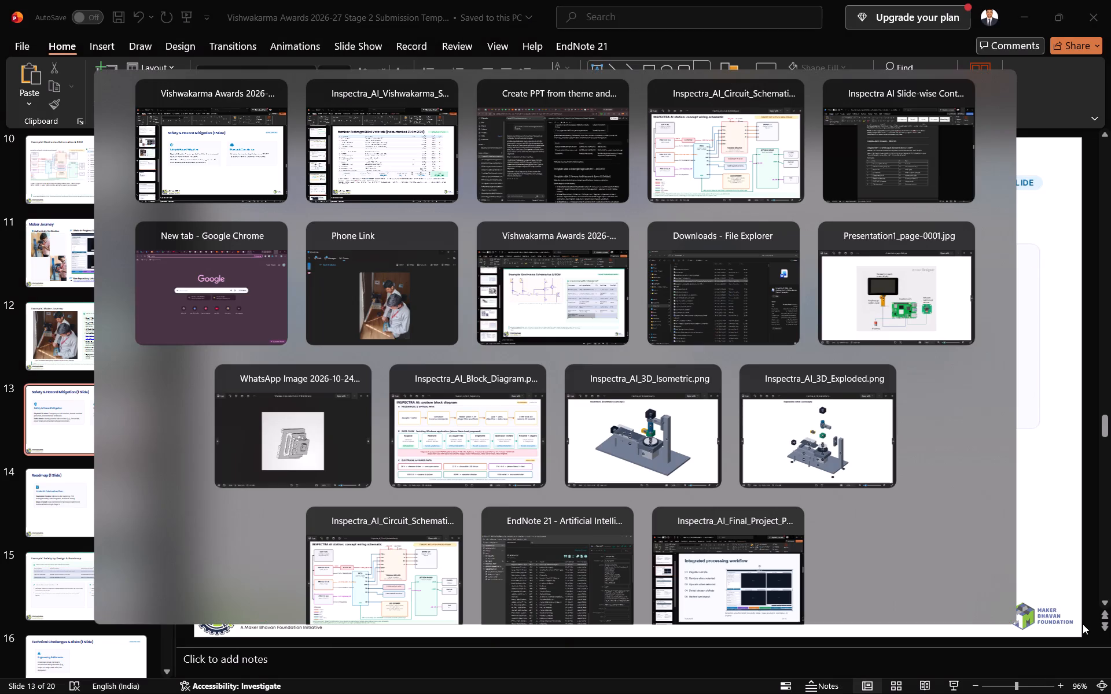
key("alt+Tab")
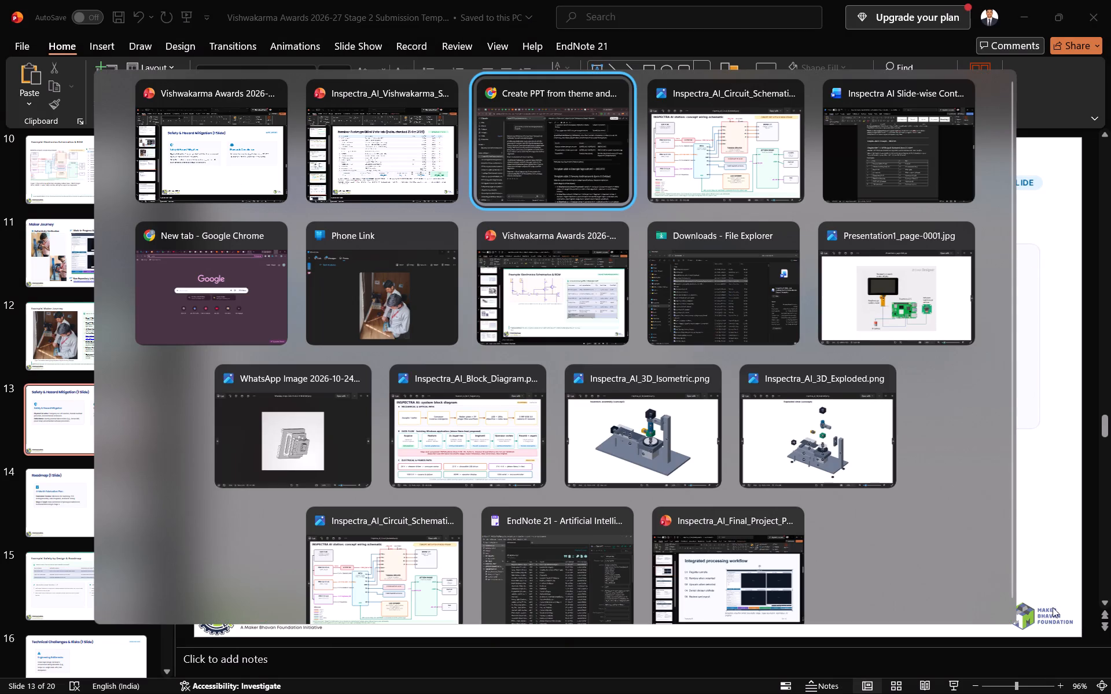
left_click(325, 152, "alt")
scroll(88, 467, "down", 4)
left_click(72, 265)
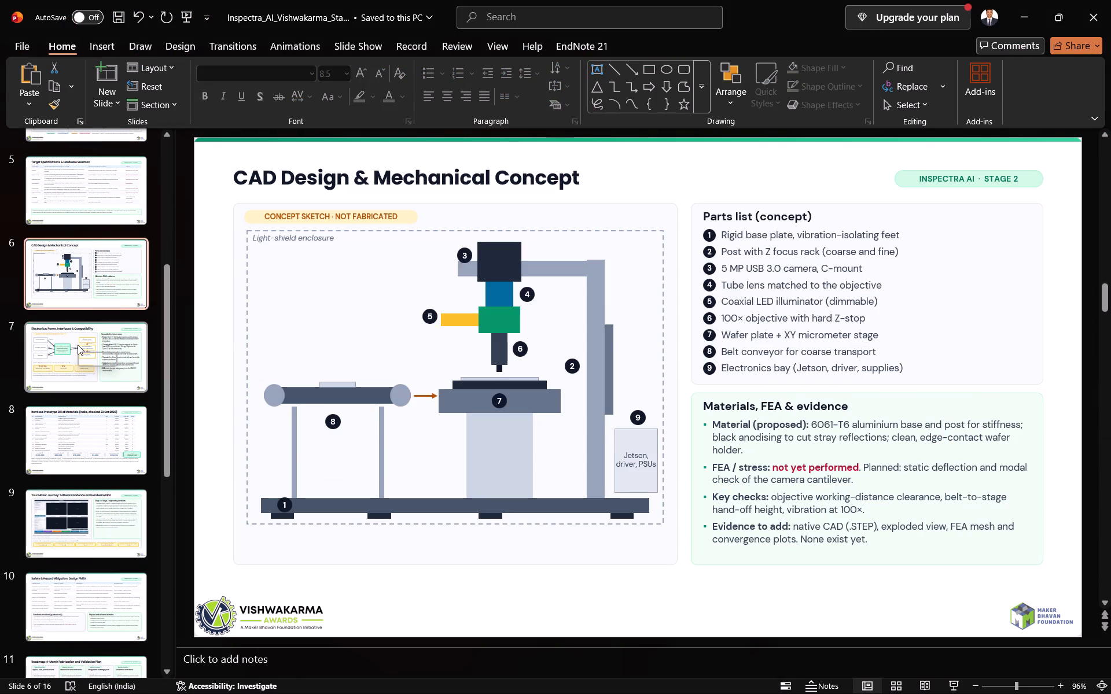
left_click(82, 280)
left_click(76, 349)
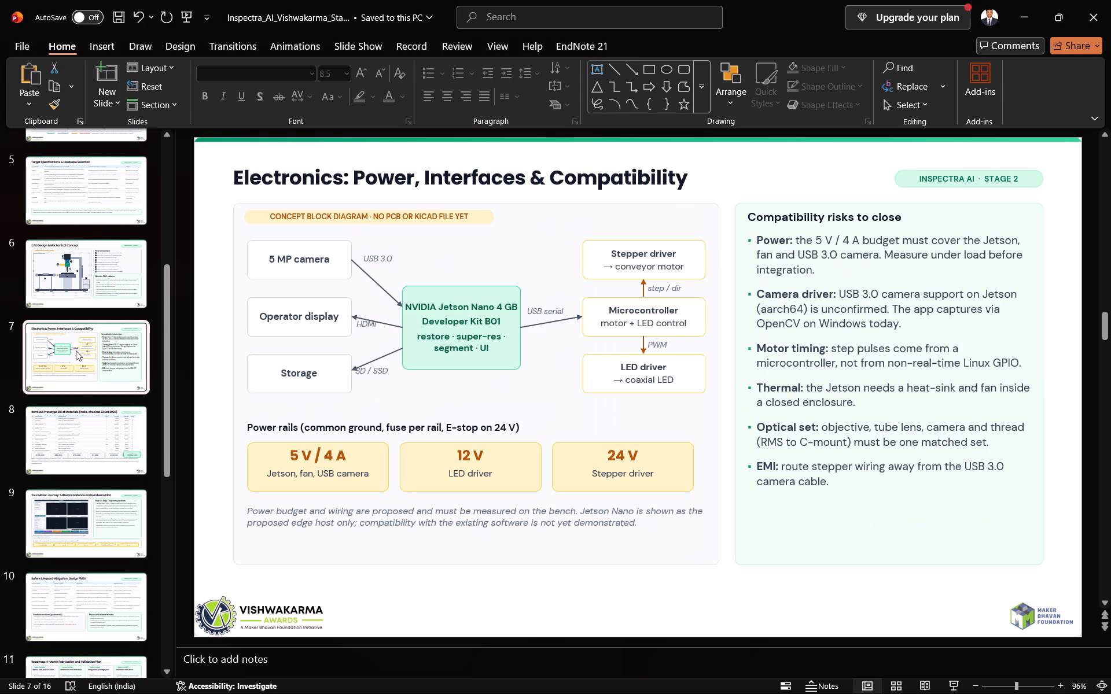
left_click(60, 440)
left_click(73, 520)
left_click(69, 437)
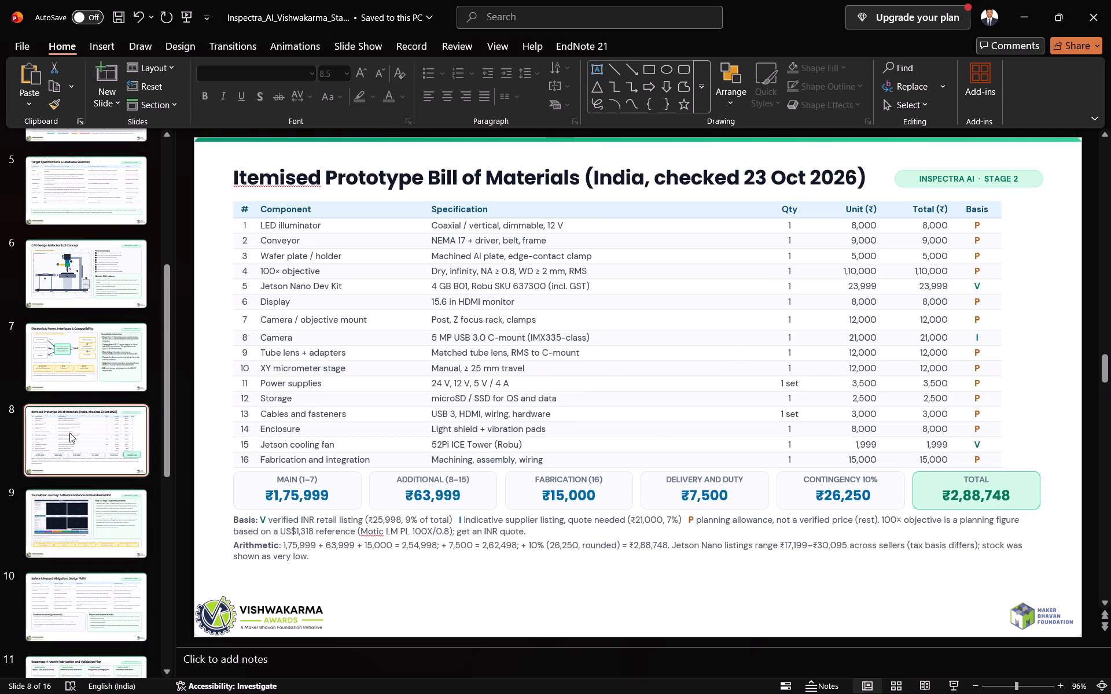
left_click(74, 398)
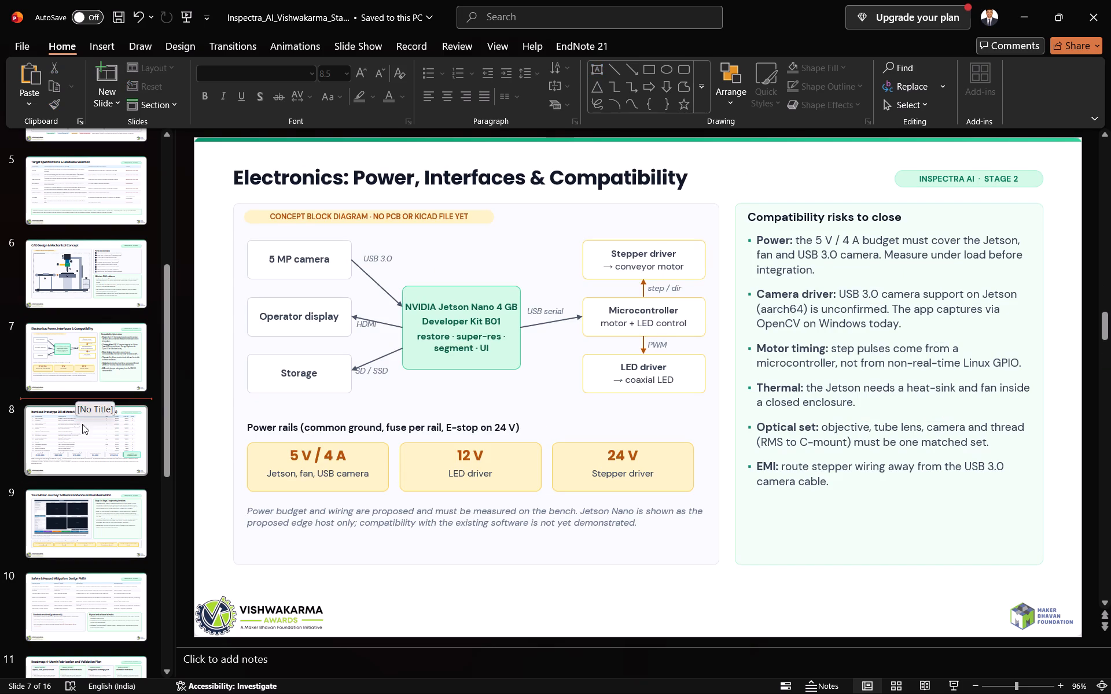
left_click(82, 438)
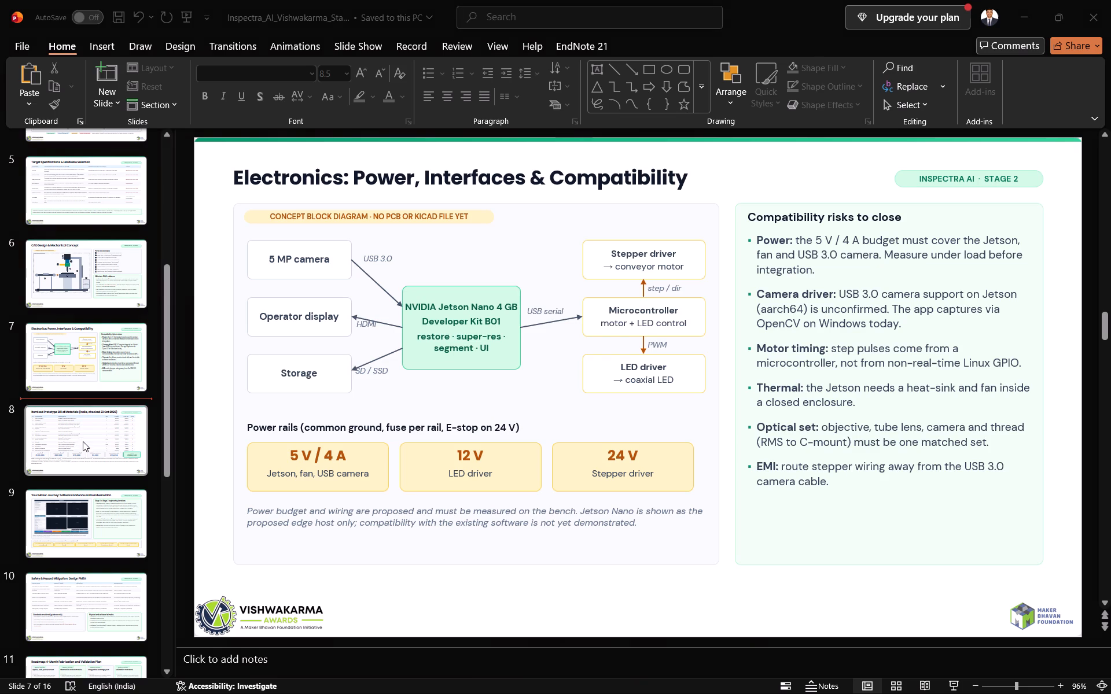
left_click(85, 516)
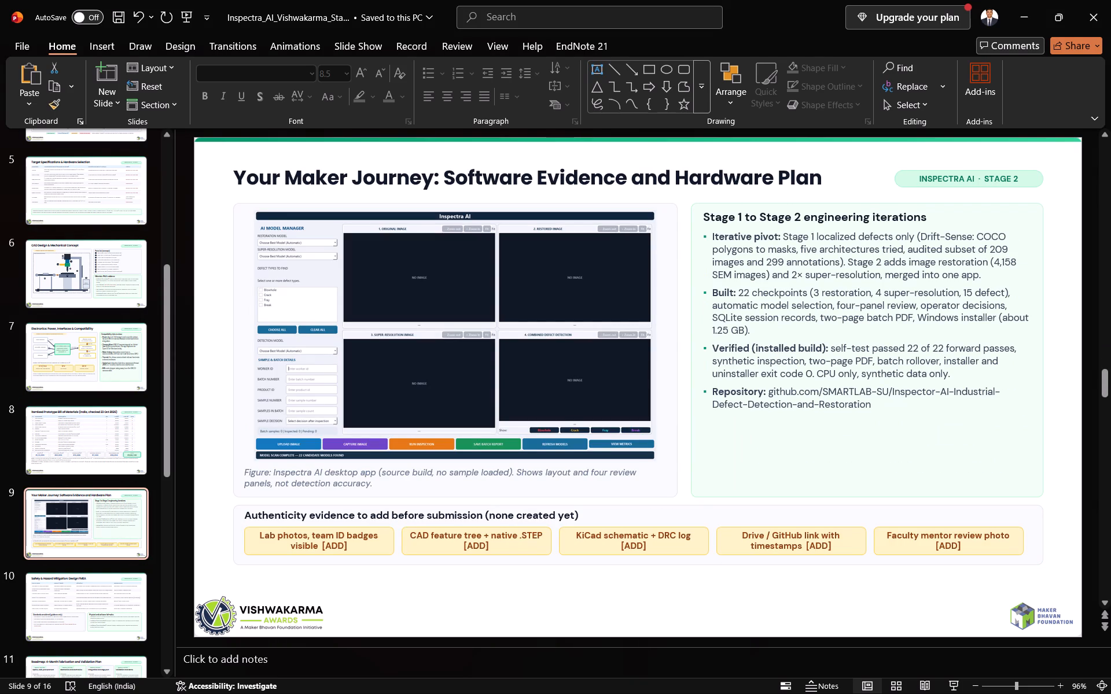
left_click(49, 518)
scroll(219, 337, "down", 3)
left_click(119, 412)
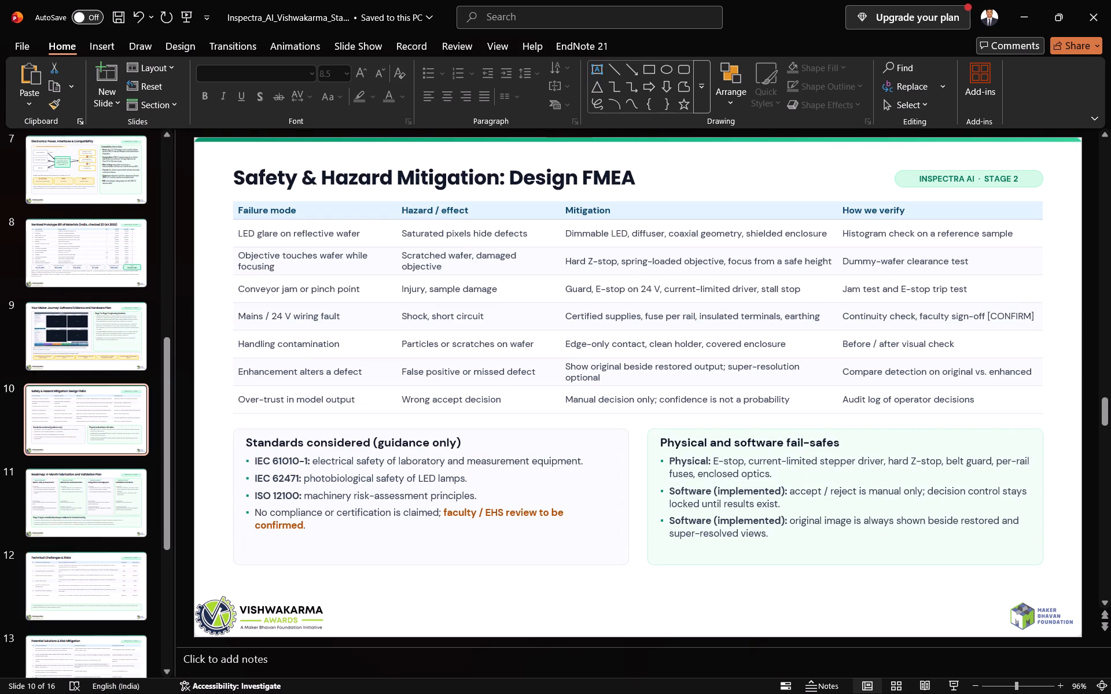
left_click(346, 395)
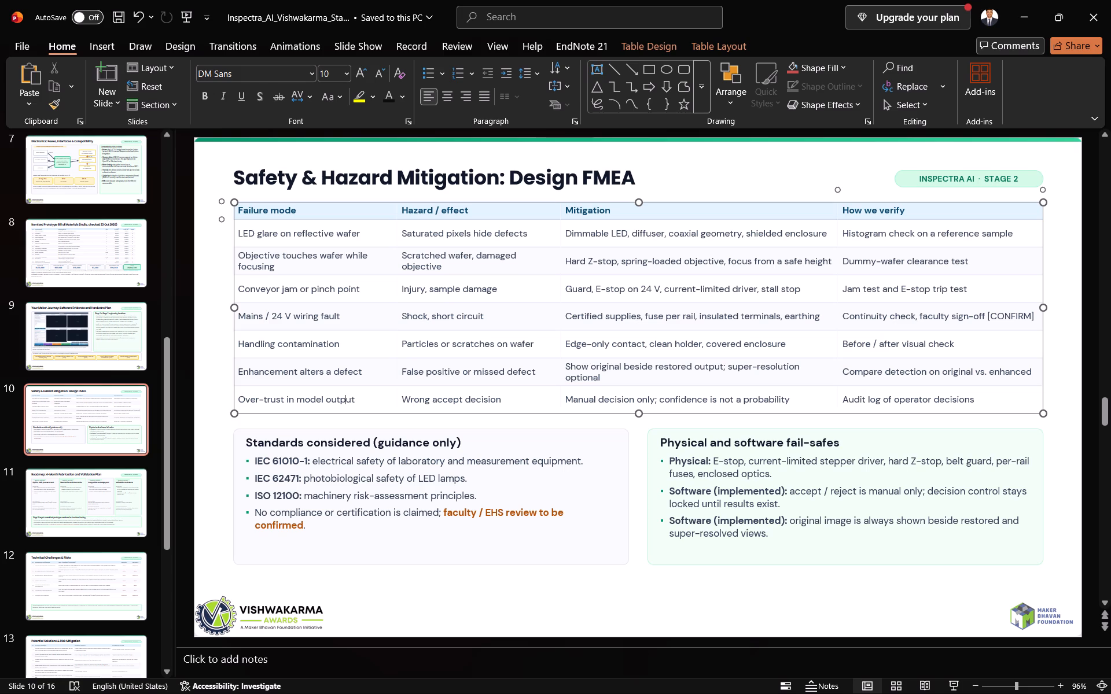
Delete the last bullet under Standards considered, about no compliance claim and faculty / EHS review, on the Design FMEA slide.
left_click(447, 511)
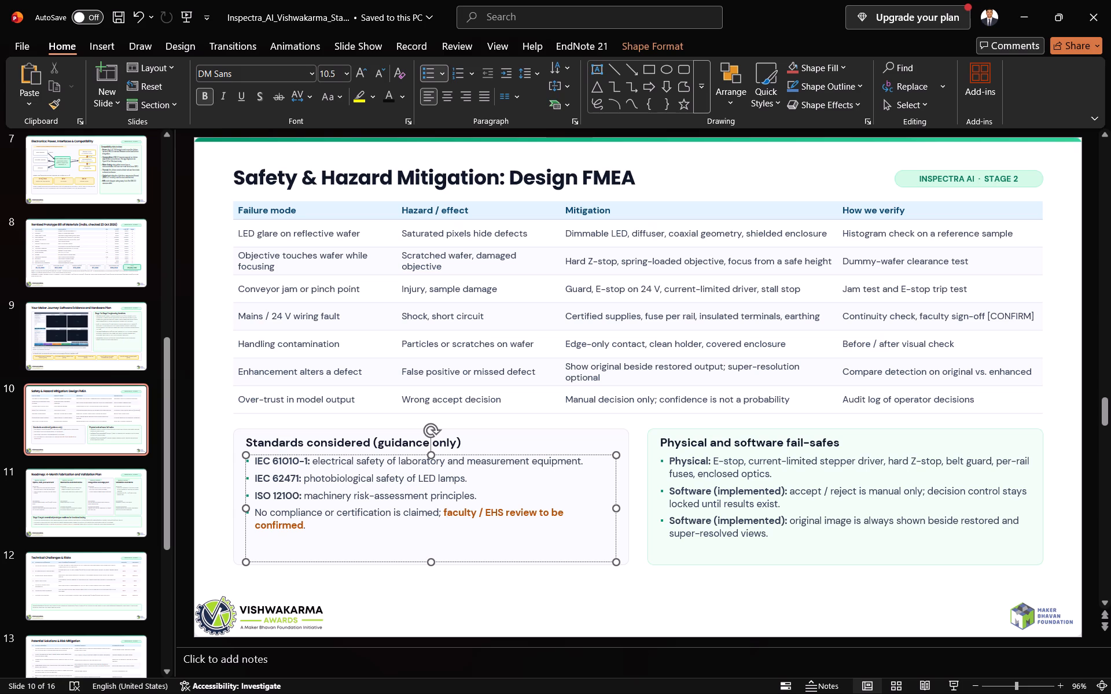
left_click_drag(257, 514, 410, 516)
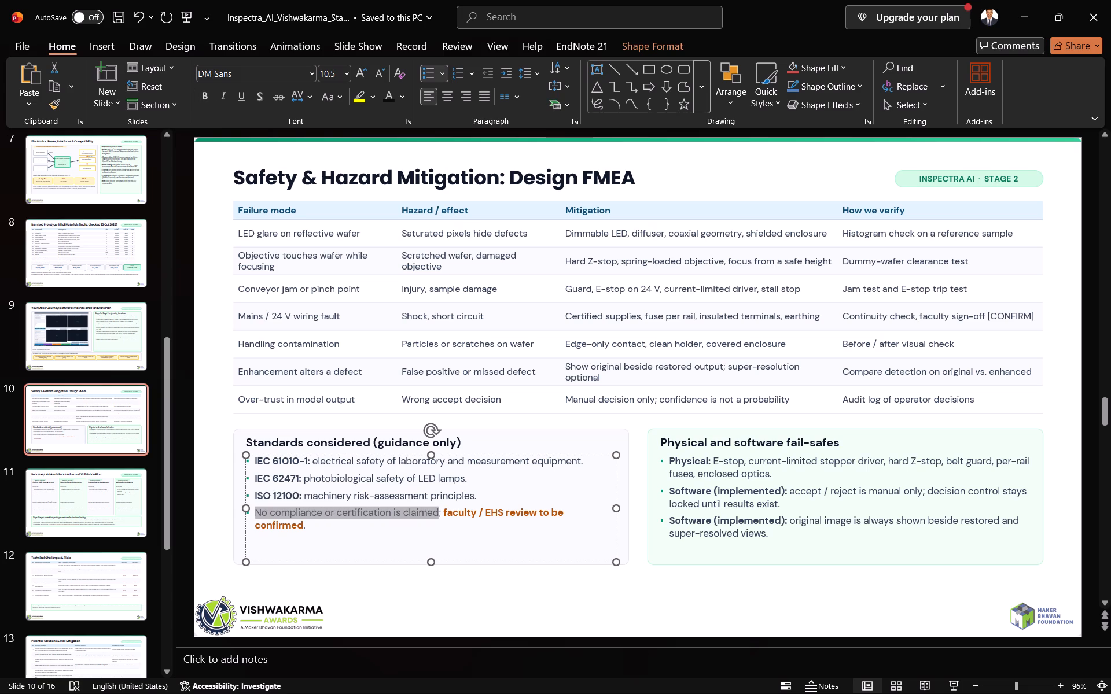
left_click_drag(410, 516, 581, 531)
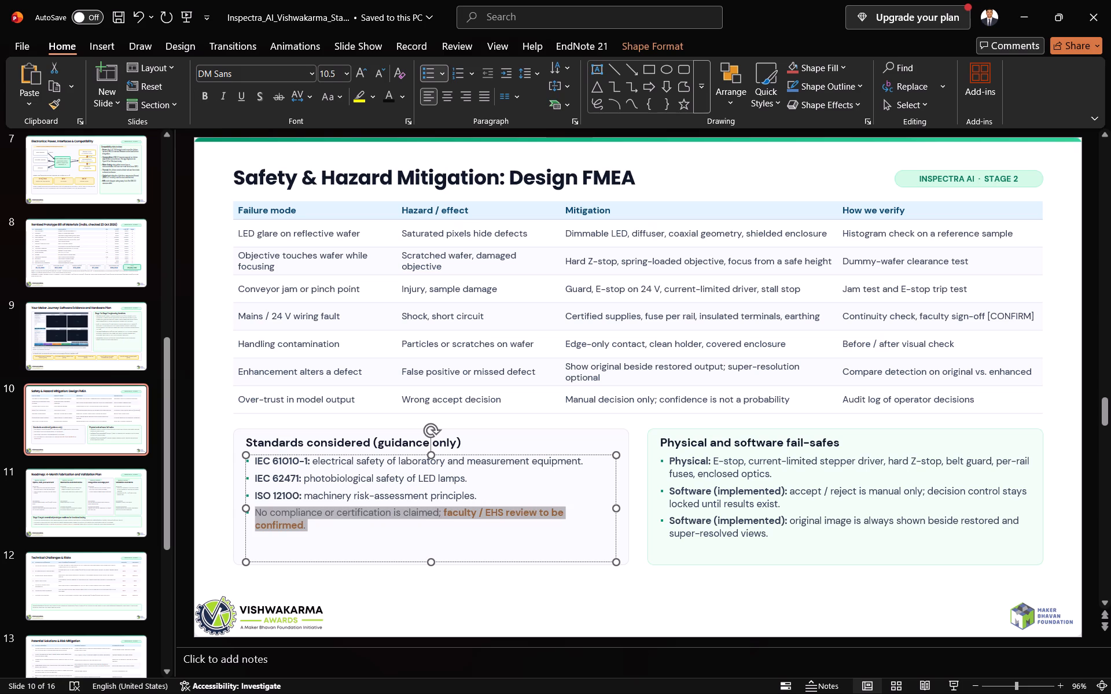
left_click_drag(581, 531, 581, 531)
key("BackSpace")
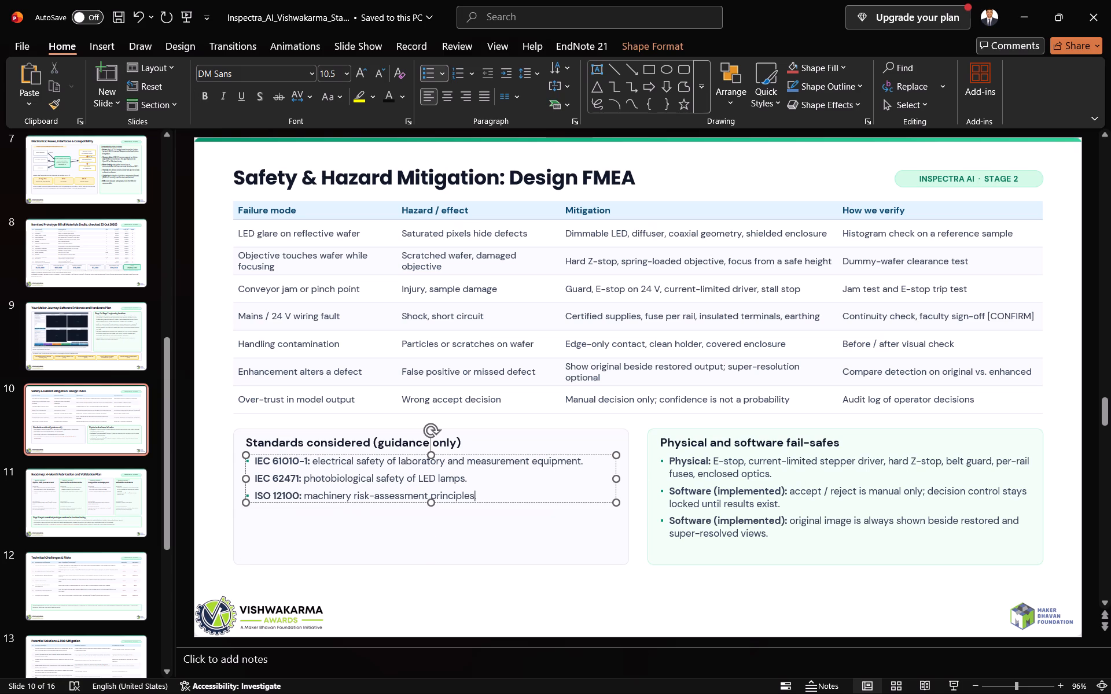
left_click(574, 526)
Move the standards bullet list straight down a little, leaving a gap below the Standards considered heading.
left_click(461, 472)
left_click_drag(563, 455, 562, 460)
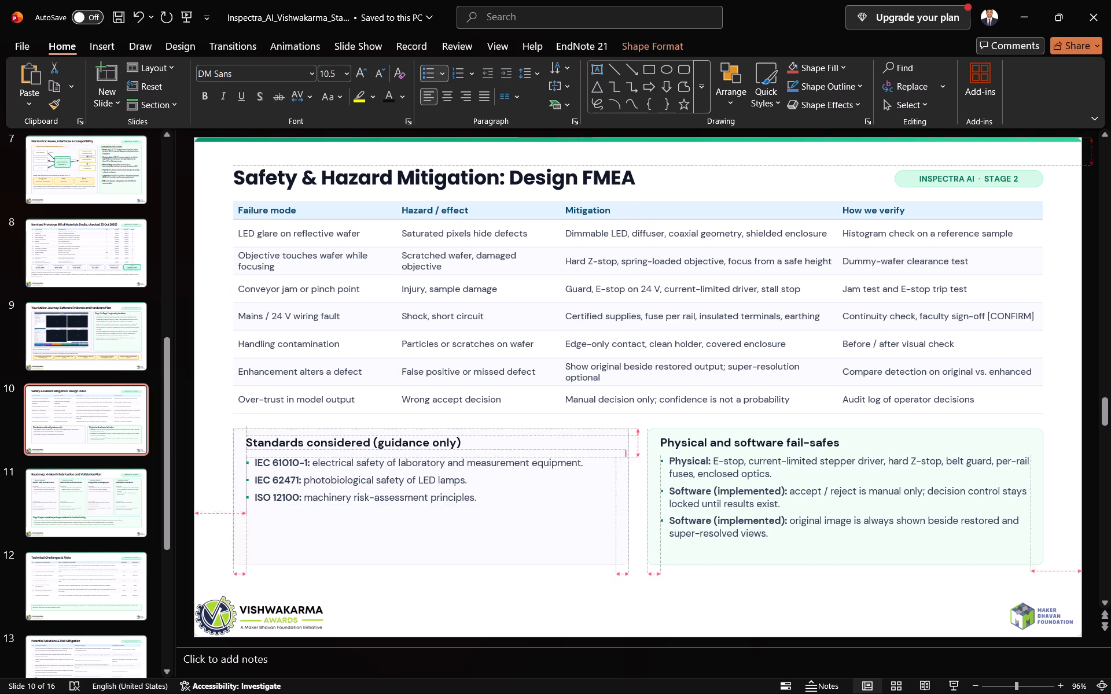
left_click_drag(562, 460, 561, 474)
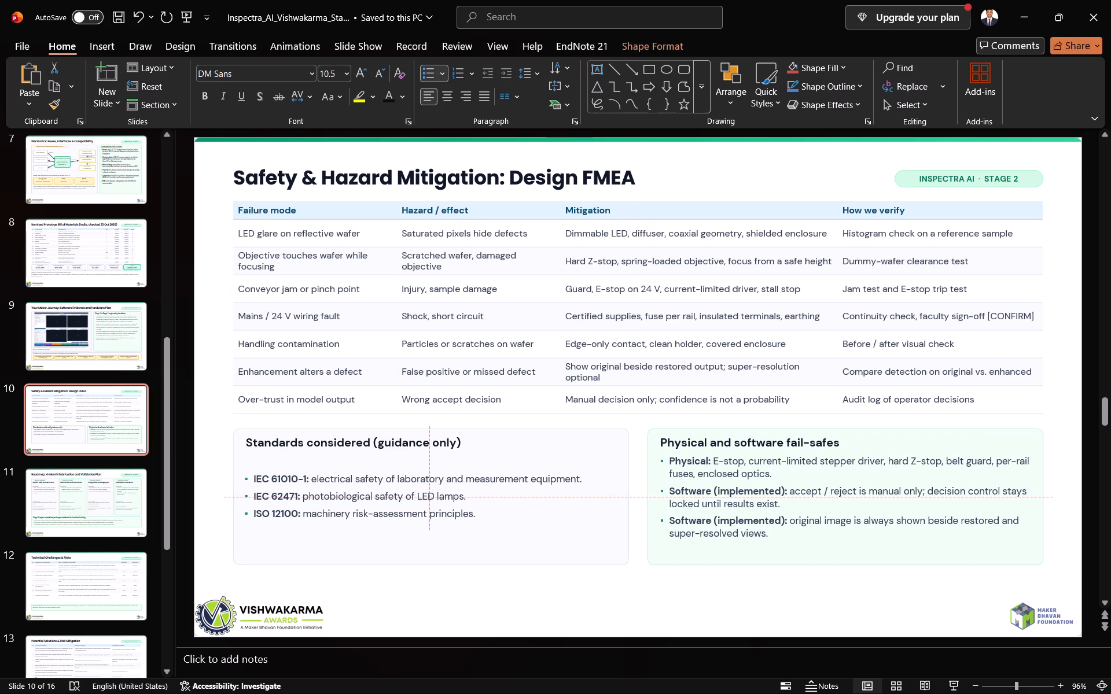
left_click_drag(561, 474, 565, 474)
Space out the standards list by adding a blank line after the IEC 61010-1 bullet and after the IEC 62471 bullet.
left_click(585, 479)
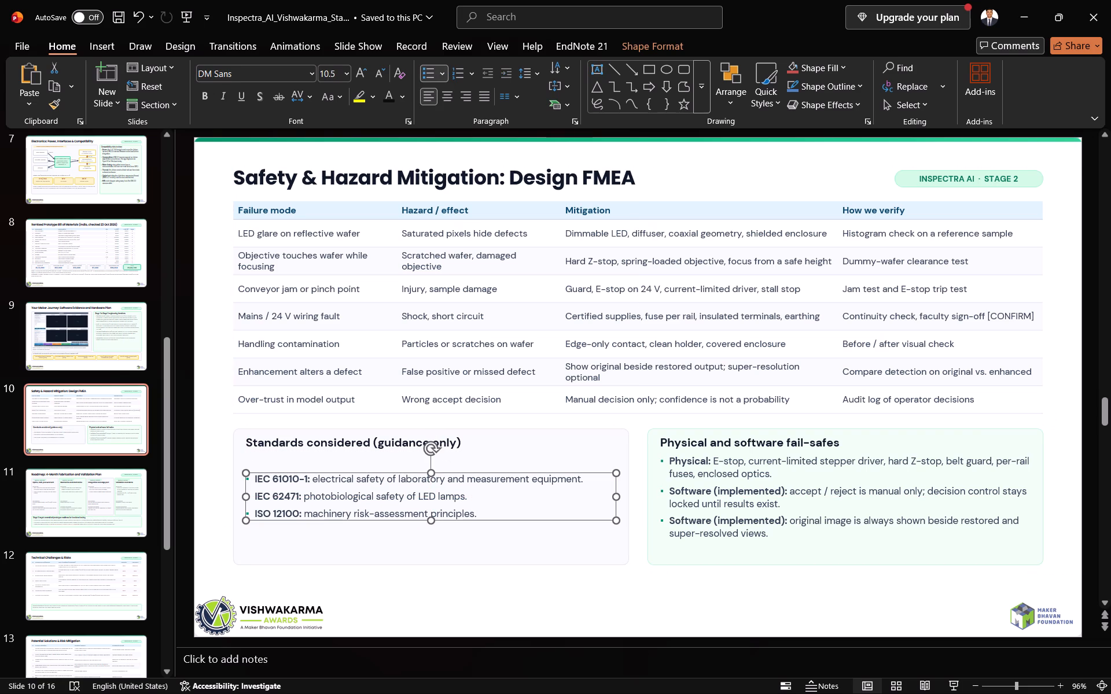
left_click(579, 477)
key("Right")
key("Return")
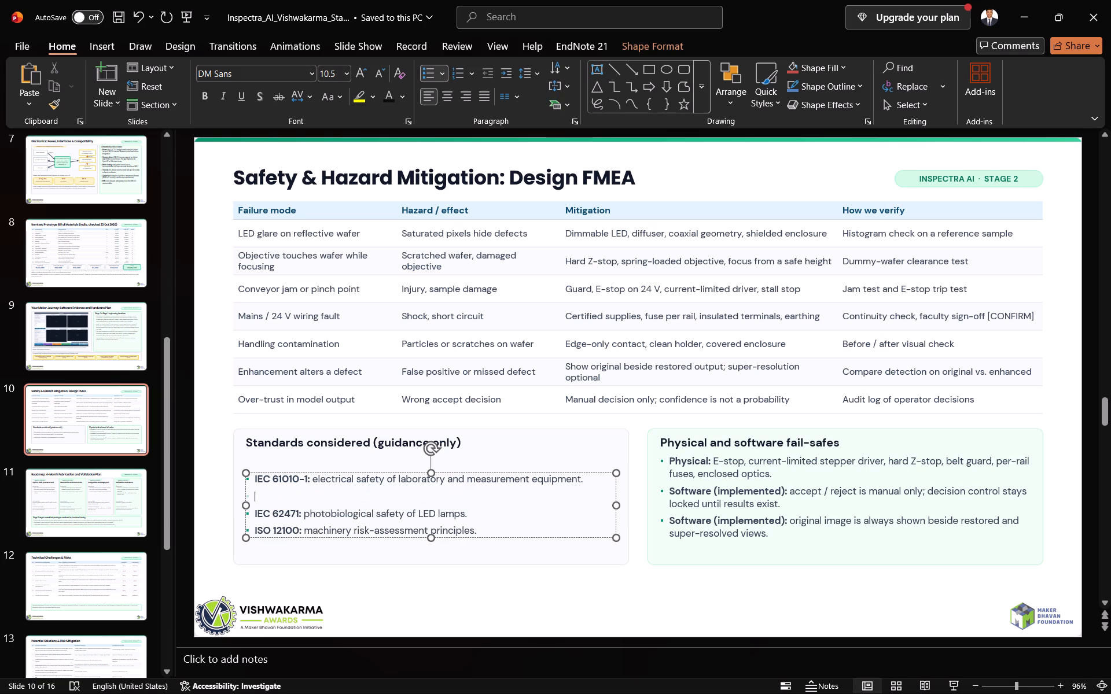
left_click(469, 514)
key("Return")
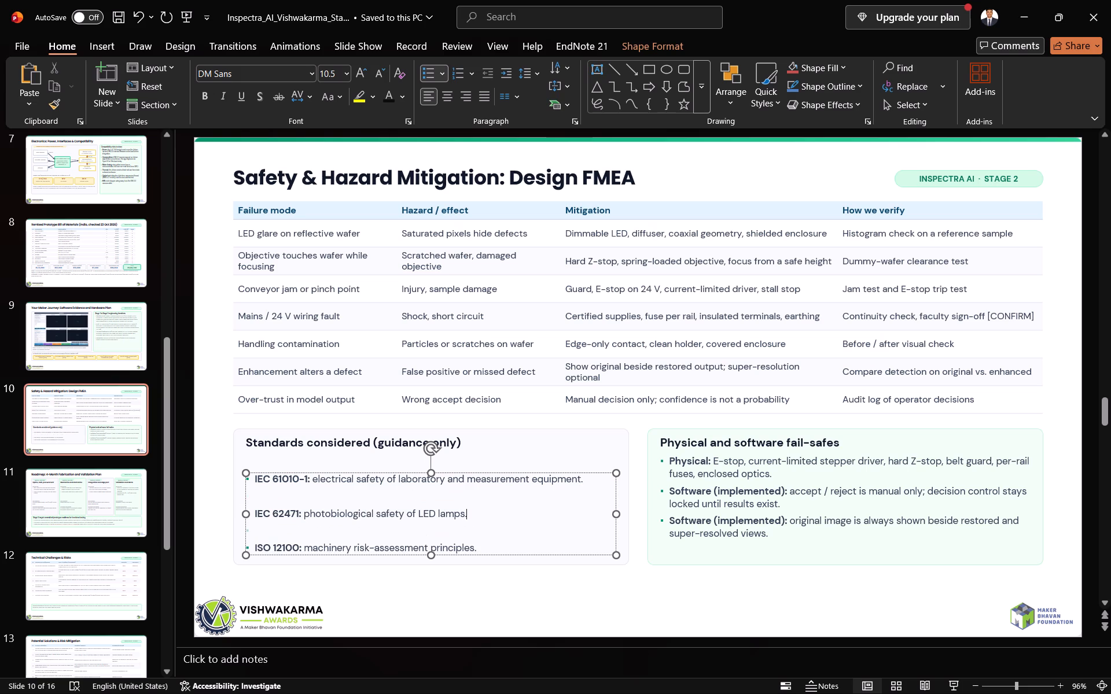
left_click(534, 450)
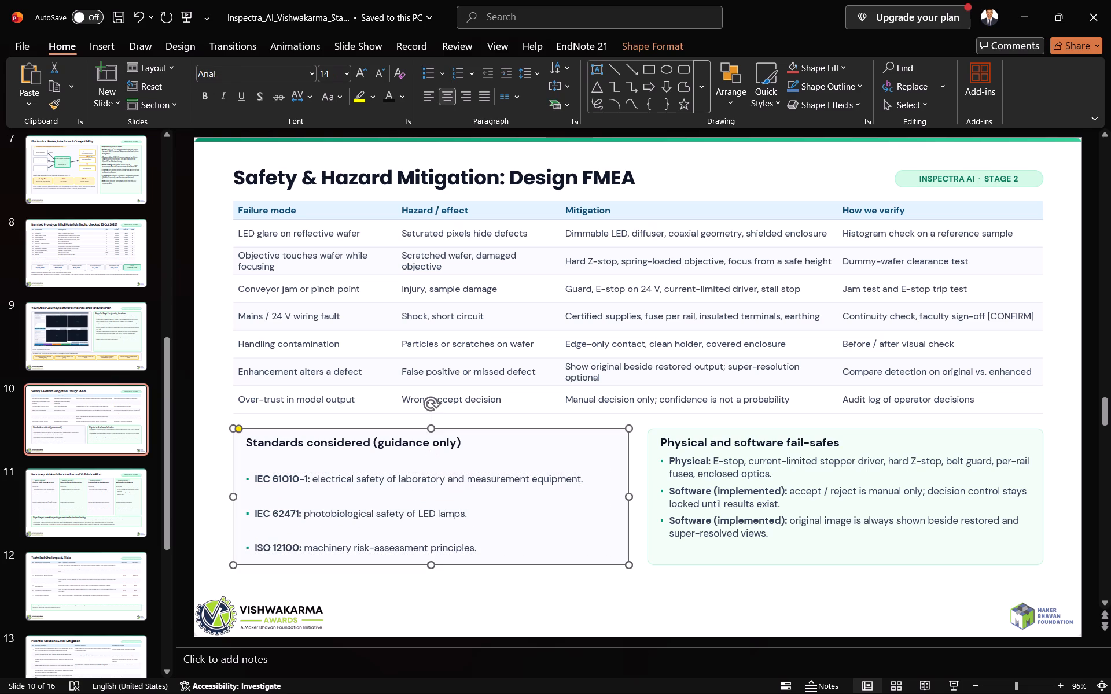
Set the bullet list text under Standards considered to 12 pt.
left_click(350, 485)
left_click(391, 503)
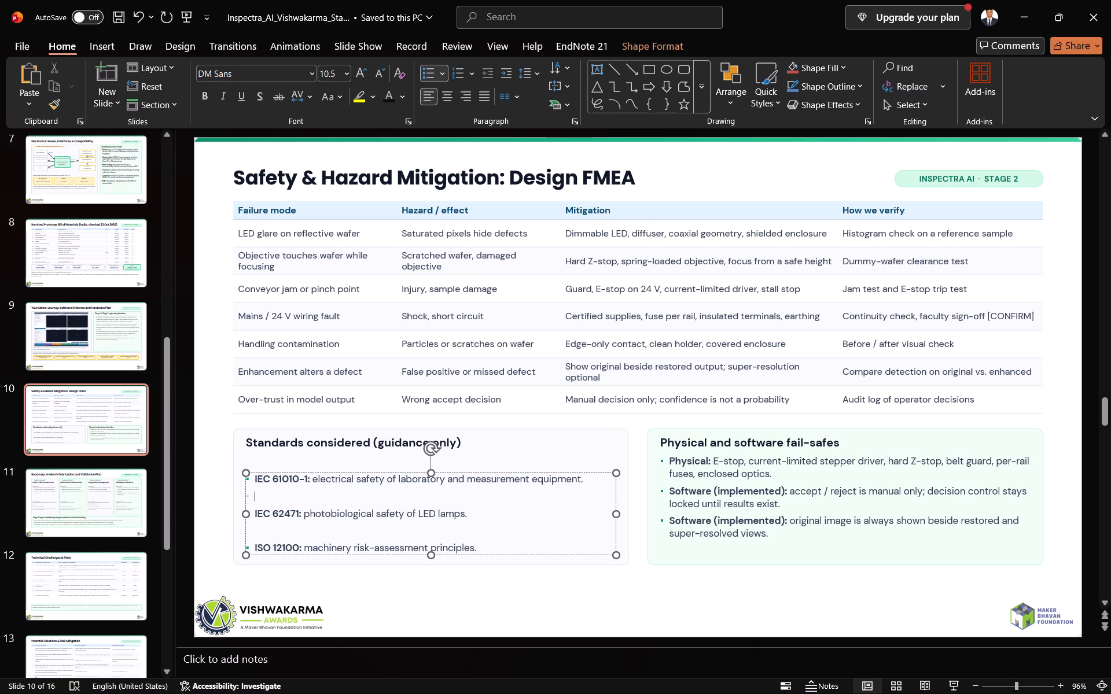
key("ctrl+a")
triple_click(360, 71)
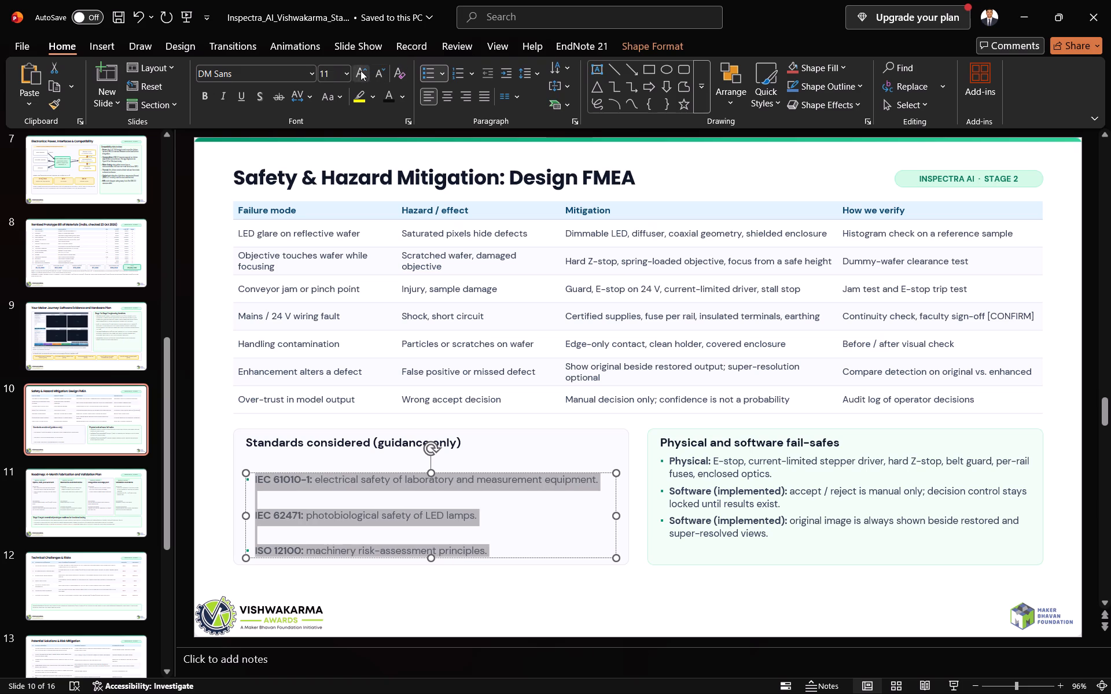
left_click(375, 74)
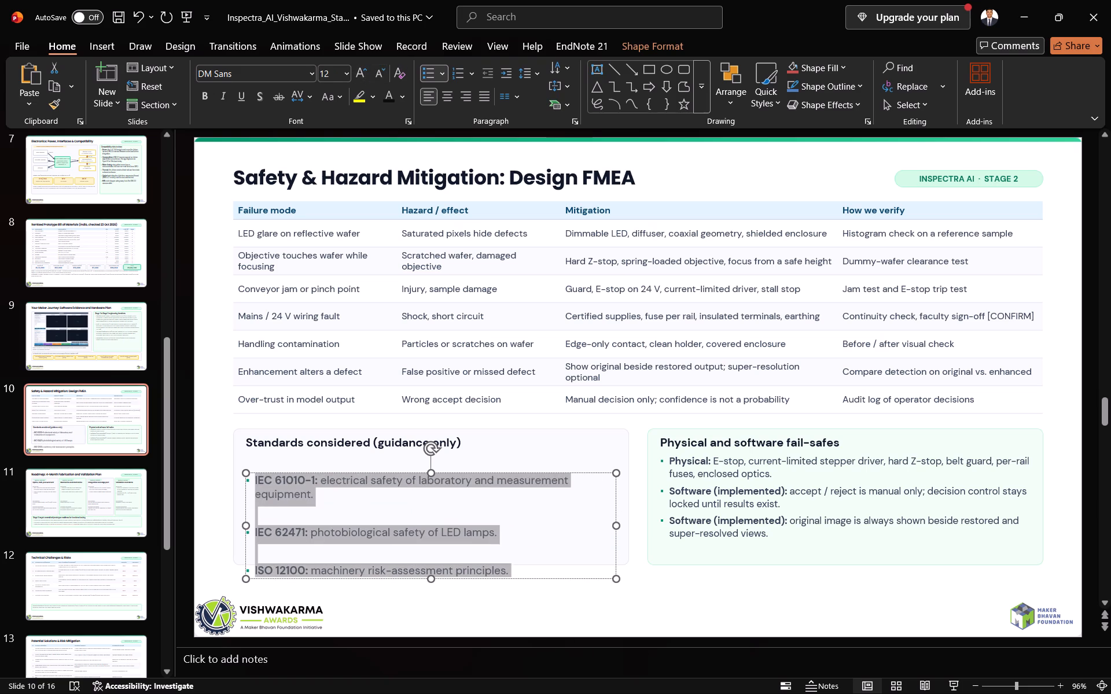
Move the standards bullet list up so it starts just below the Standards considered heading.
left_click(360, 504)
left_click(376, 475)
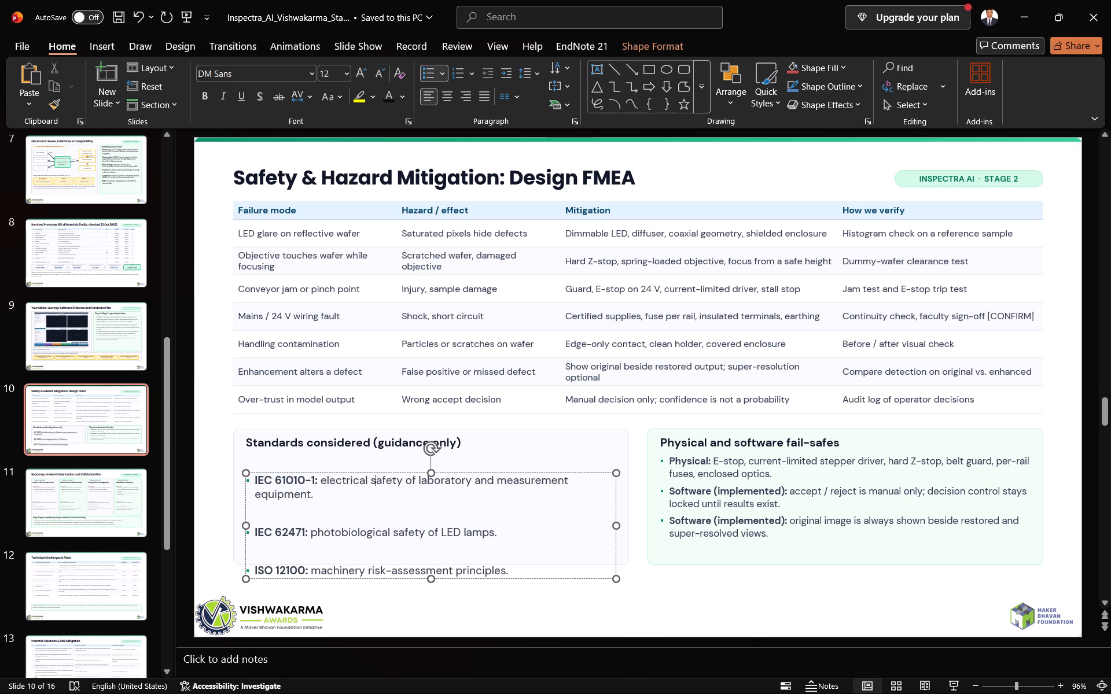
left_click_drag(377, 471, 373, 455)
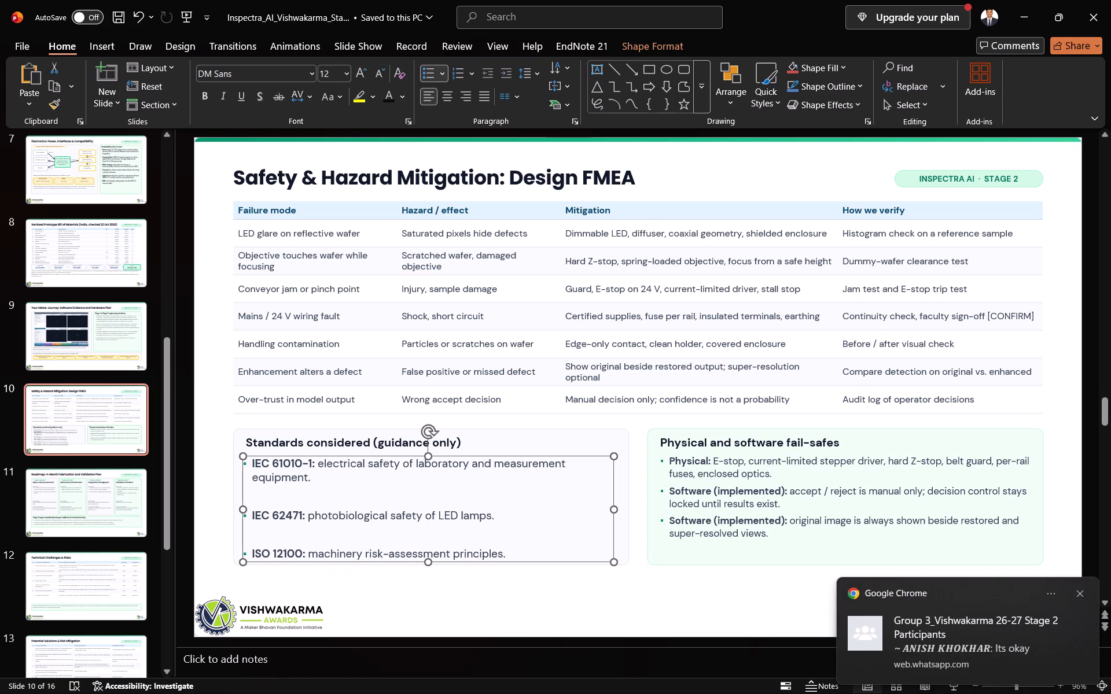
Extend the Standards considered card slightly downward to give the enlarged list more room.
left_click(571, 593)
left_click(593, 538)
left_click(627, 556)
left_click_drag(627, 564, 628, 570)
left_click(602, 526)
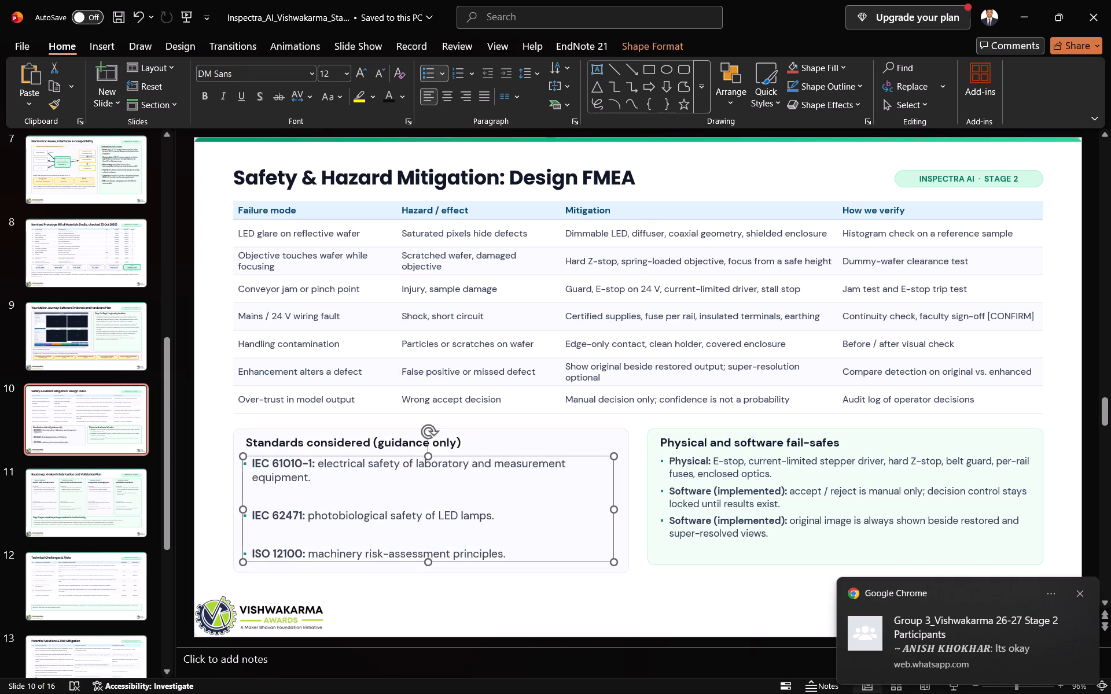
Extend the green Physical and software fail-safes card slightly downward.
left_click(888, 509)
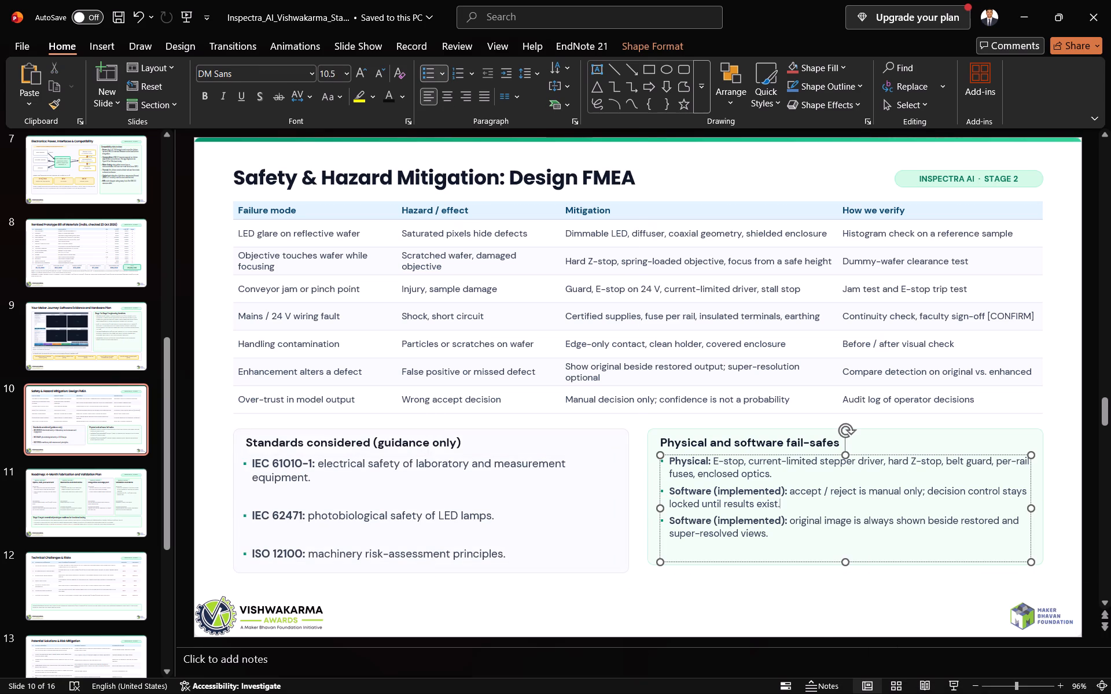
left_click(1026, 435)
left_click(1040, 533)
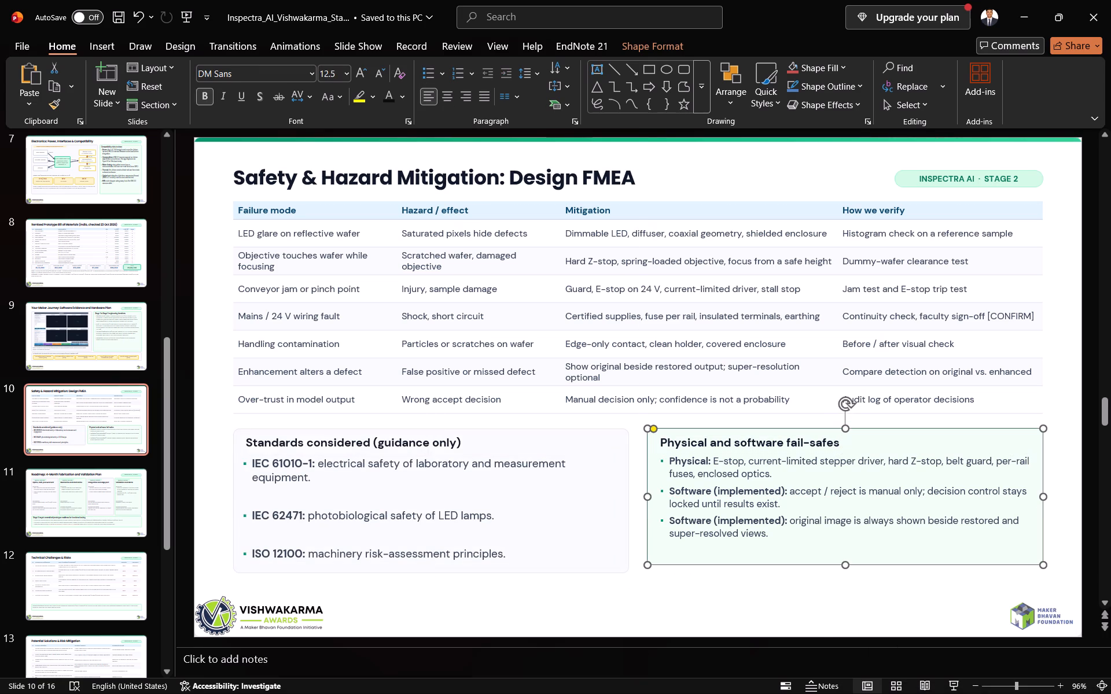
left_click_drag(1043, 567, 1044, 581)
Set the bullet text in the Physical and software fail-safes card to 12 pt.
left_click(904, 508)
key("ctrl+a")
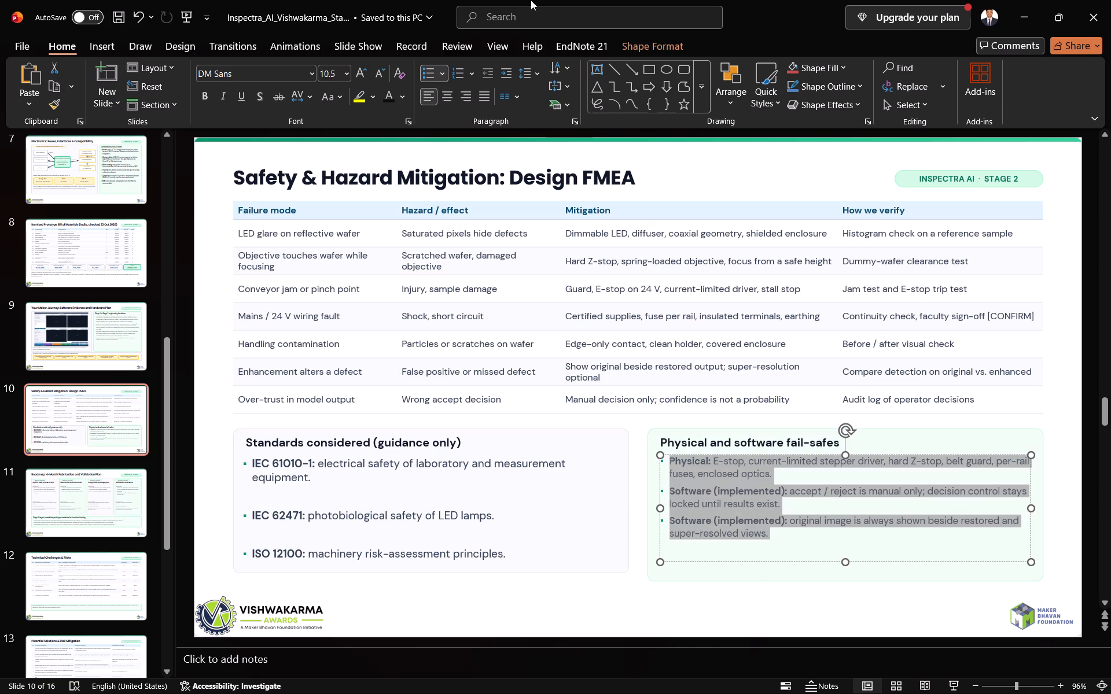
left_click(358, 74)
left_click(358, 74)
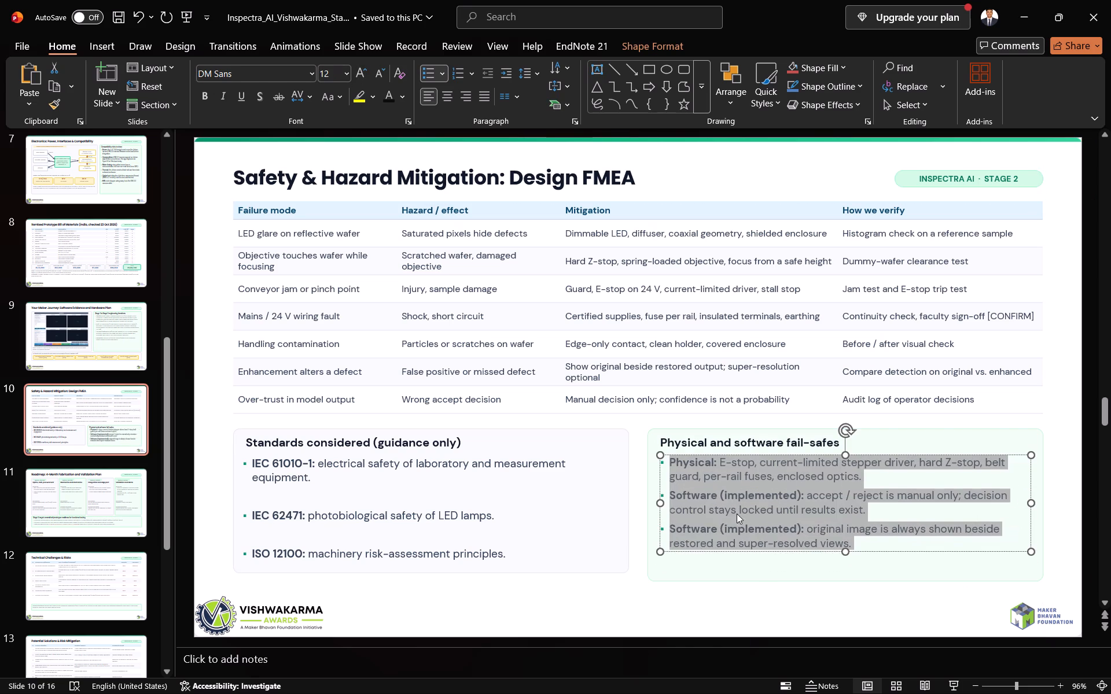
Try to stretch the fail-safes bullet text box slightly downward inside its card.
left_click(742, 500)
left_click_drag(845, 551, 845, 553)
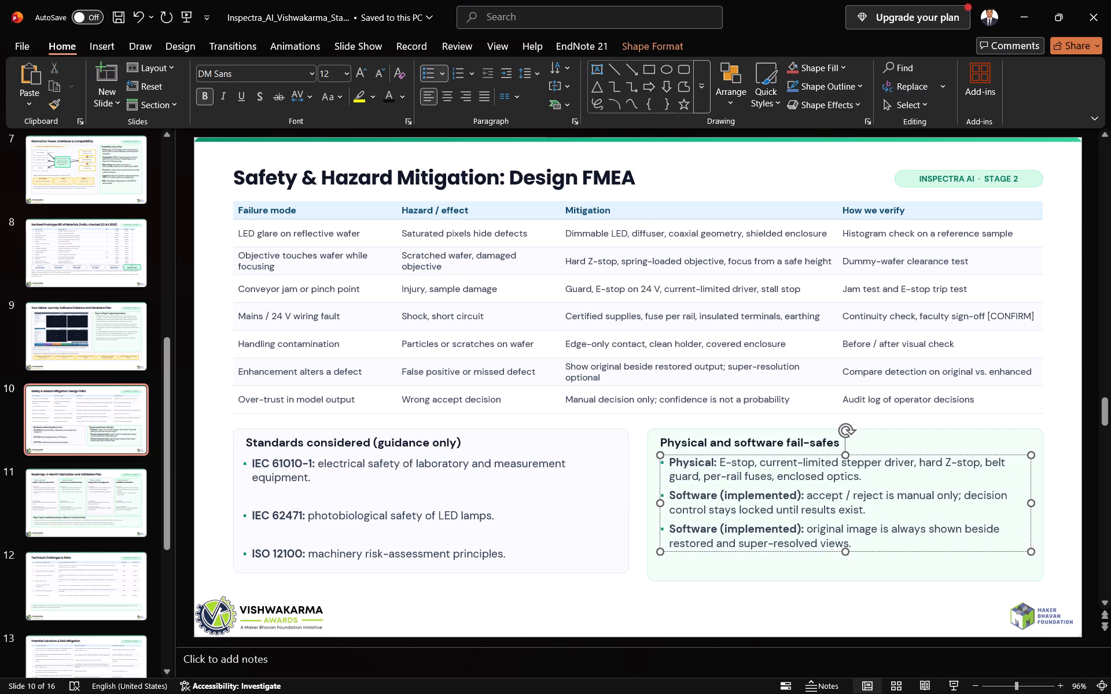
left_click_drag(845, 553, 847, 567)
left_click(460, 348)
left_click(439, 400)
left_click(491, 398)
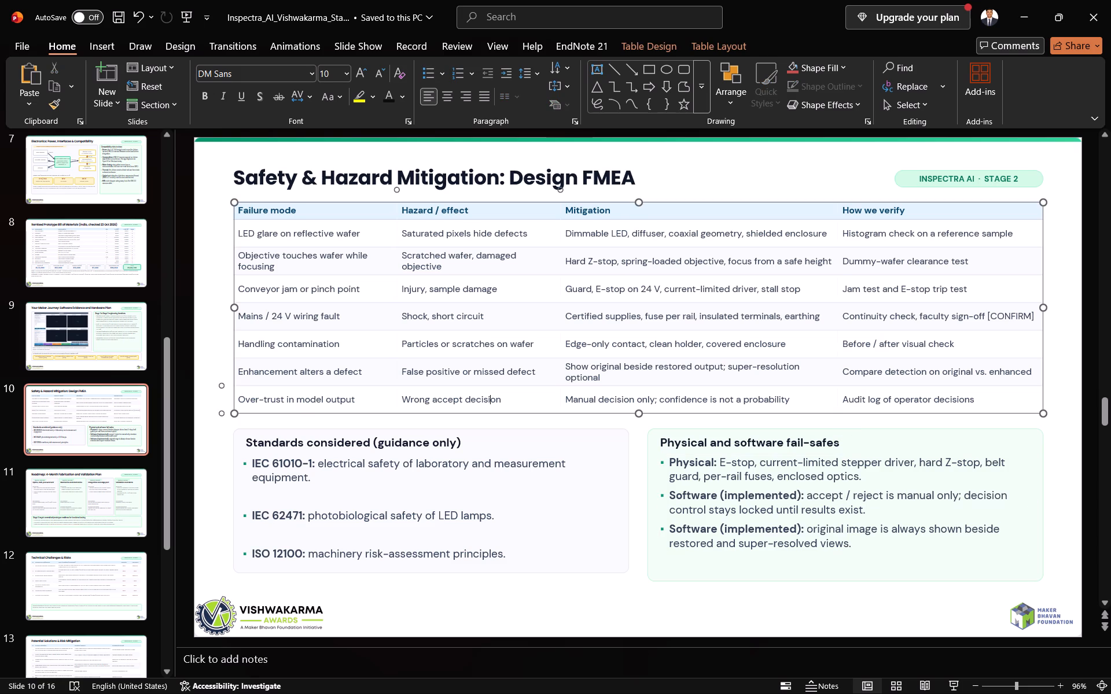
Copy the Design FMEA slide into the Vishwakarma Awards Stage 2 template deck, after the Safety & Hazard Mitigation guideline slide.
right_click(79, 419)
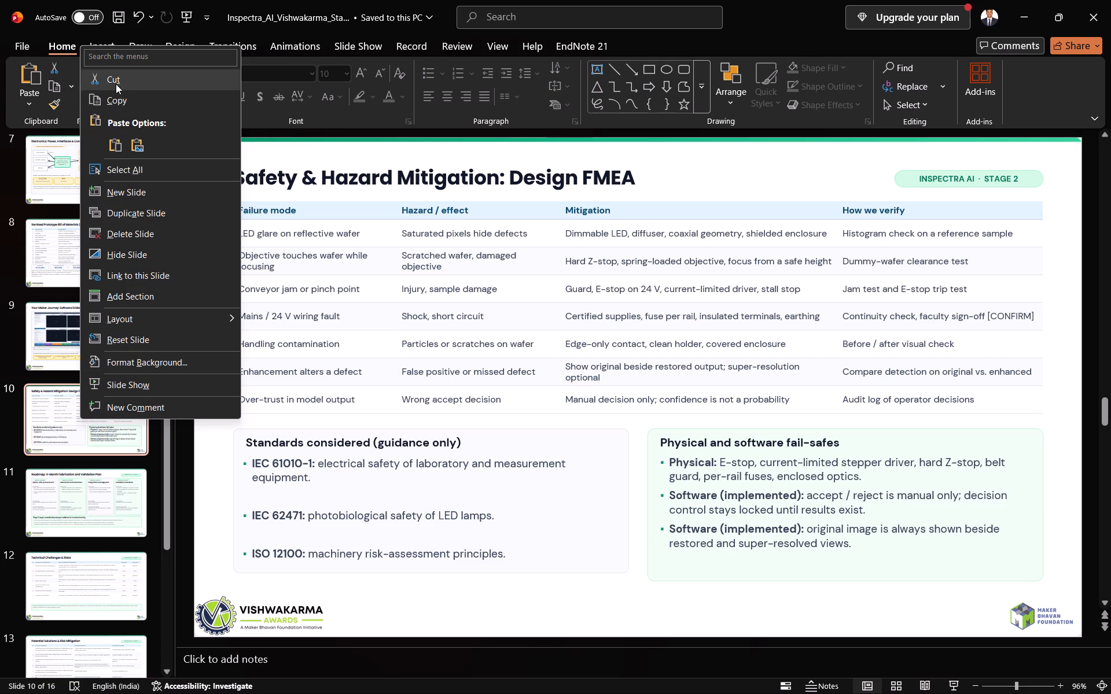
left_click(119, 97)
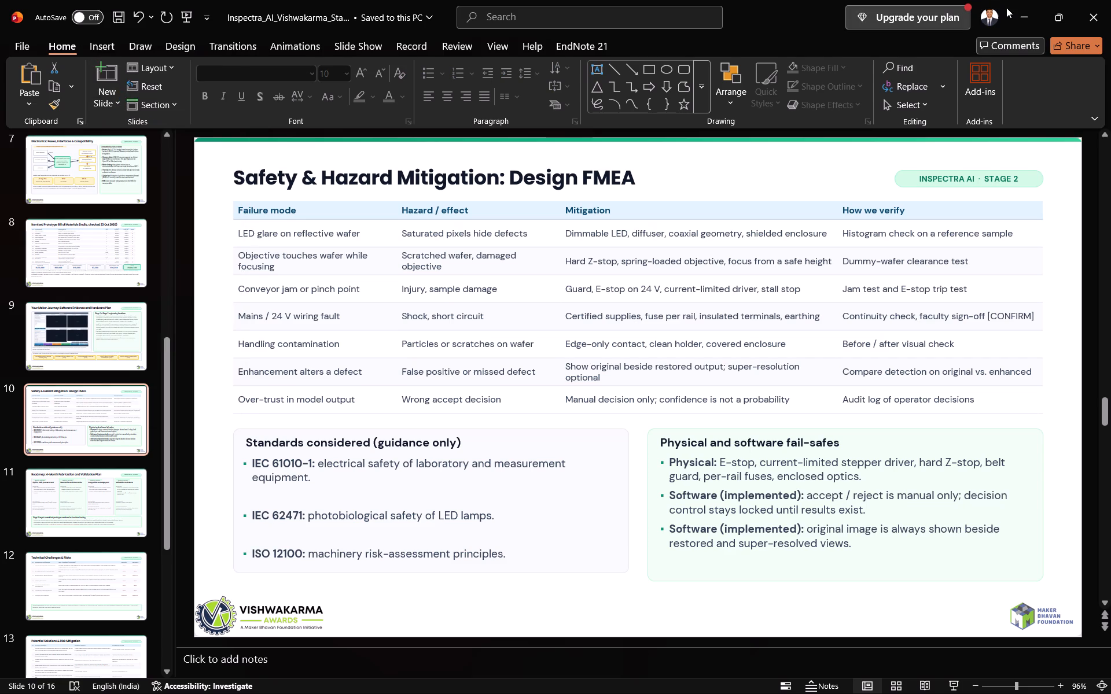
left_click(1007, 8)
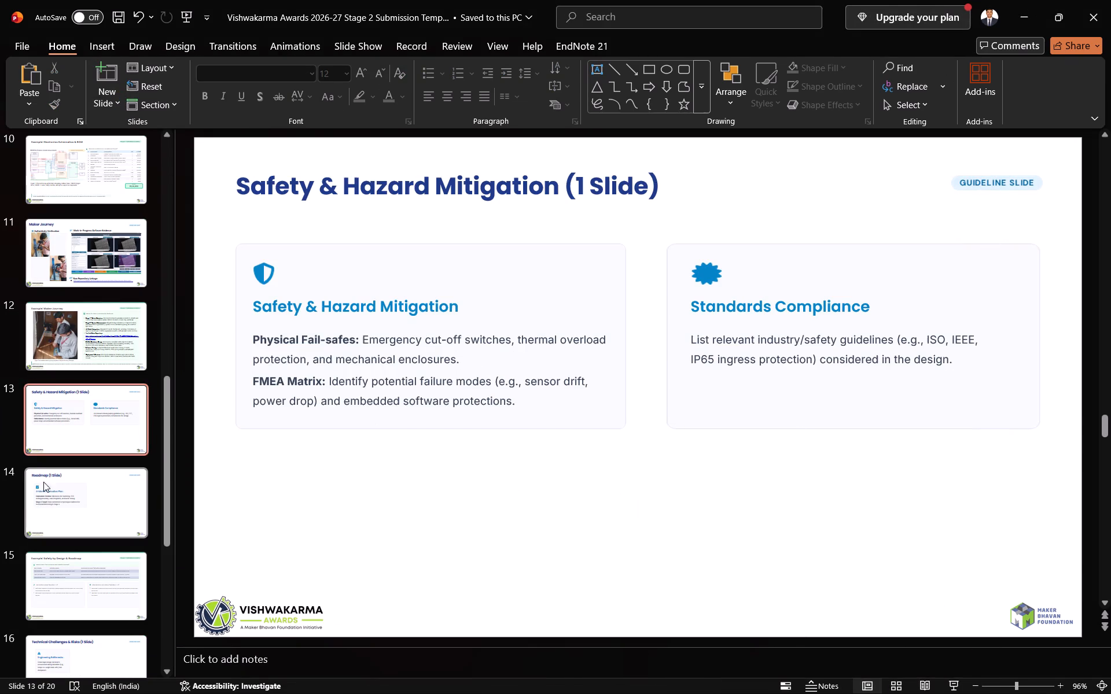
left_click(34, 70)
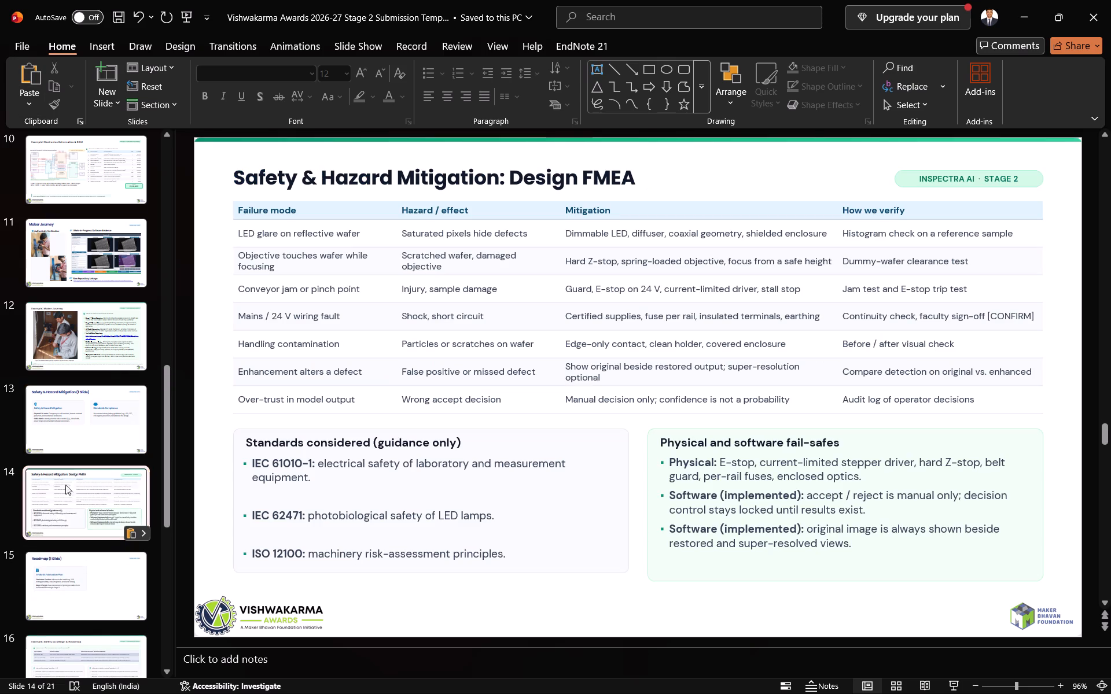
Replace "Safety & Hazard Mitigation:" in the pasted slide's title with the guideline slide's heading text "Safety & Hazard Mitigation", keeping its blue formatting.
left_click(62, 508)
left_click(75, 482)
left_click(83, 400)
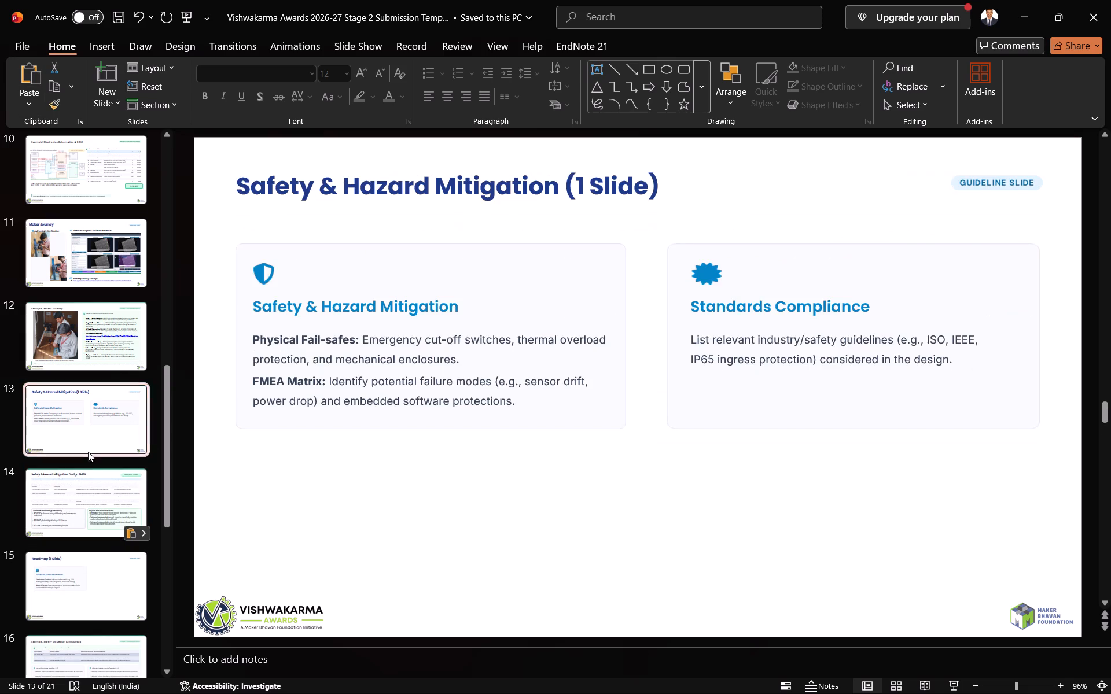
left_click(79, 492)
left_click(85, 430)
left_click_drag(555, 186, 249, 154)
key("ctrl+c")
key("ctrl+c")
left_click(77, 507)
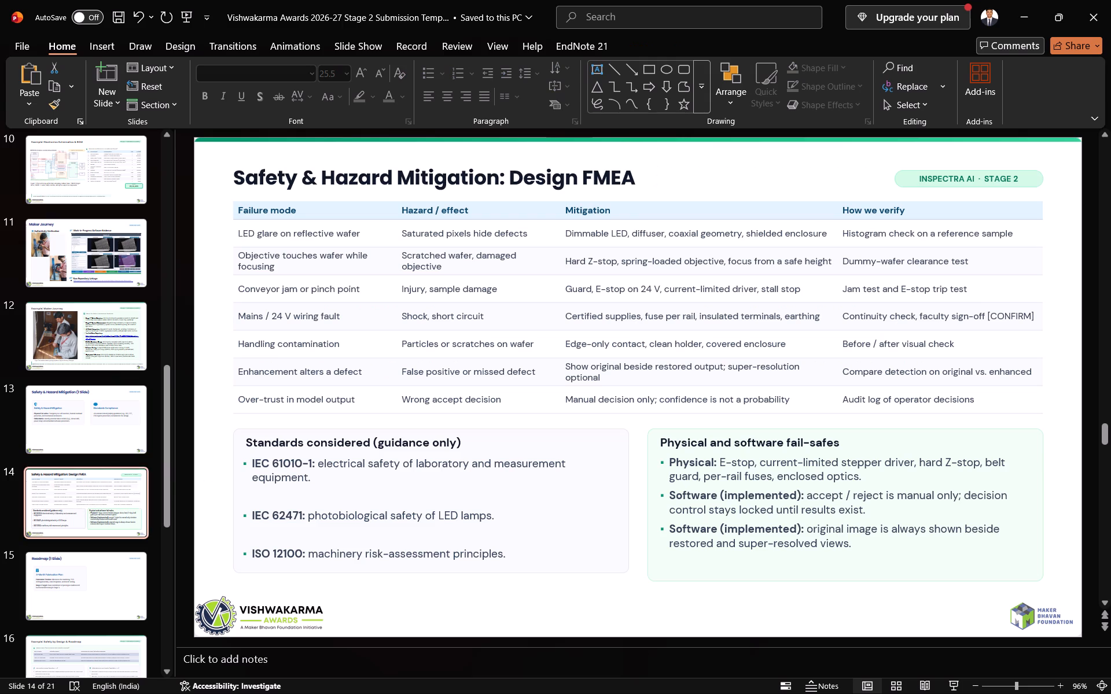
left_click(463, 182)
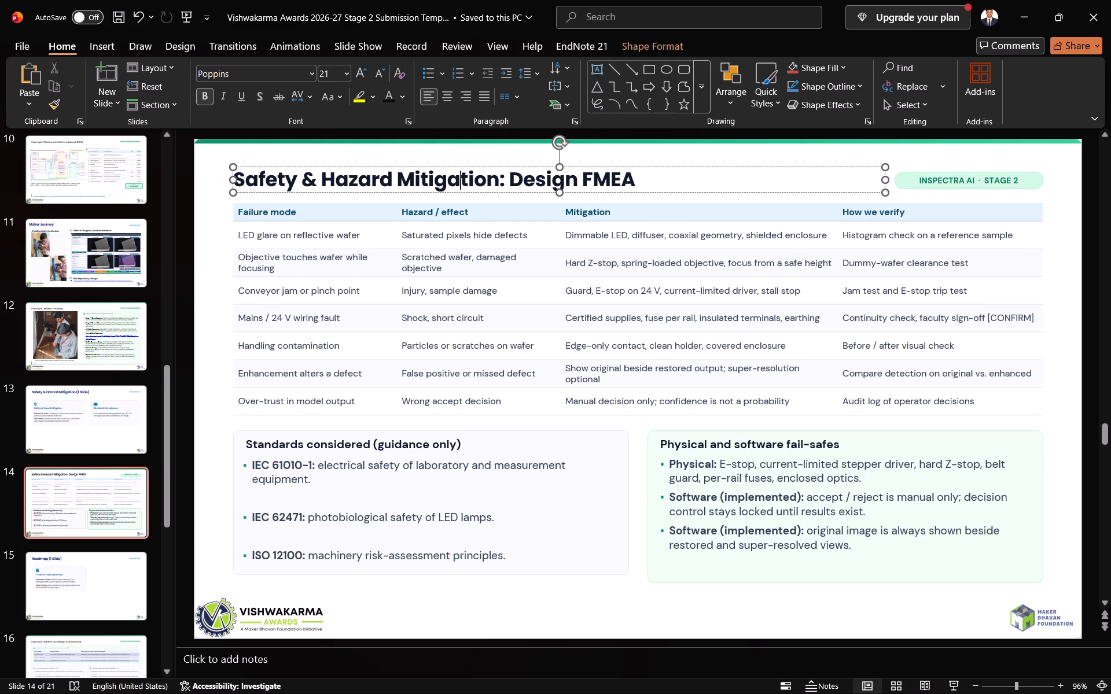
left_click_drag(504, 182, 226, 176)
key("ctrl+v")
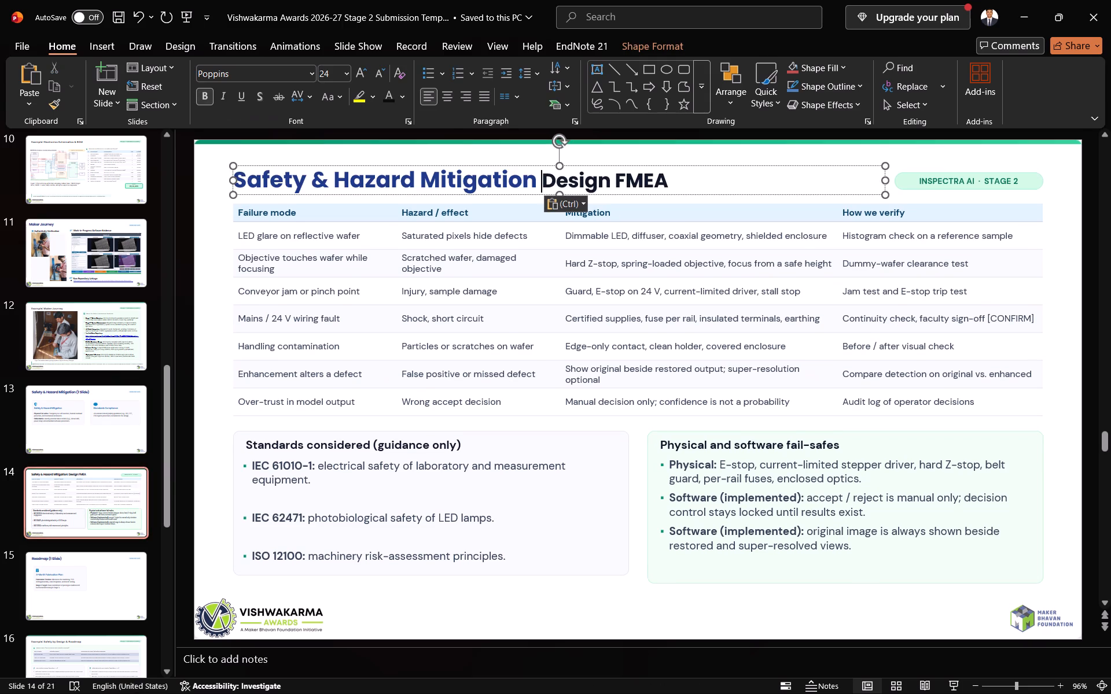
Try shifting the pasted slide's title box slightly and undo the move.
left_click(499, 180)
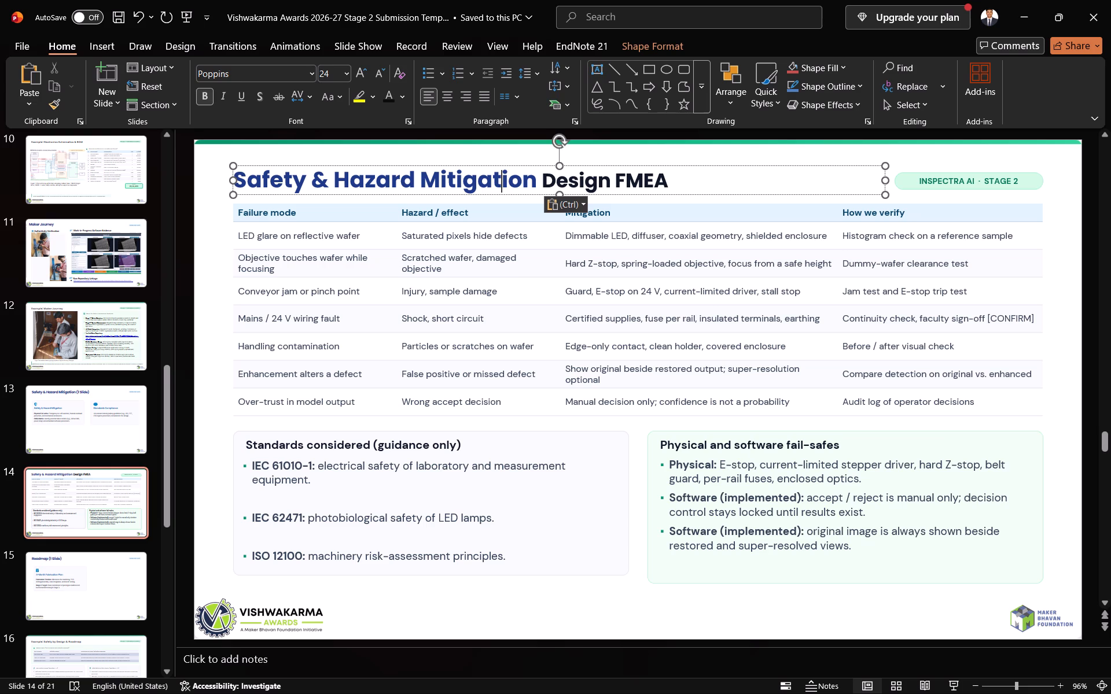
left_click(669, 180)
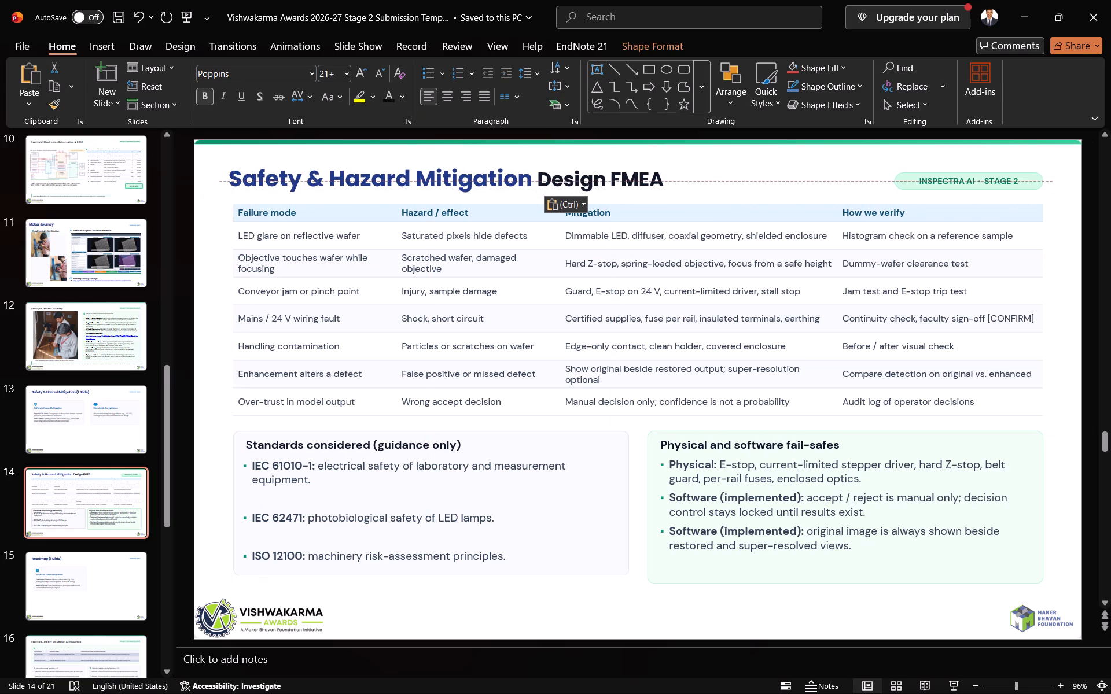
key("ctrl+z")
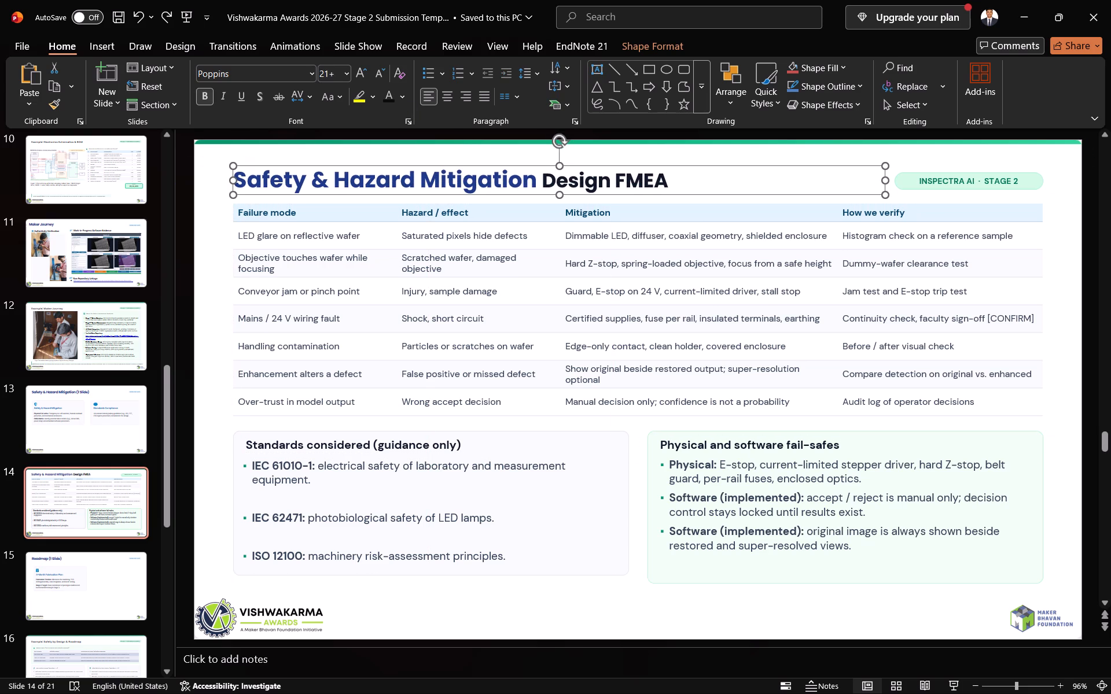
Add ": Design FMEA" directly after the blue "Safety & Hazard Mitigation" title text, in the same blue style.
left_click(660, 176)
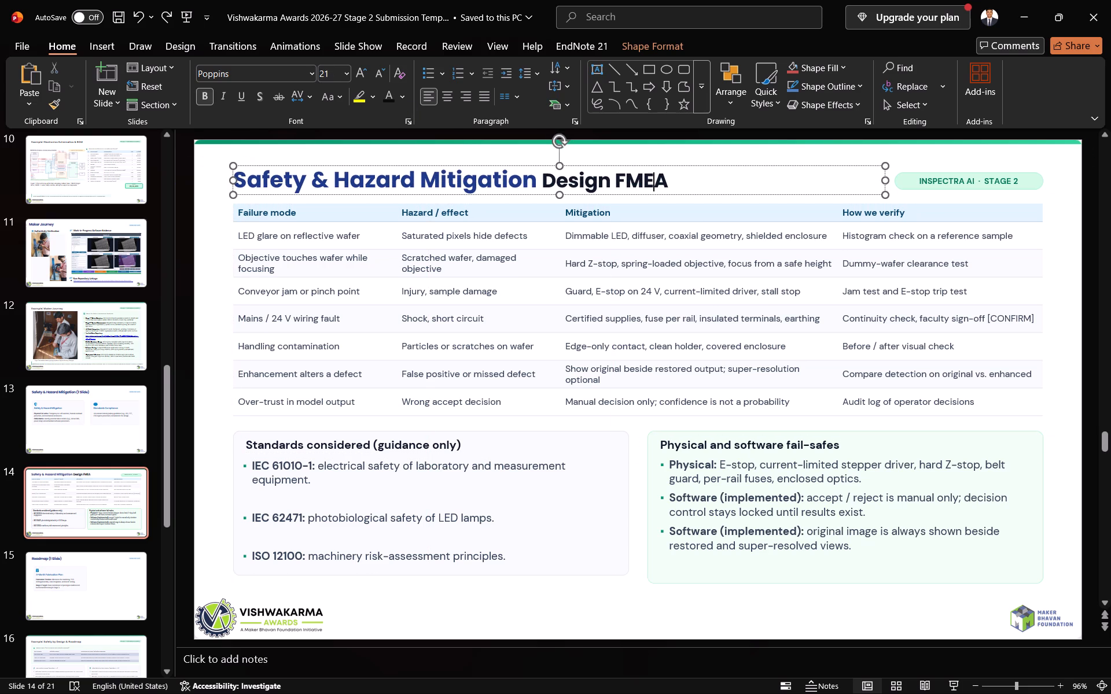
left_click(538, 179)
type(":")
key("space")
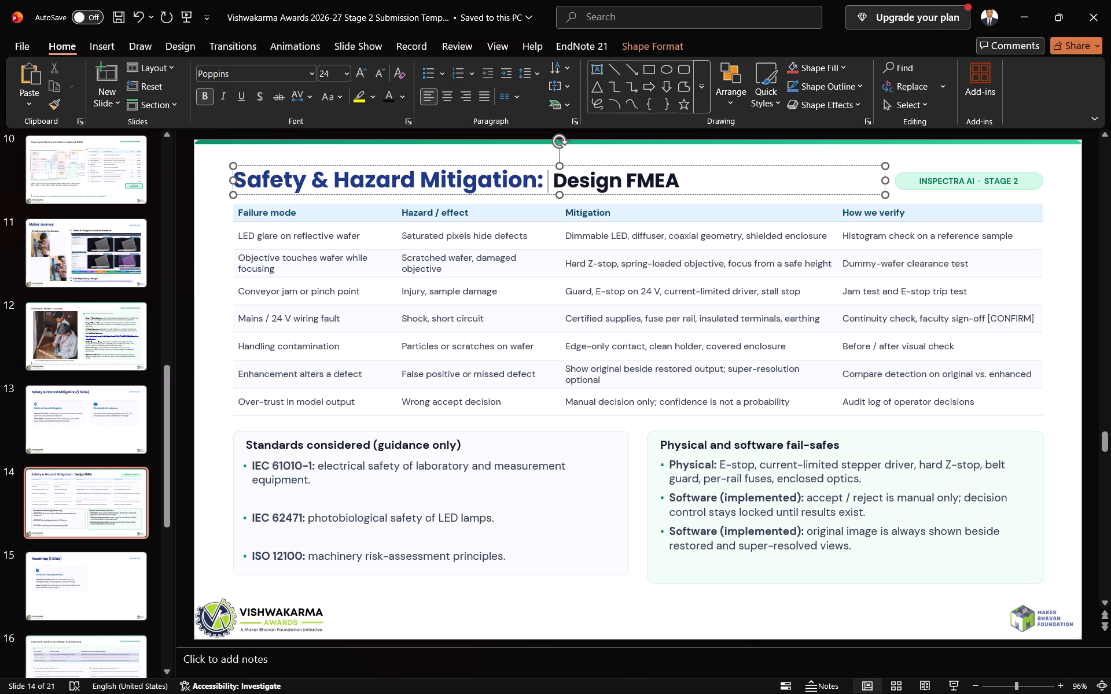
type("De")
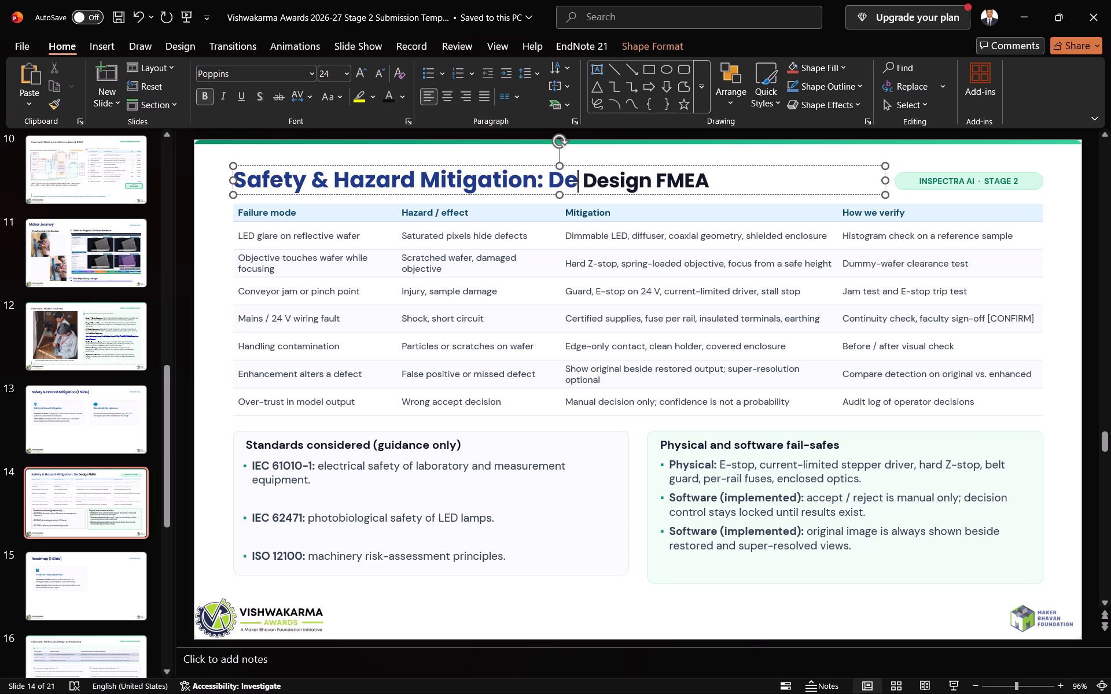
type("sing")
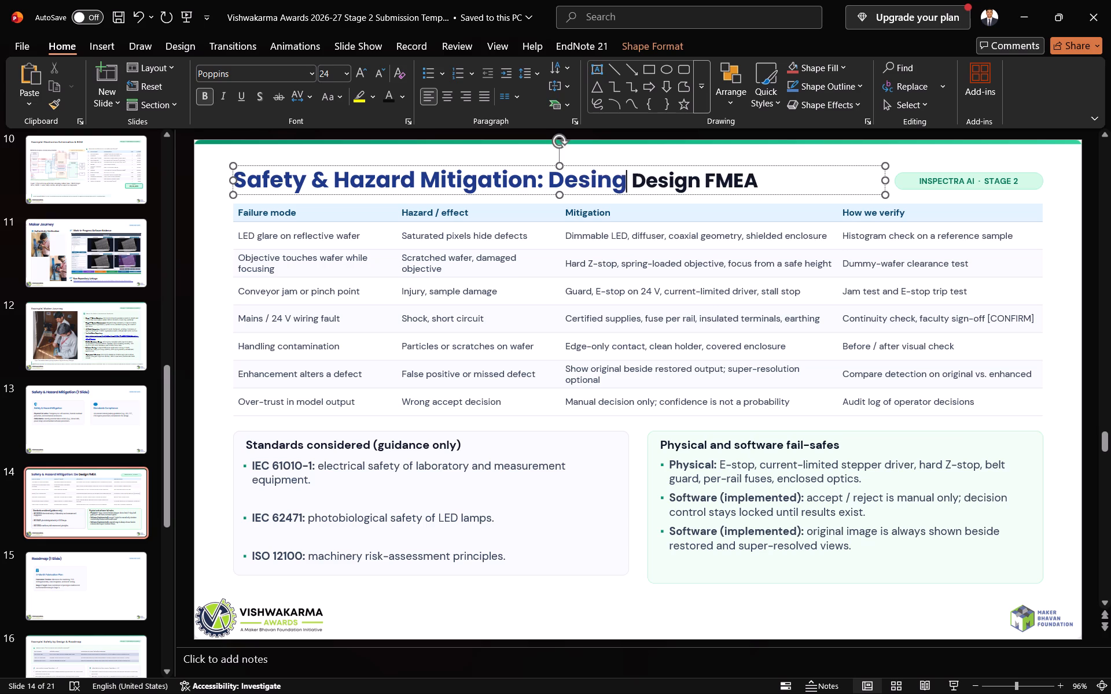
key("space")
key("BackSpace")
key("BackSpace")
key("BackSpace")
key("BackSpace")
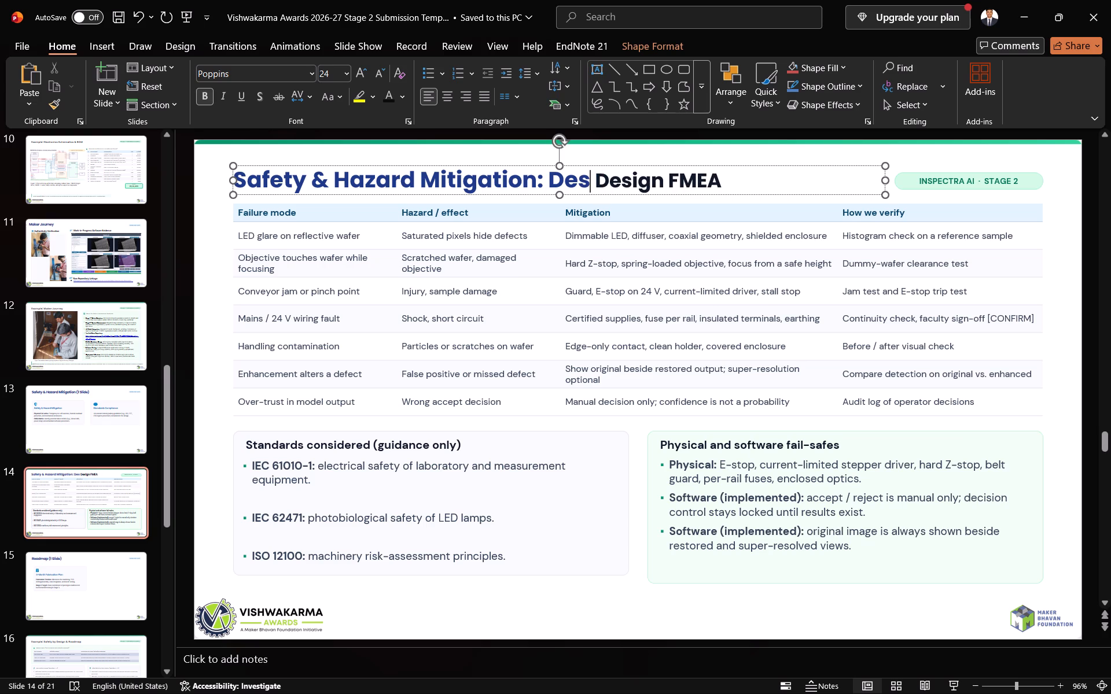
type("ign")
key("space")
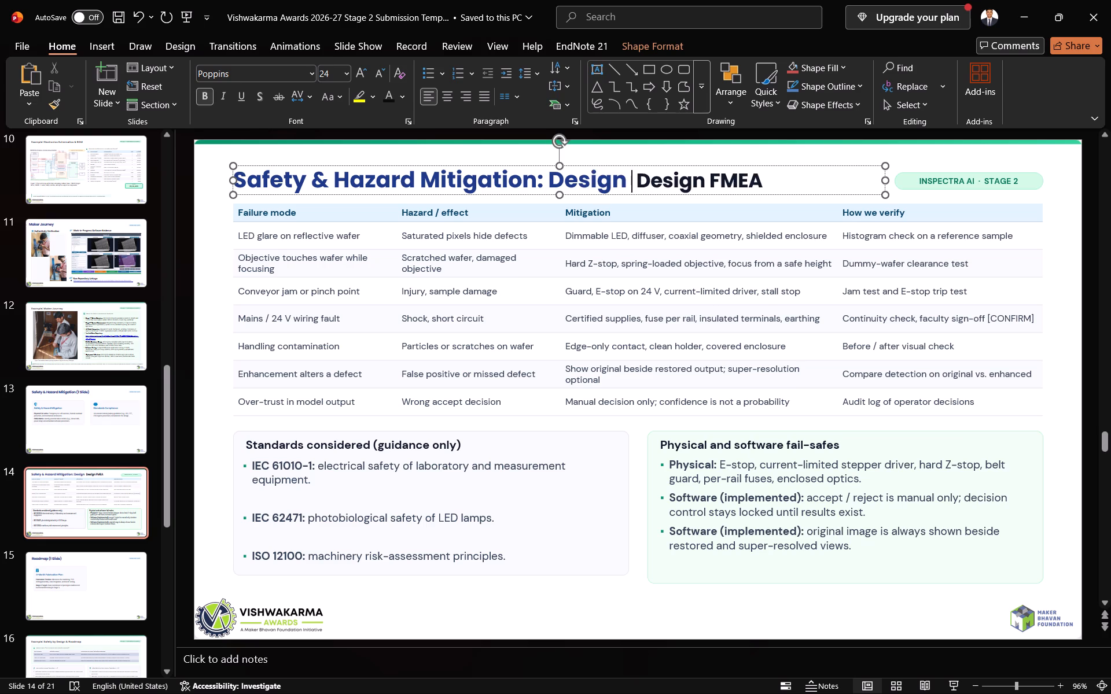
key("shift+f")
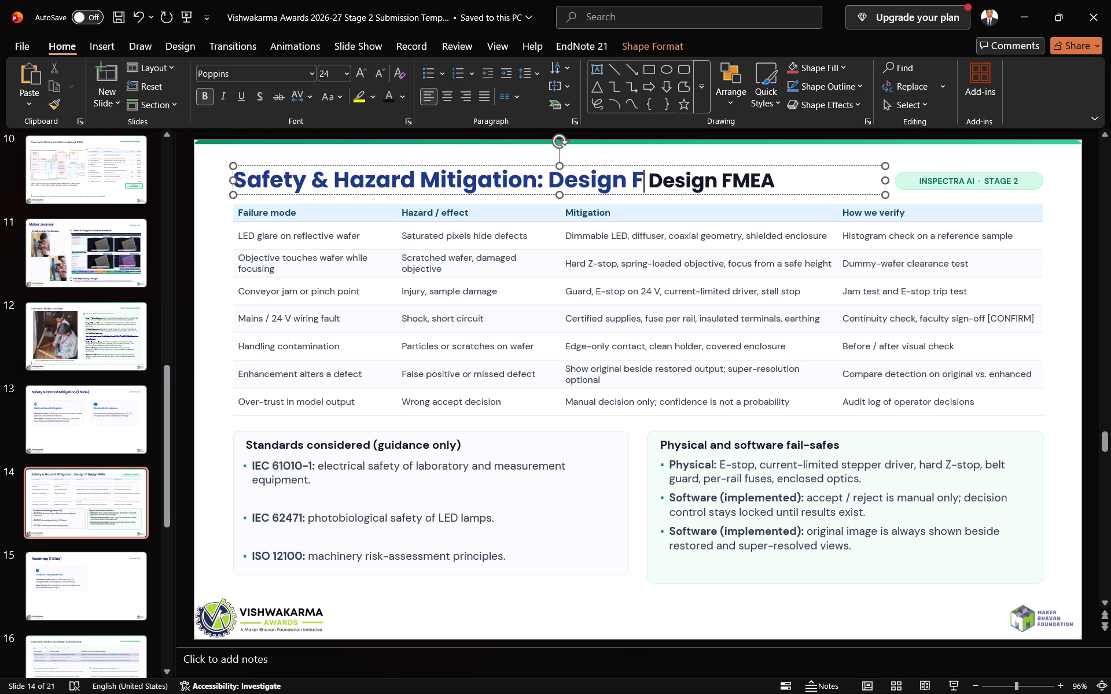
key("shift+m")
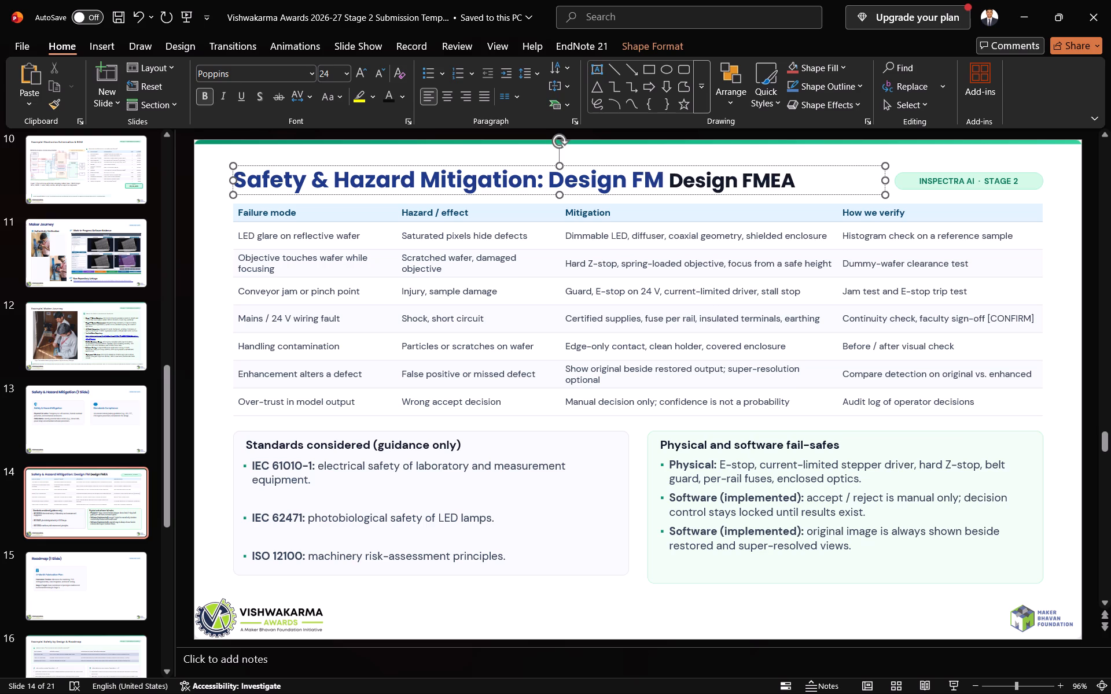
type("EA")
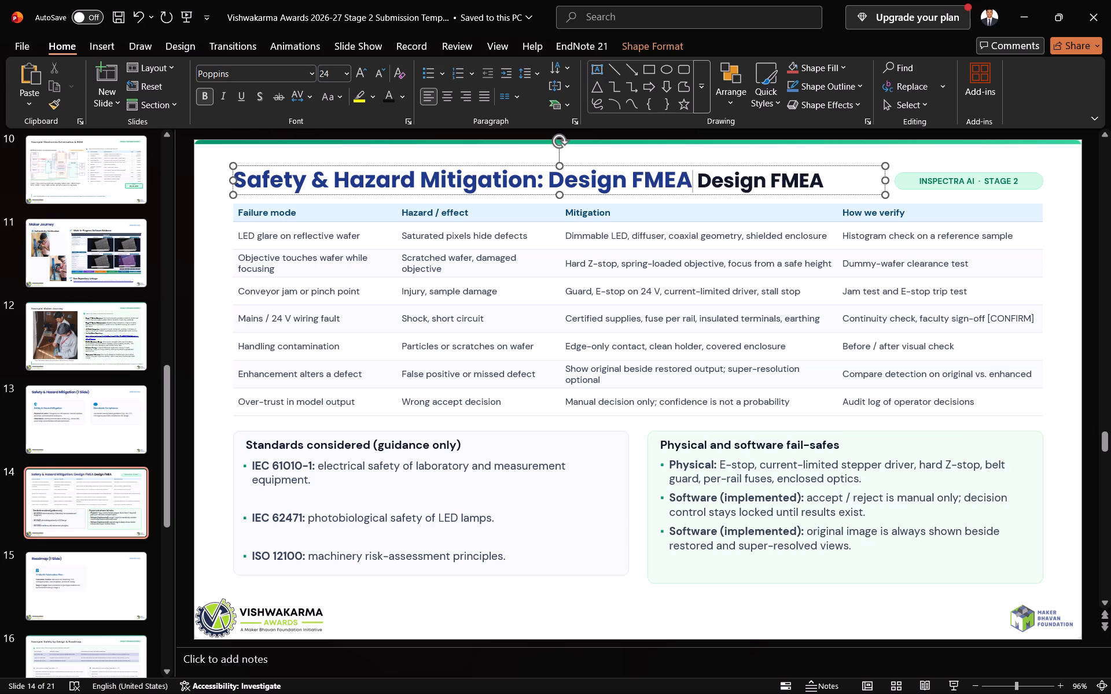
Delete the leftover black "Design FMEA" text after the blue title on the pasted slide.
key("Delete")
key("Delete")
key("Delete")
key("Delete")
key("Delete")
key("Delete")
key("Delete")
key("Delete")
key("Delete")
key("Delete")
key("Delete")
key("Delete")
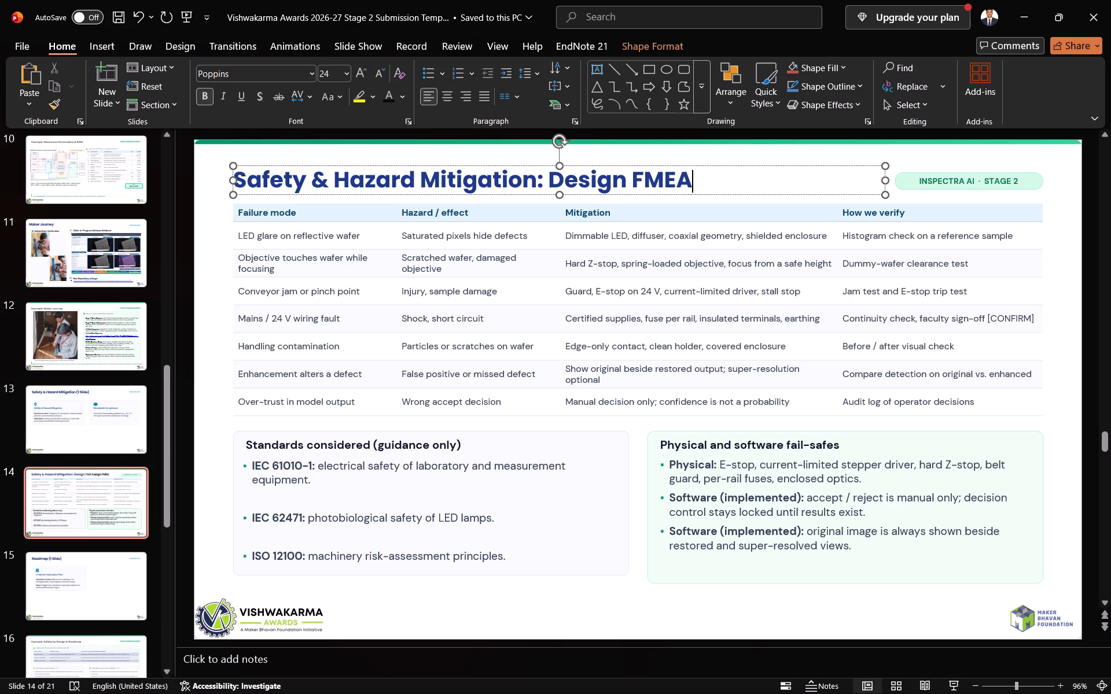
Delete the "INSPECTRA AI · STAGE 2" badge from the Design FMEA slide and save the presentation.
left_click(1017, 180)
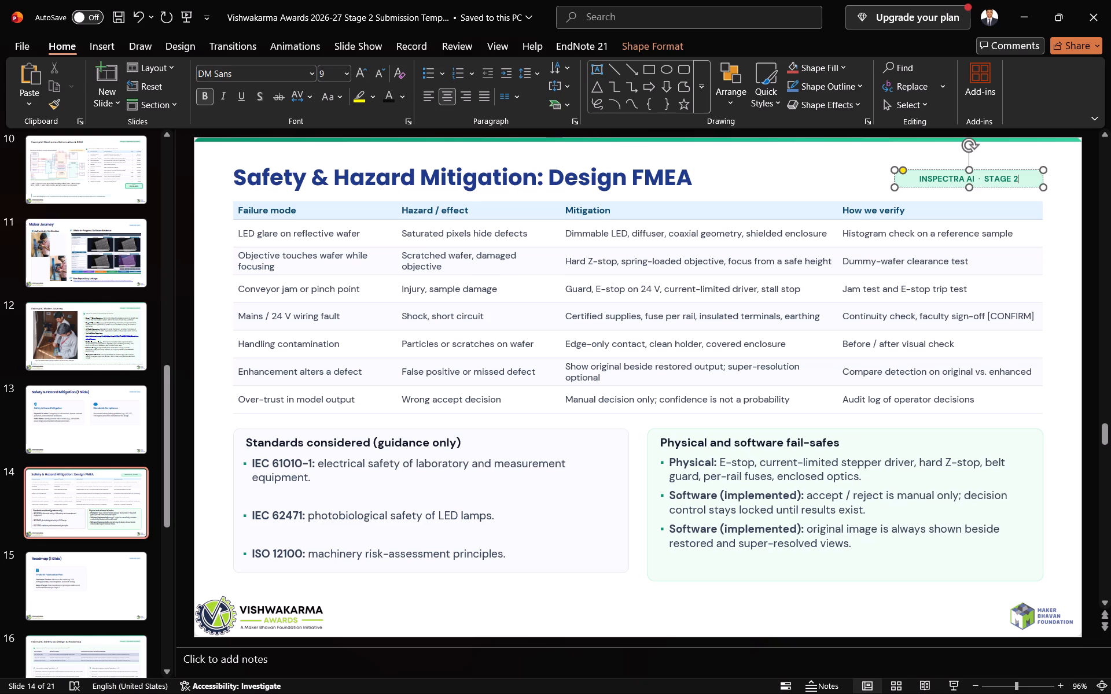
key("Delete")
left_click(1020, 169)
key("Delete")
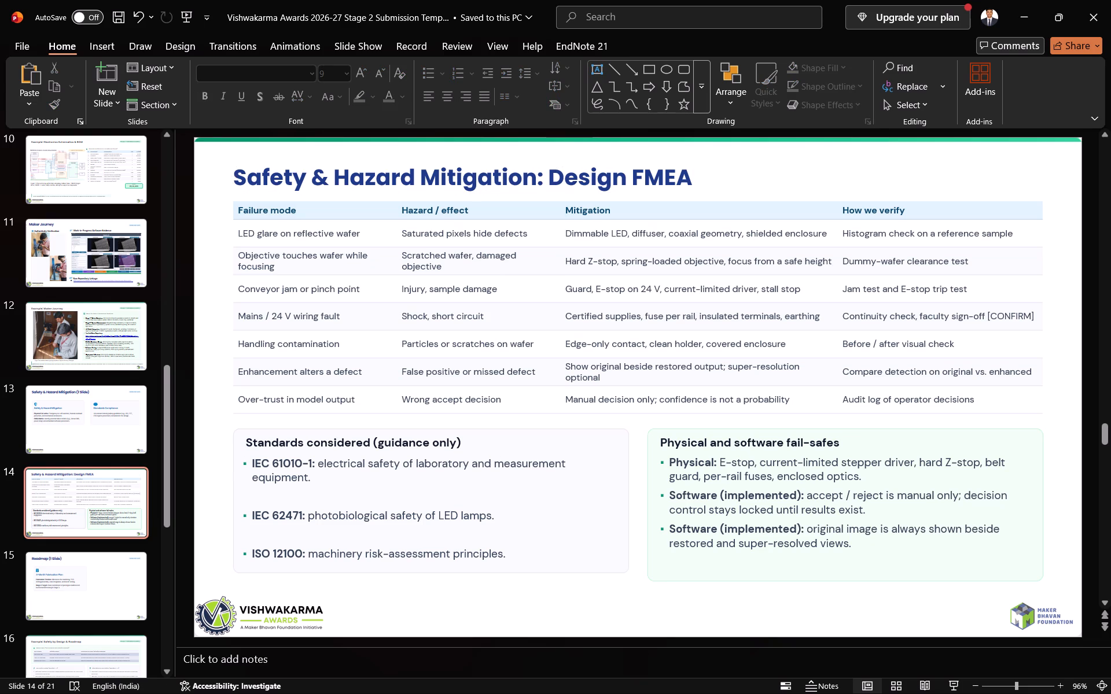
key("ctrl+s")
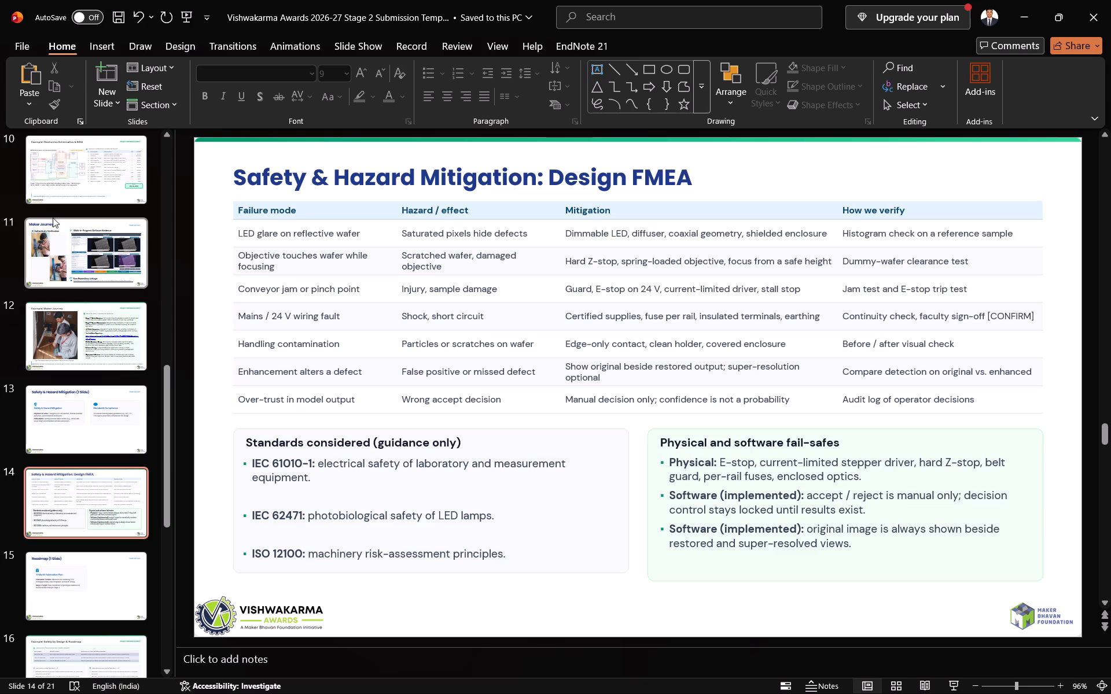
Cut the "Safety & Hazard Mitigation (1 Slide)" guideline slide out of the template deck.
left_click(83, 427)
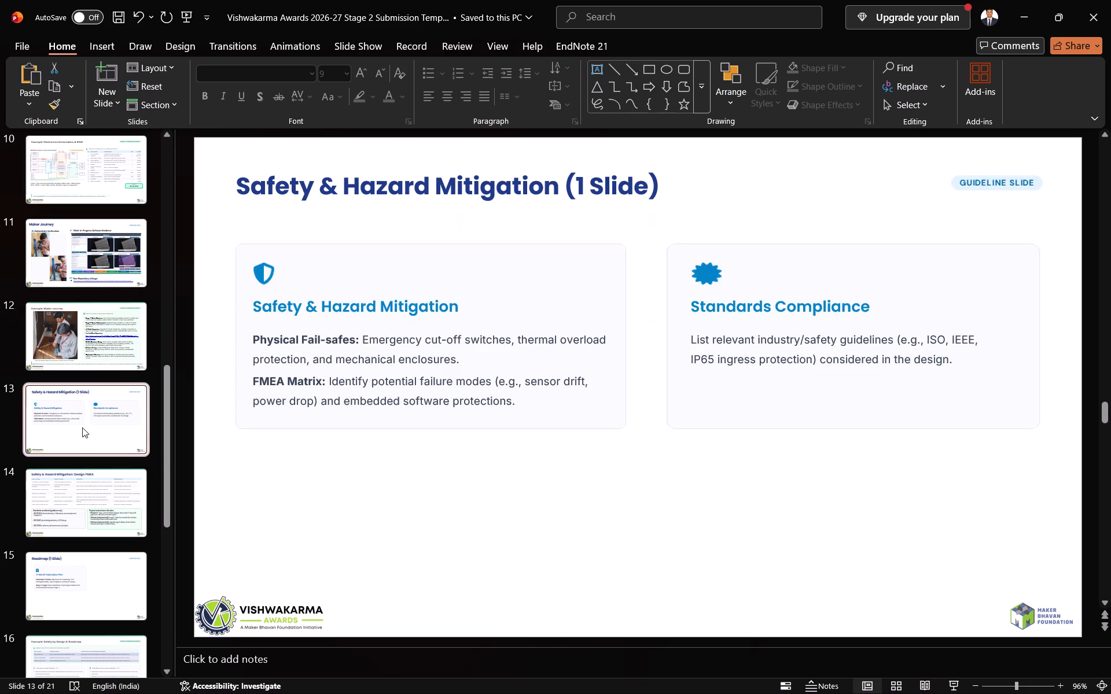
left_click(58, 68)
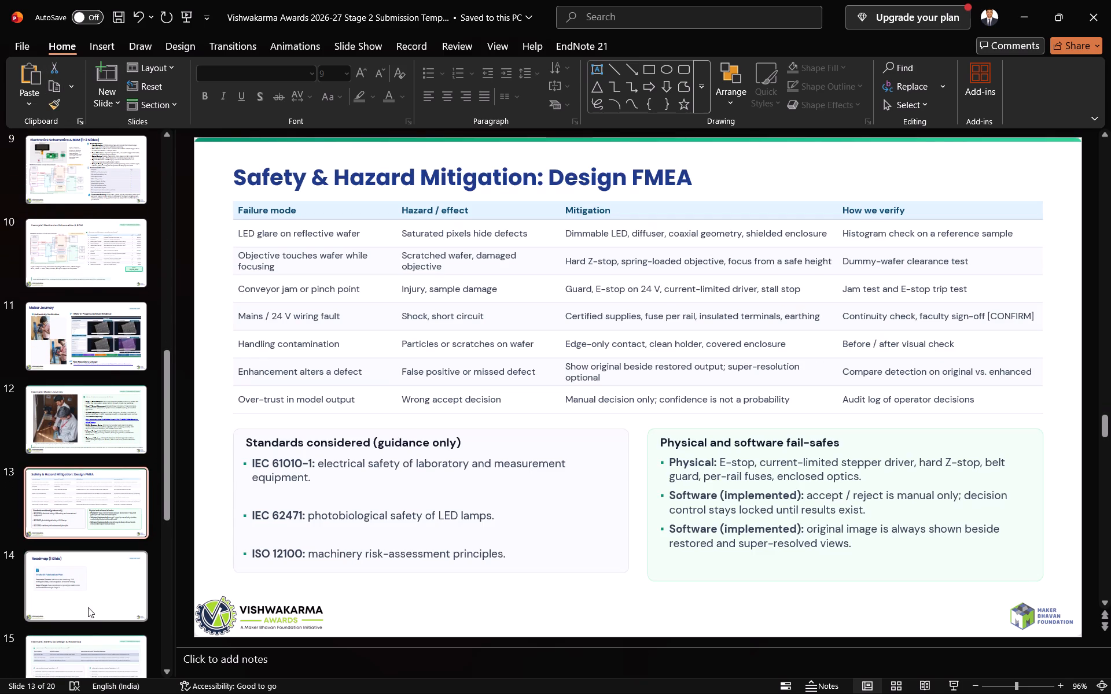
Compare the template's Roadmap guideline slide with the 4-month Roadmap slide in the Inspectra AI deck.
left_click(75, 599)
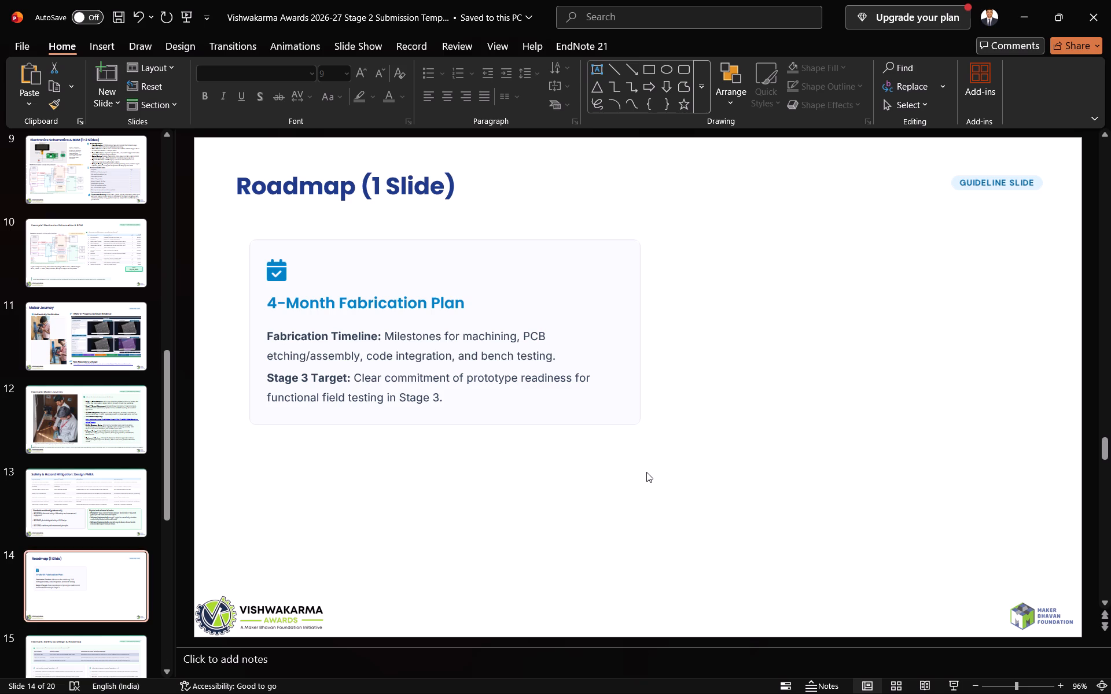
key("alt+Tab")
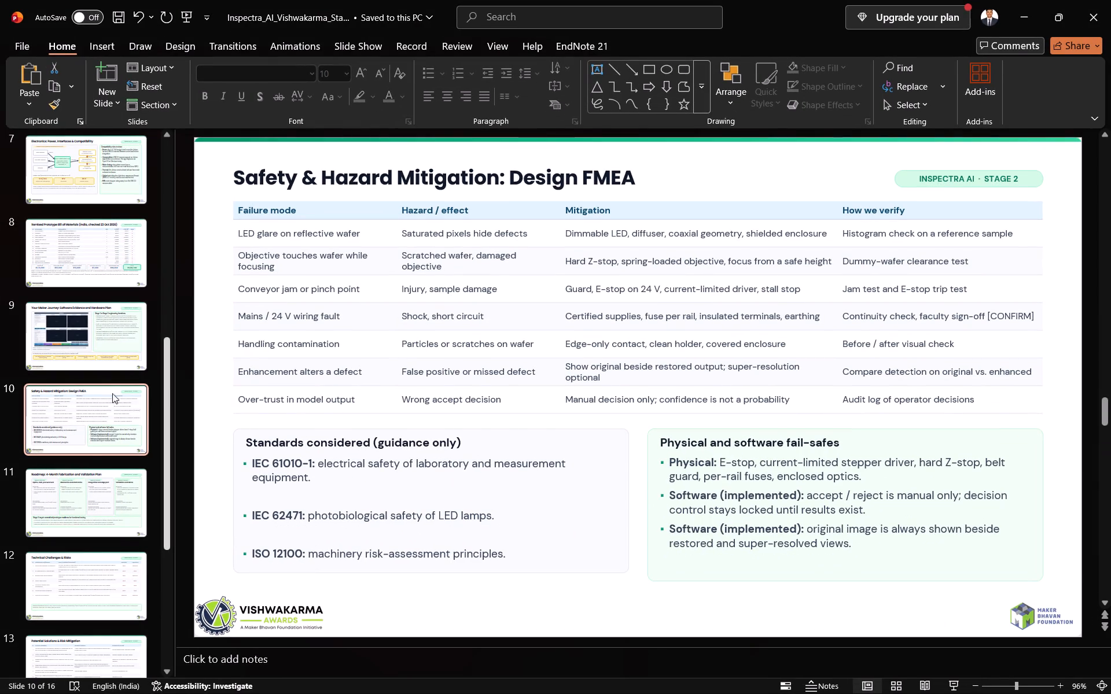
left_click(98, 508)
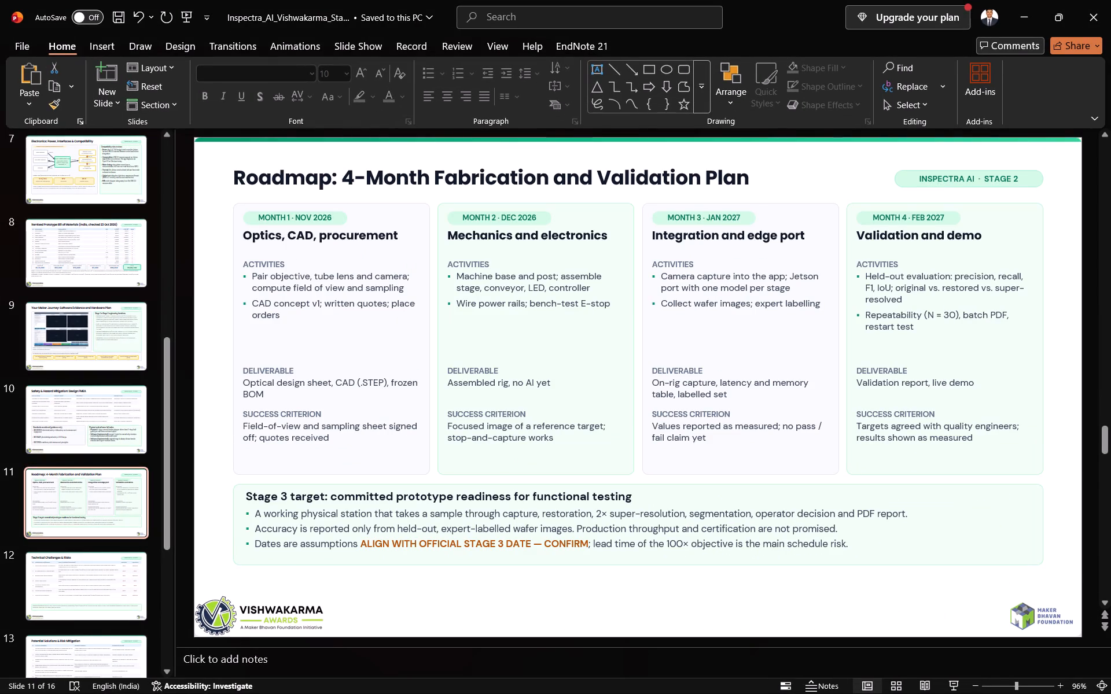
key("alt+Tab")
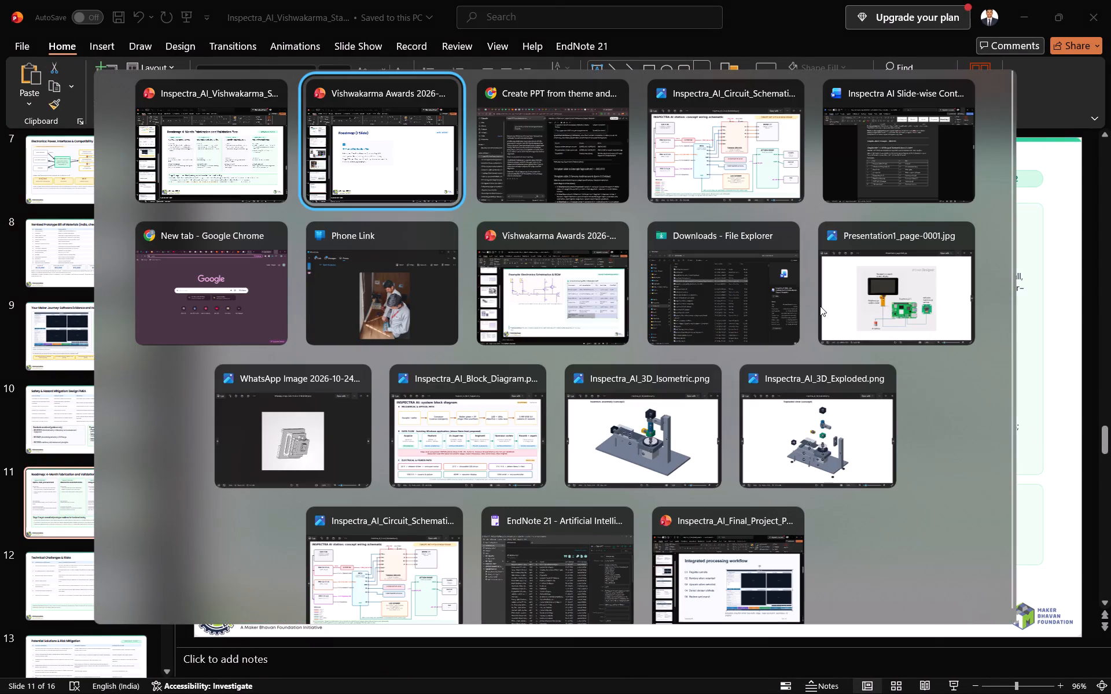
key("alt+Tab")
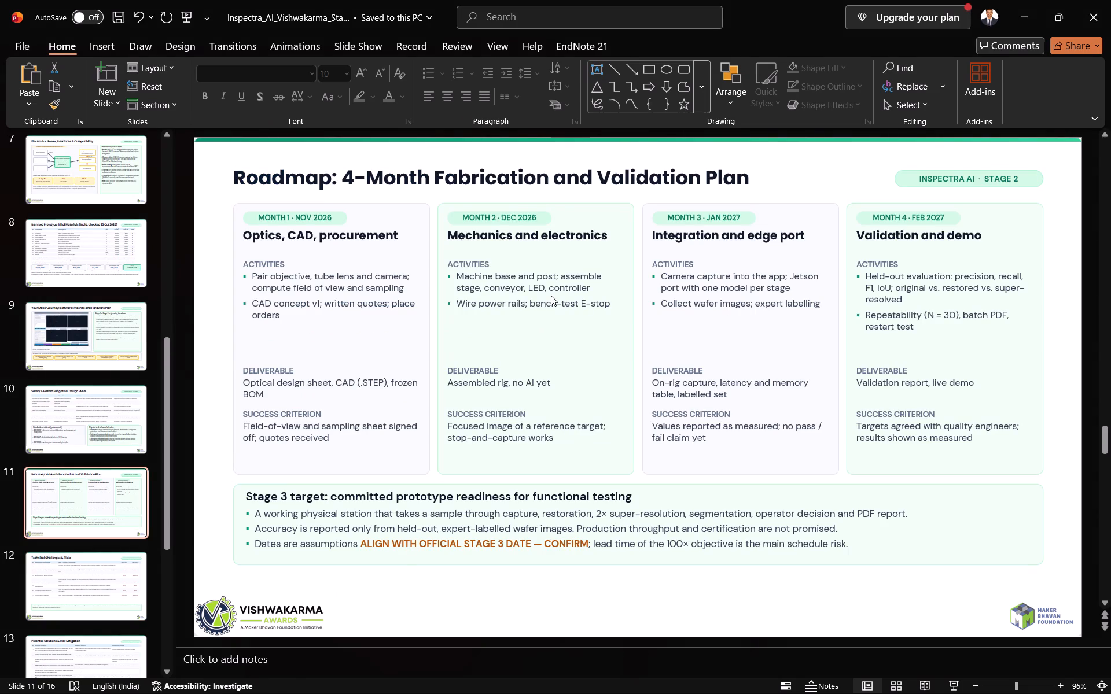
key("alt+Tab")
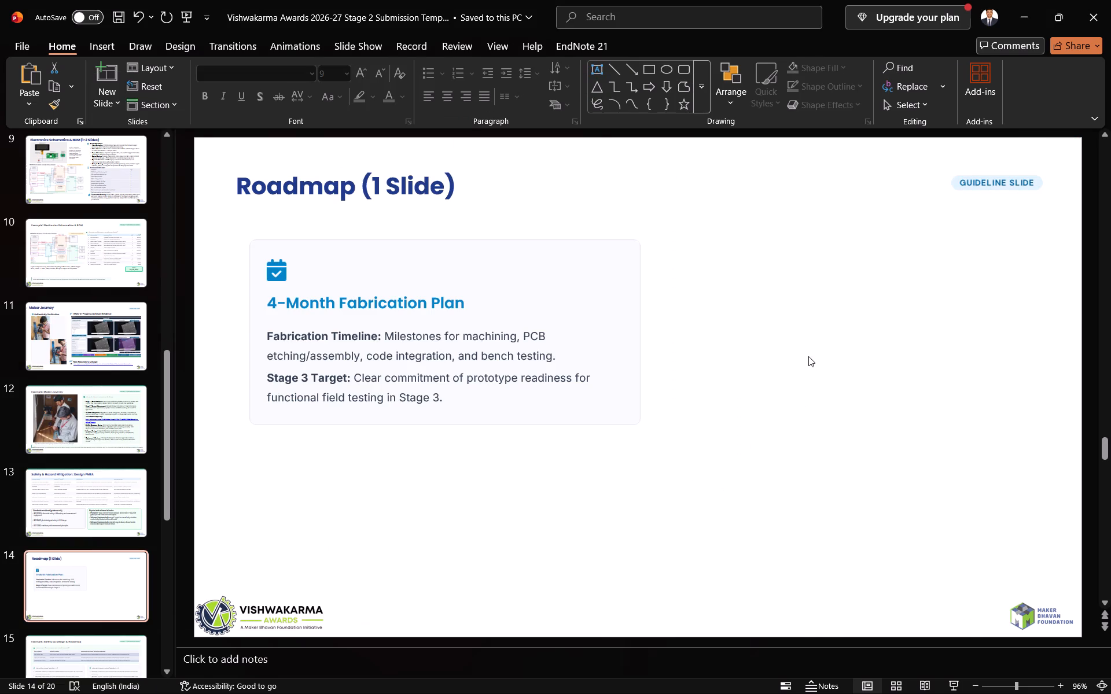
key("alt+Tab")
Delete the background panels behind all four month columns on the Inspectra AI Roadmap slide, keeping their text.
left_click(579, 323)
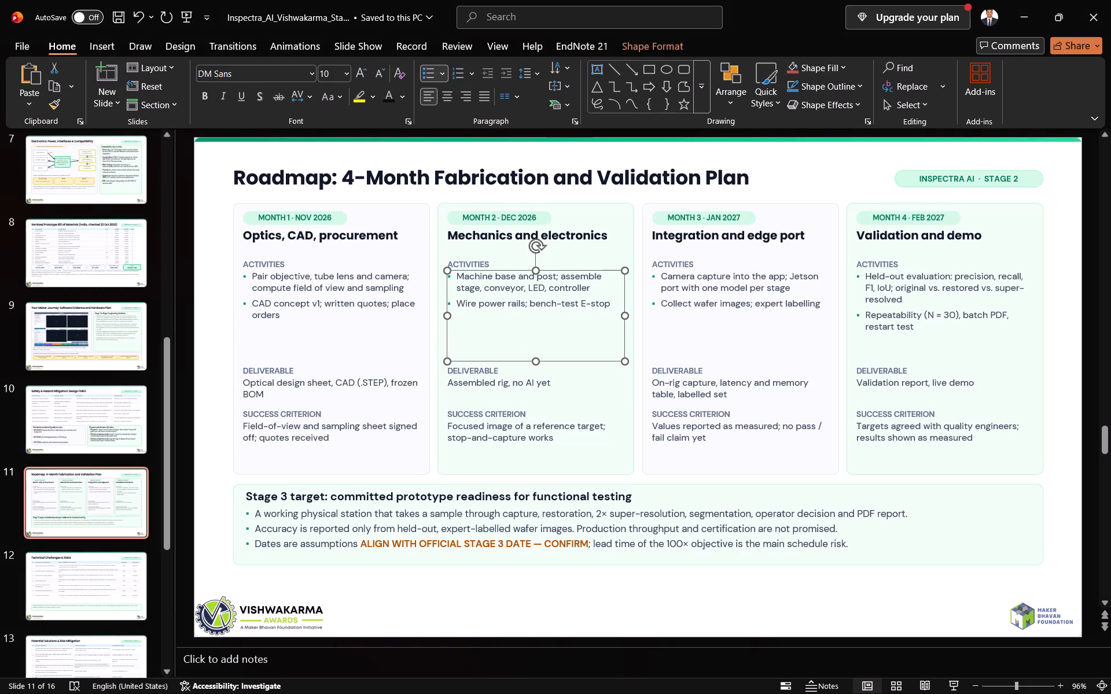
left_click(603, 393)
left_click(628, 209)
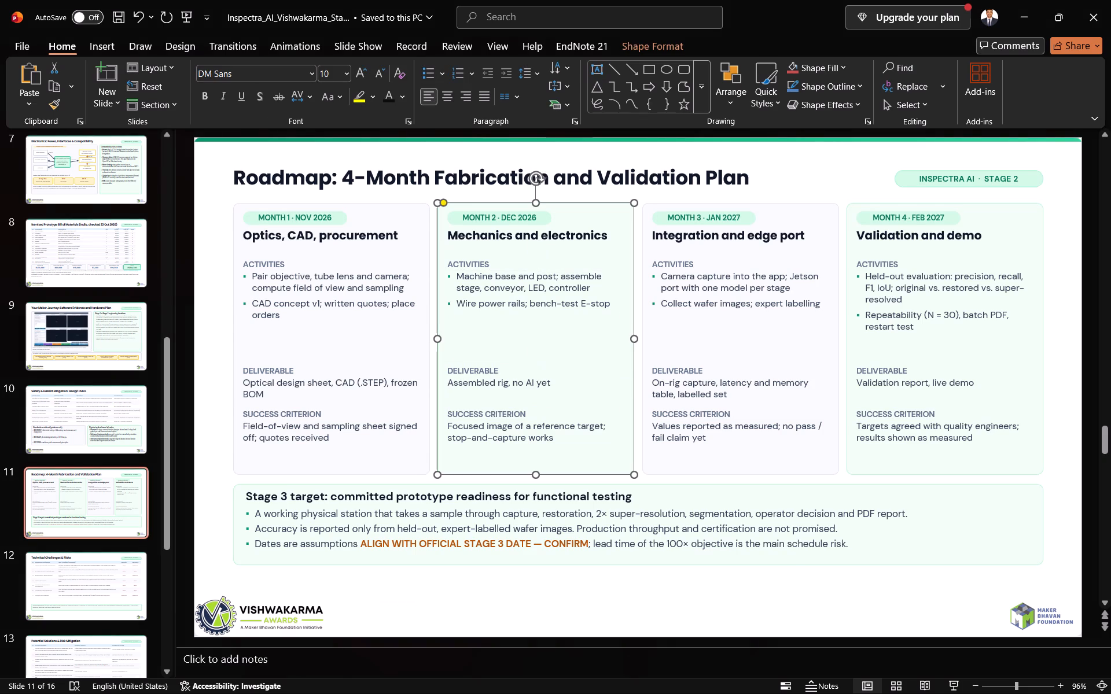
key("Delete")
left_click(413, 215)
key("Delete")
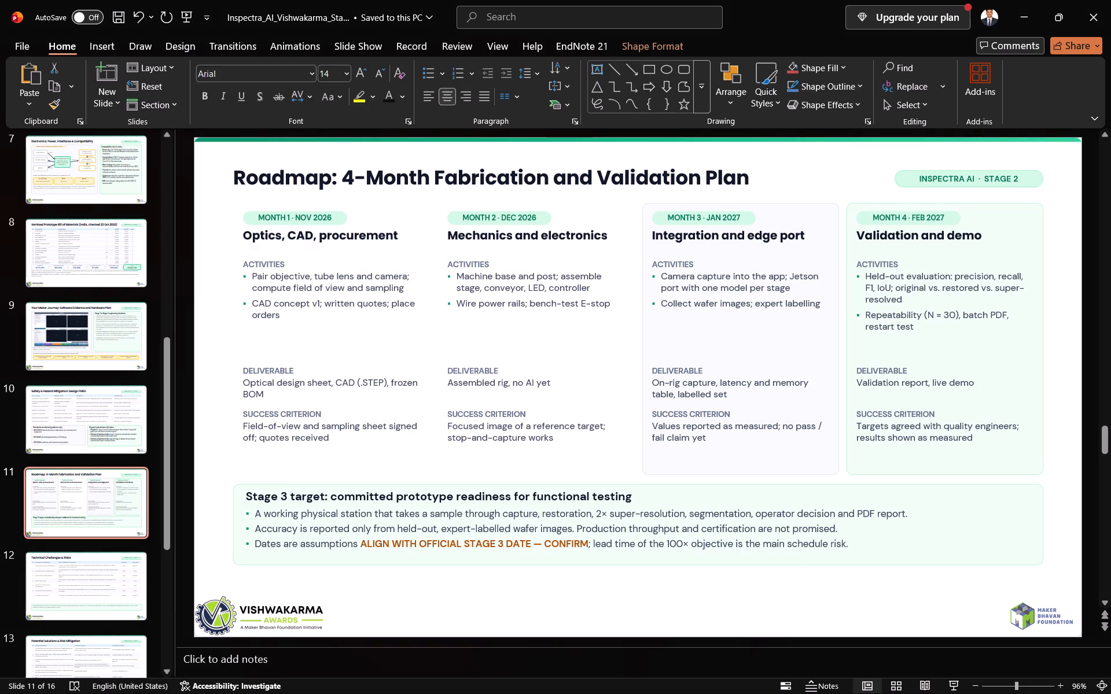
left_click(814, 208)
key("Delete")
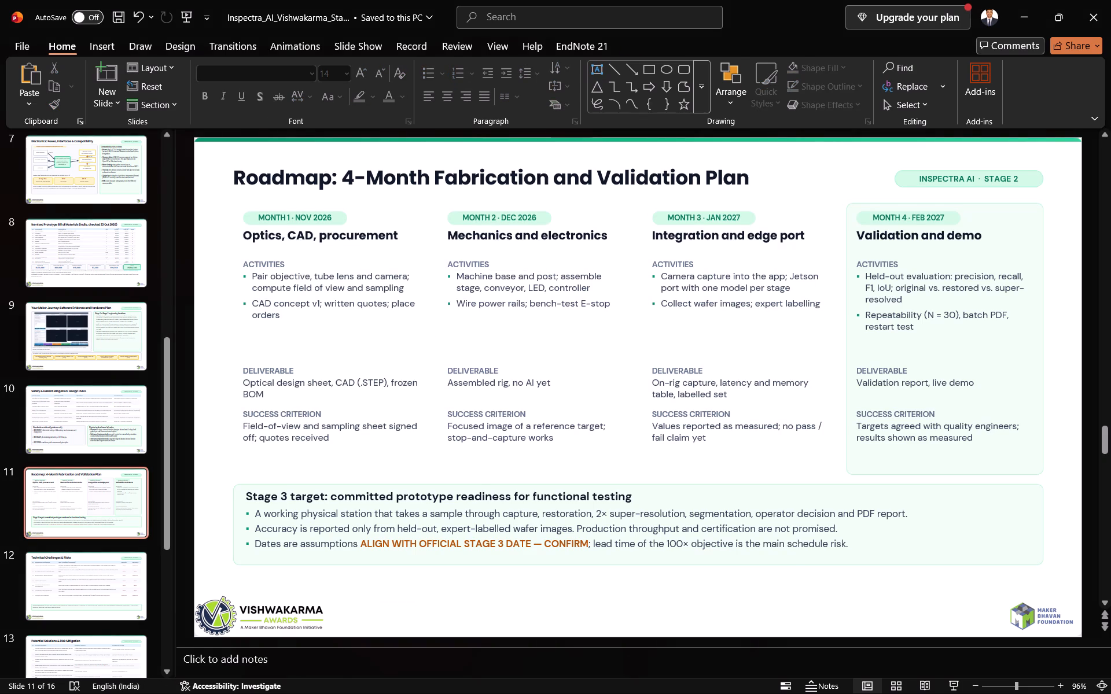
left_click(994, 211)
key("Delete")
left_click(577, 308)
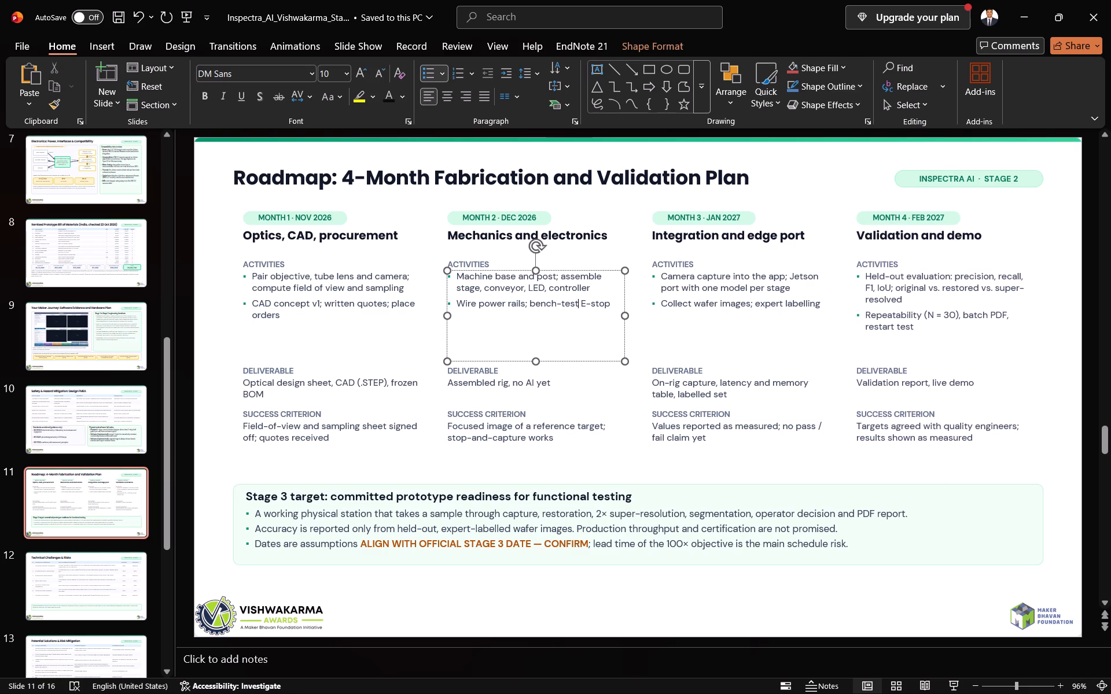
left_click(471, 346)
left_click(359, 348)
Delete the "Dates are assumptions" bullet from the Stage 3 target box.
left_click(844, 489)
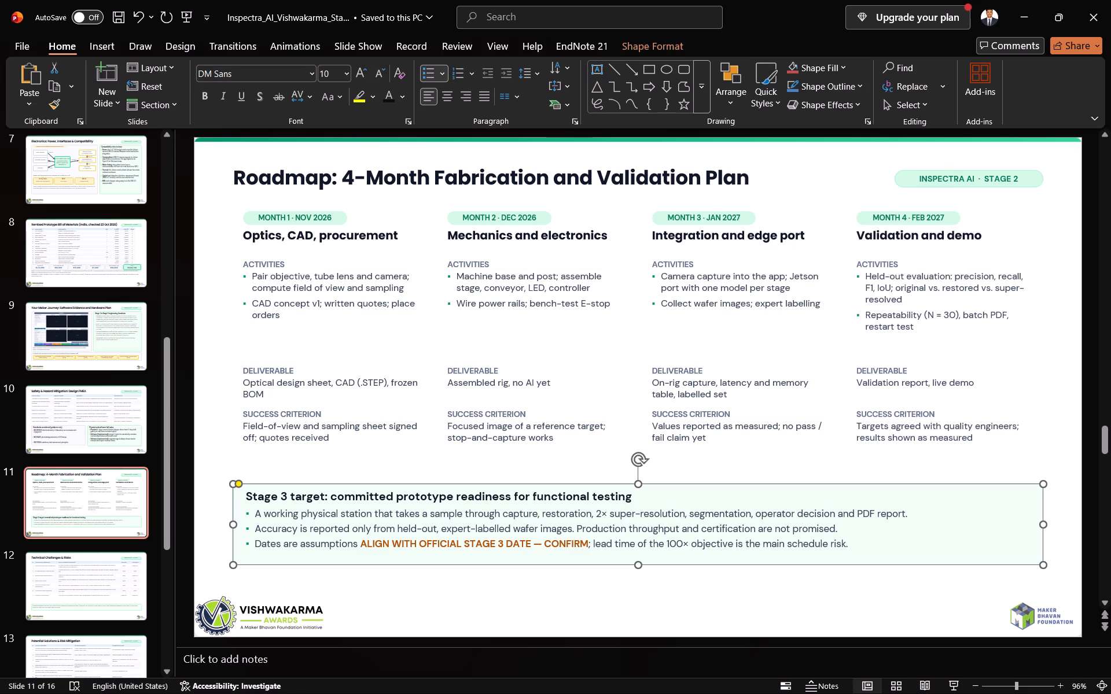
left_click_drag(587, 545, 432, 547)
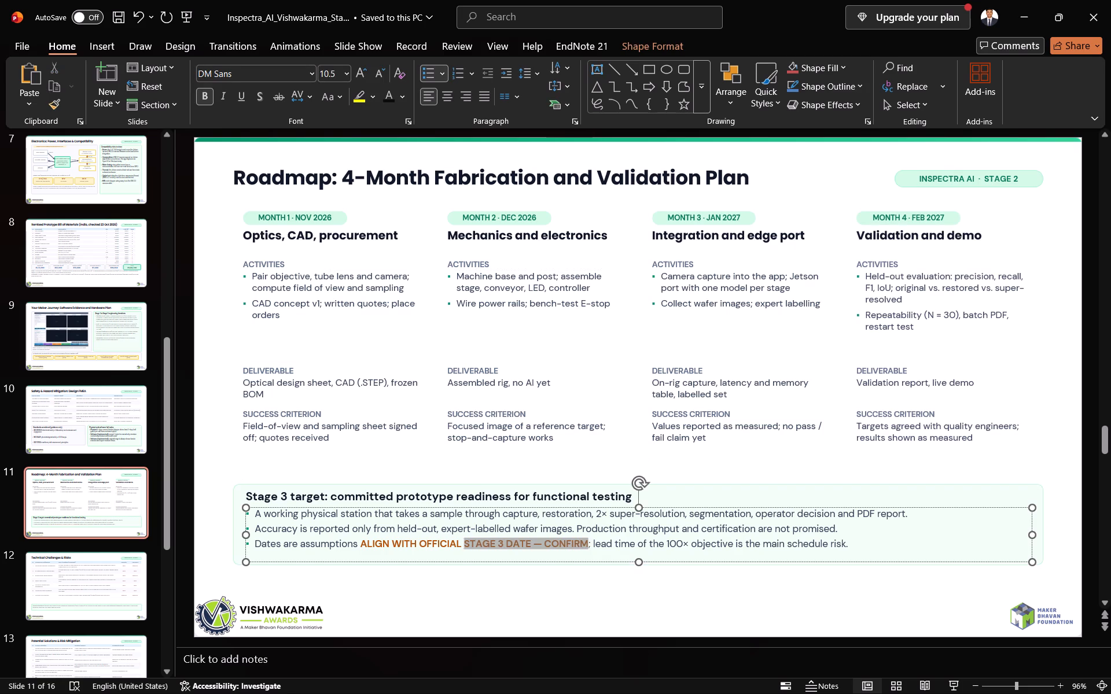
left_click_drag(432, 547, 232, 553)
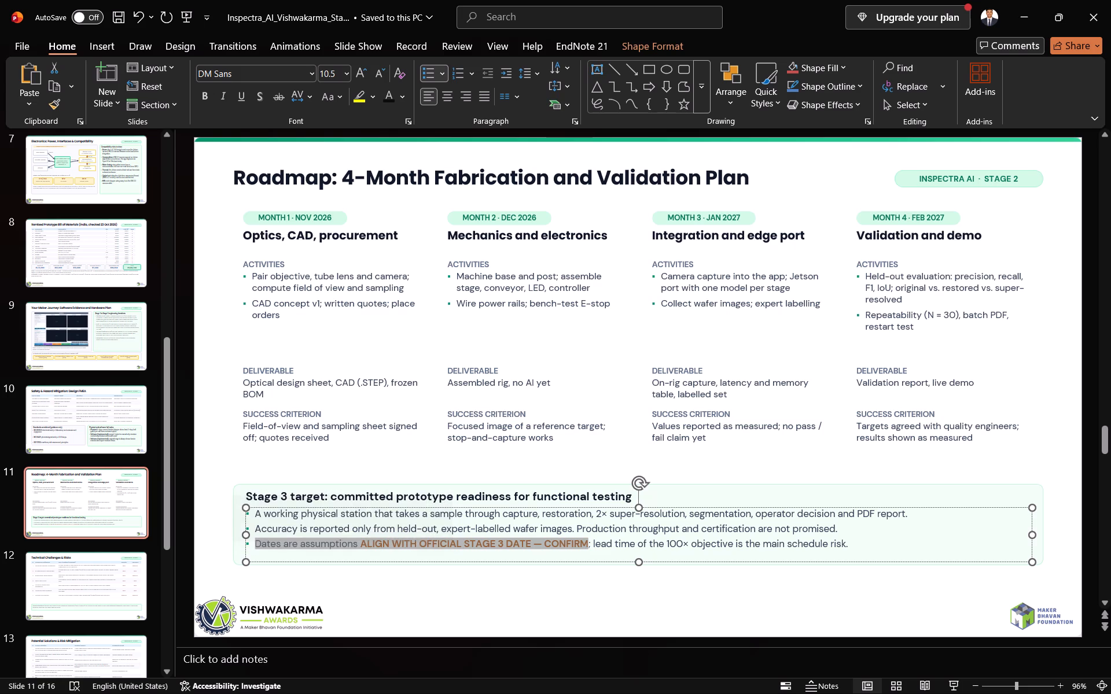
left_click_drag(852, 544, 196, 542)
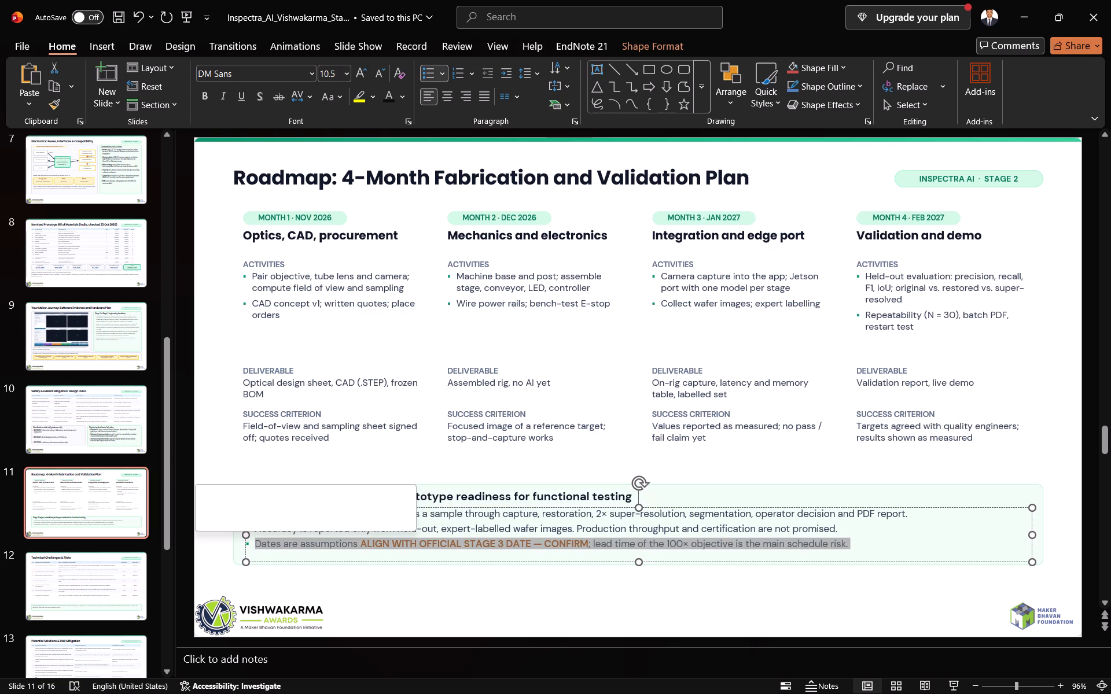
key("BackSpace")
Shorten the Stage 3 target background panel from its bottom edge to fit the two bullets.
left_click(553, 555)
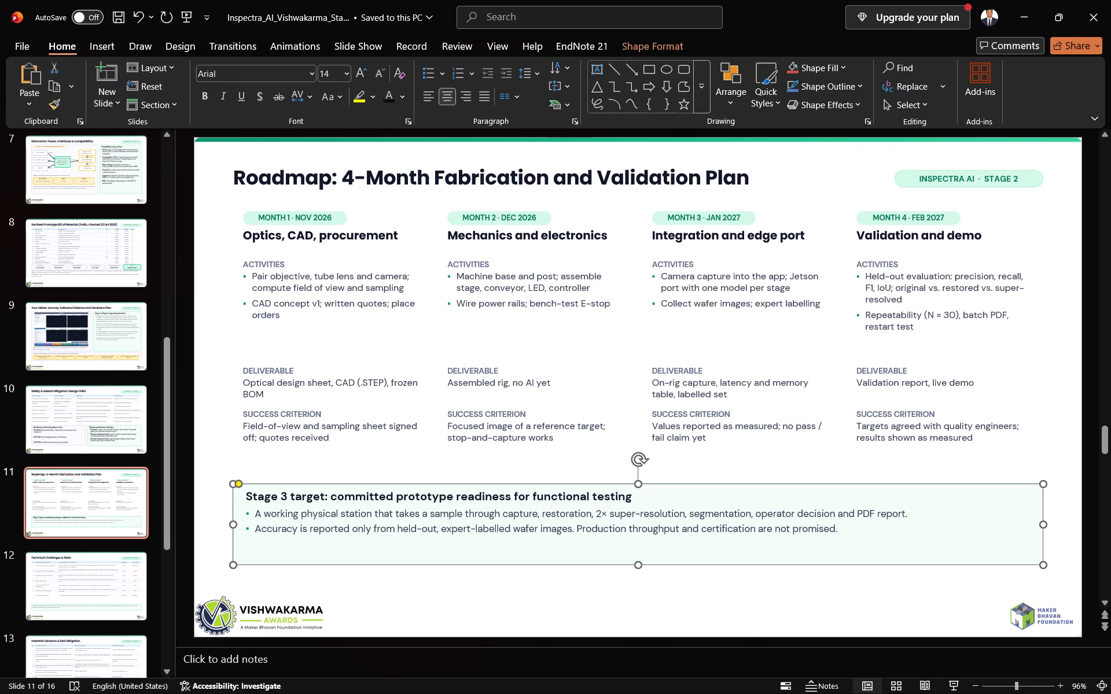
left_click_drag(637, 564, 637, 549)
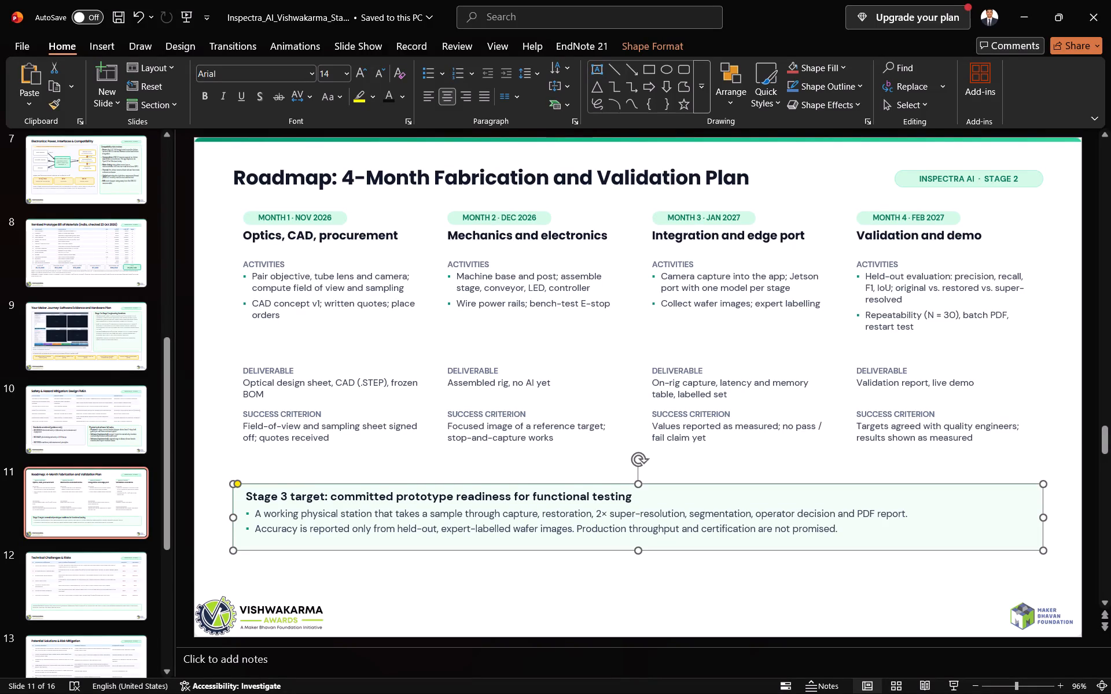
Delete the "INSPECTRA AI · STAGE 2" badge from the Roadmap slide.
left_click(950, 176)
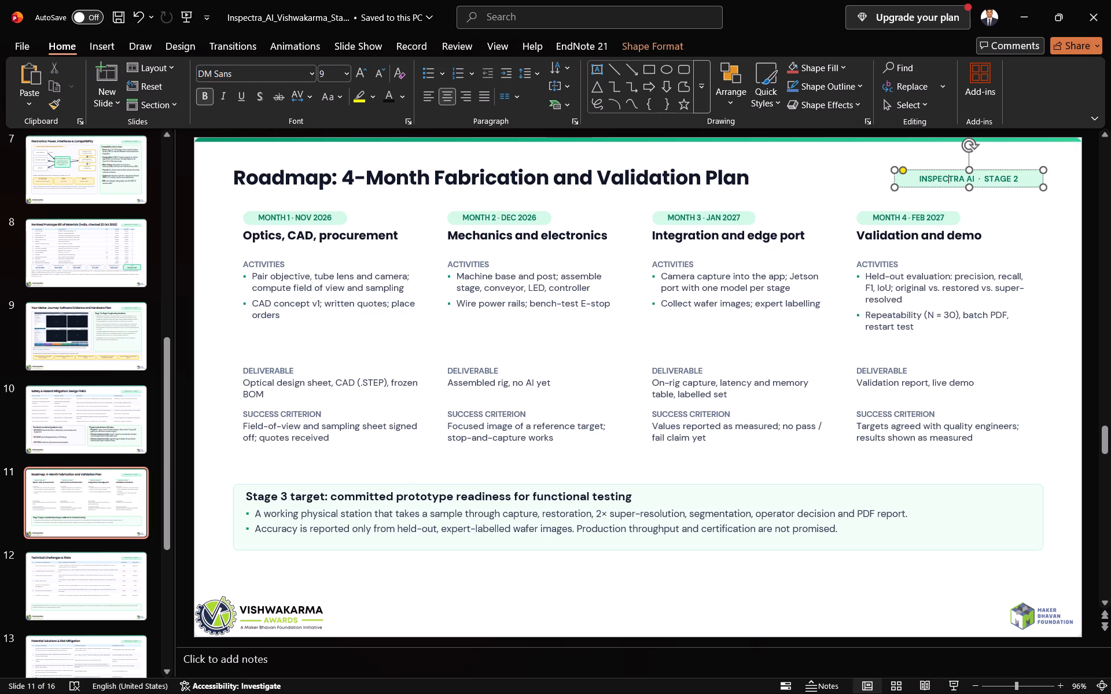
left_click(919, 169)
key("Delete")
Copy the edited Roadmap slide into the Vishwakarma Awards template deck, directly after the Roadmap guideline slide.
scroll(919, 169, "up", 1)
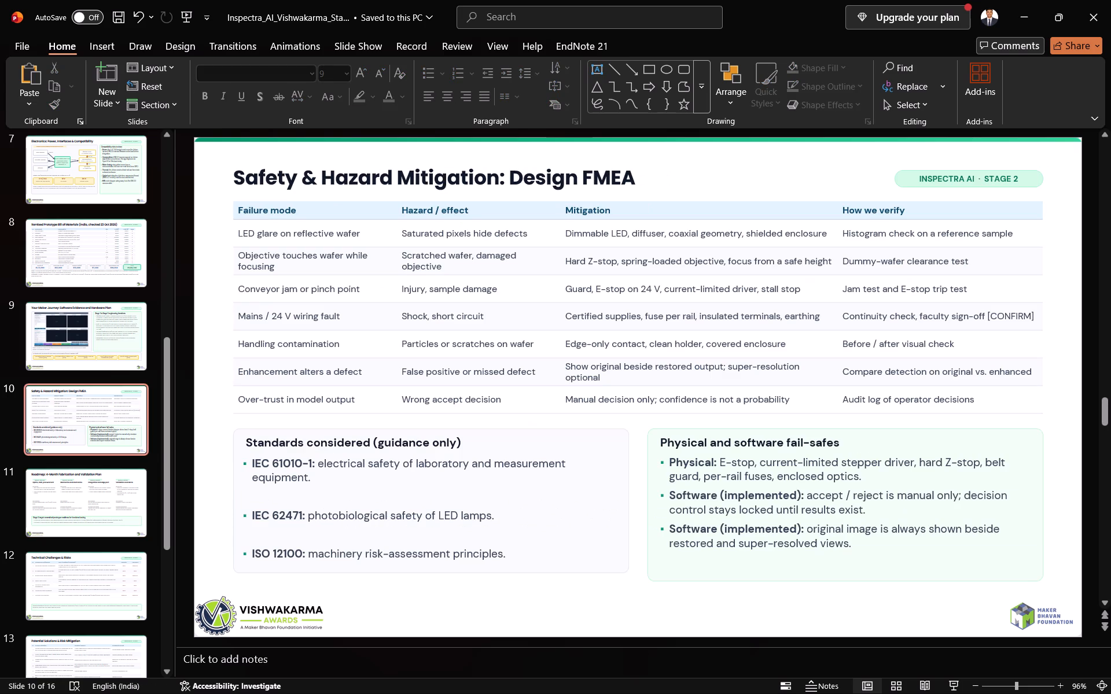
left_click(75, 411)
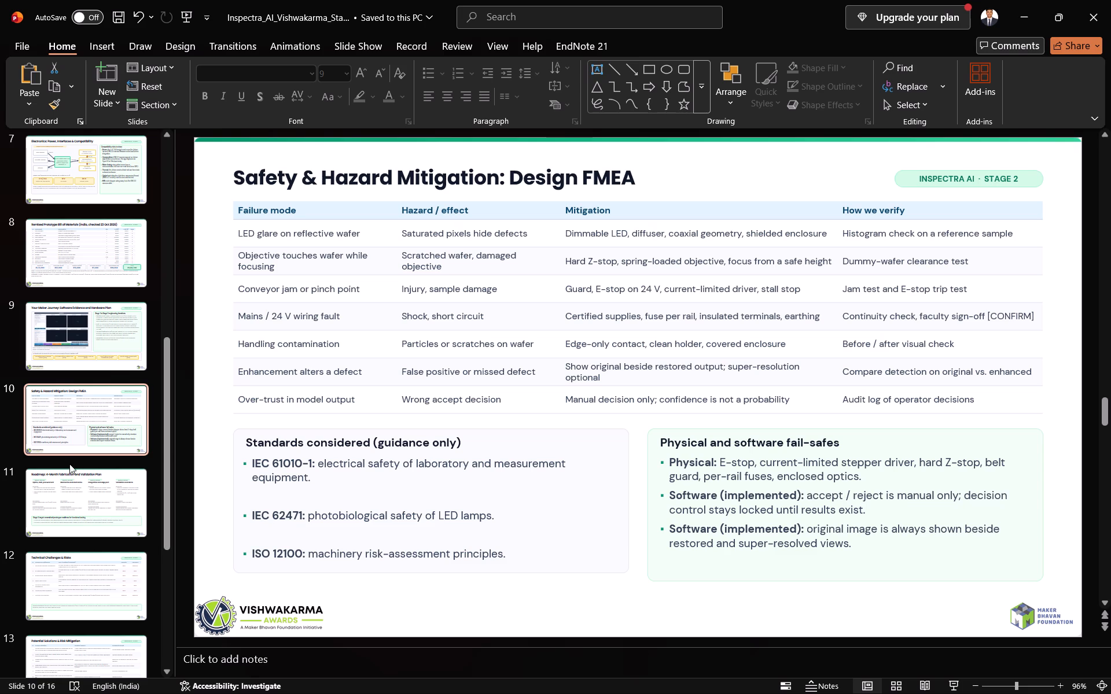
left_click(61, 494)
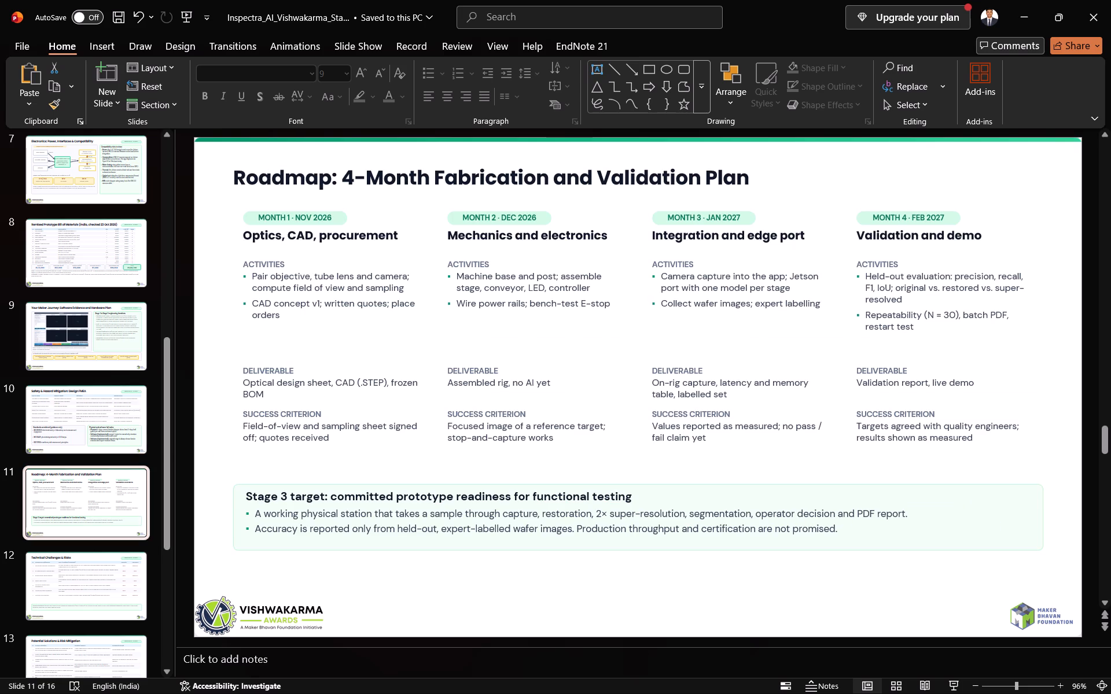
right_click(85, 507)
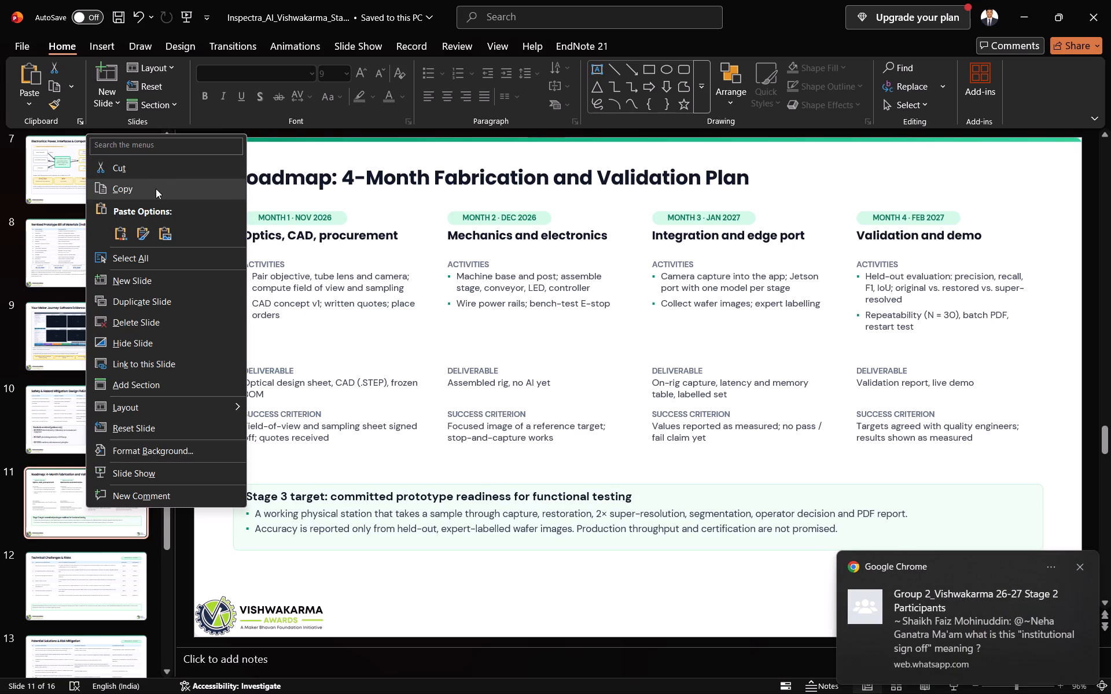
left_click(156, 189)
left_click(1021, 17)
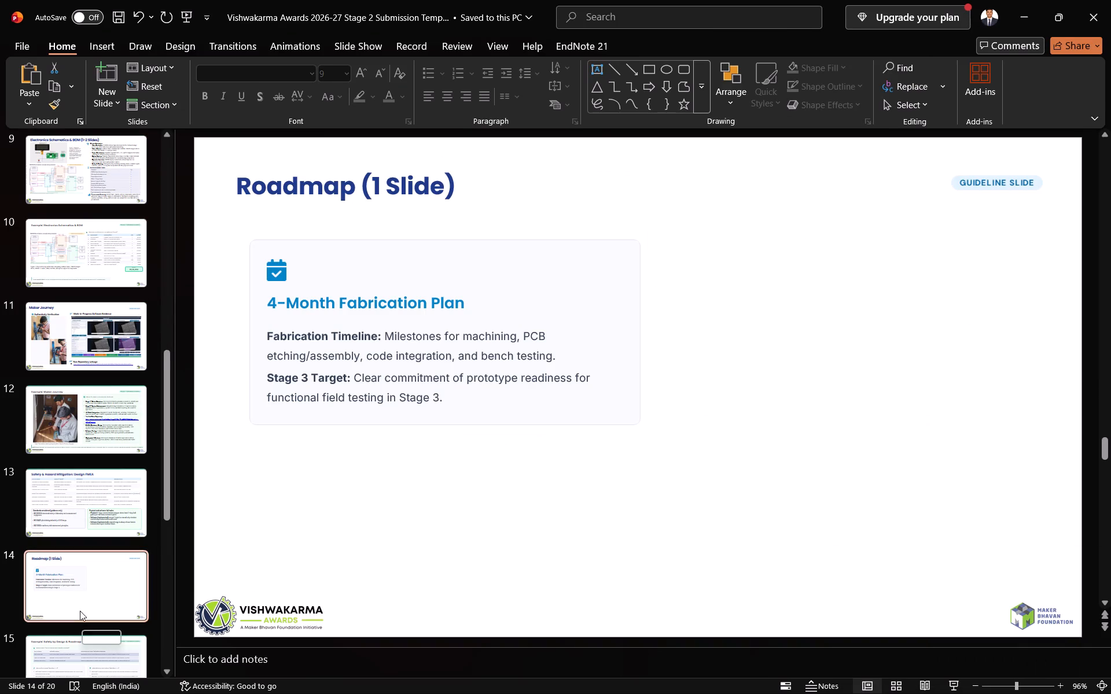
scroll(80, 611, "down", 2)
left_click(33, 75)
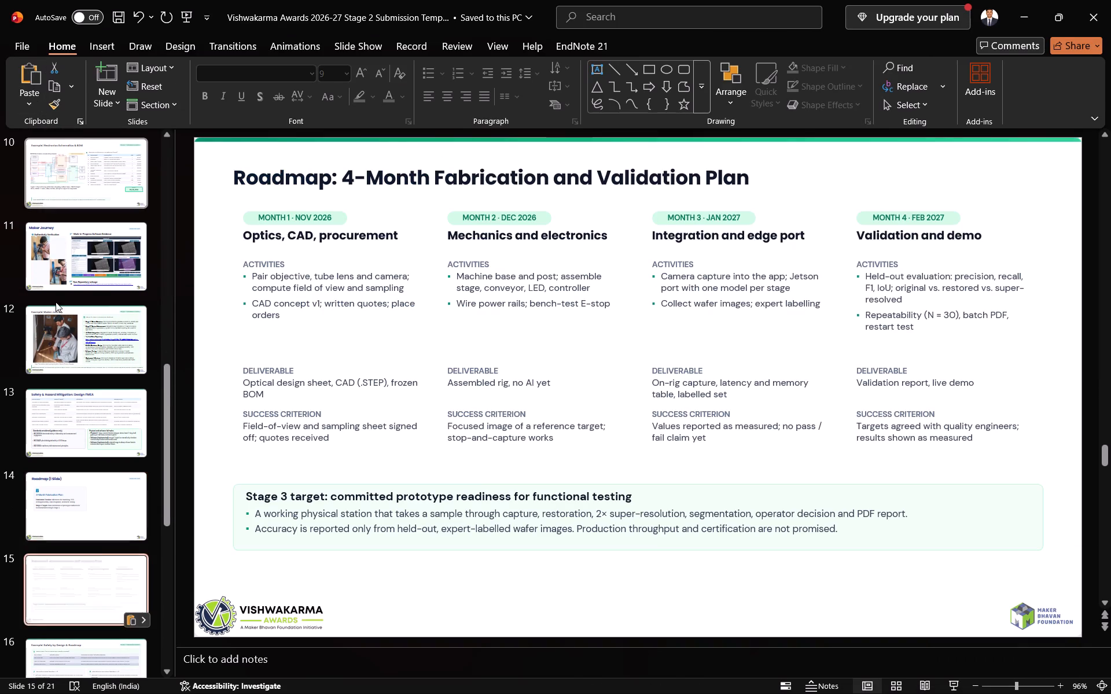
Cut the word "Roadmap" from the guideline slide's blue title to the clipboard.
left_click(69, 513)
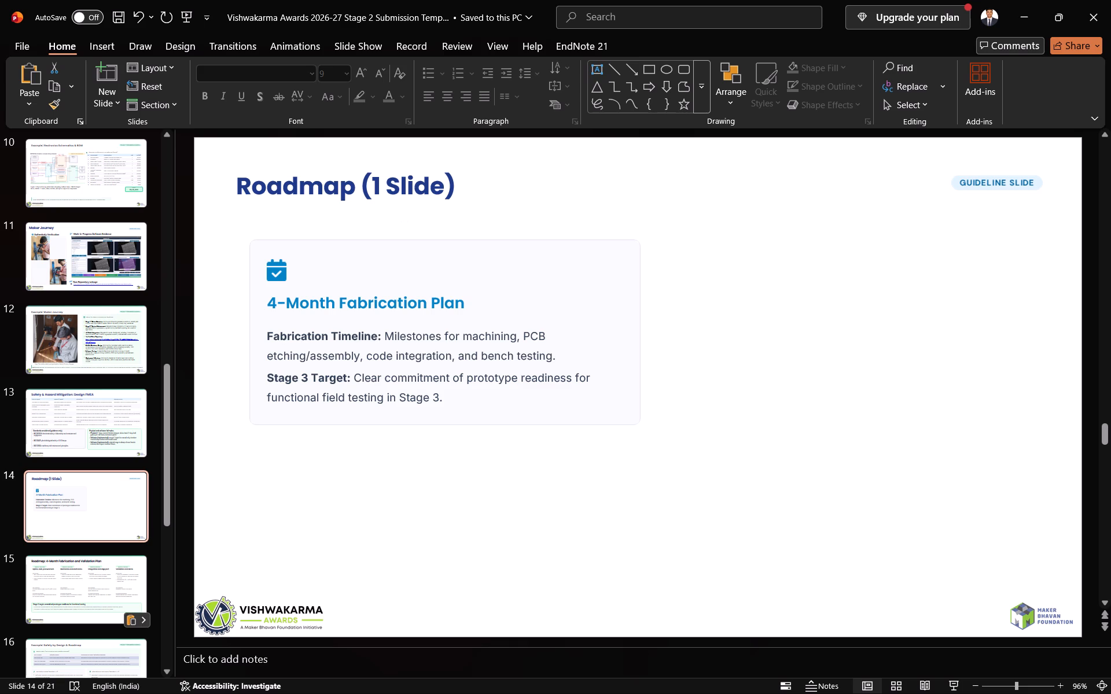
left_click_drag(356, 187, 214, 179)
key("ctrl+c")
key("ctrl+c")
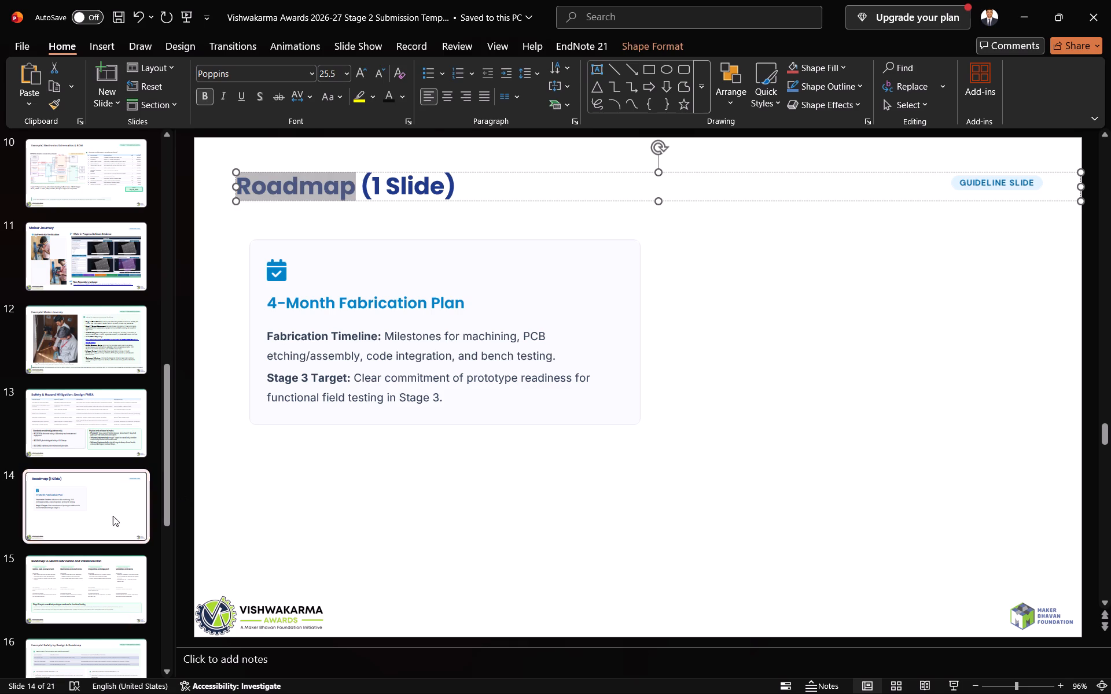
left_click(53, 68)
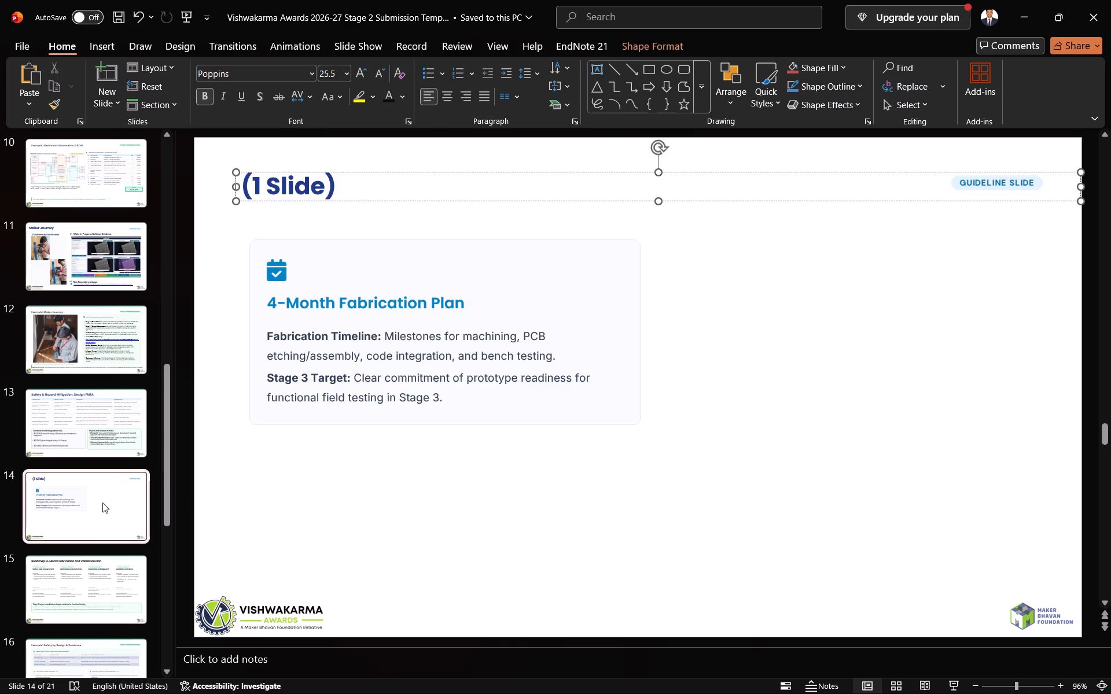
Cut the Roadmap guideline slide, titled only "(1 Slide)", out of the template deck.
left_click(65, 496)
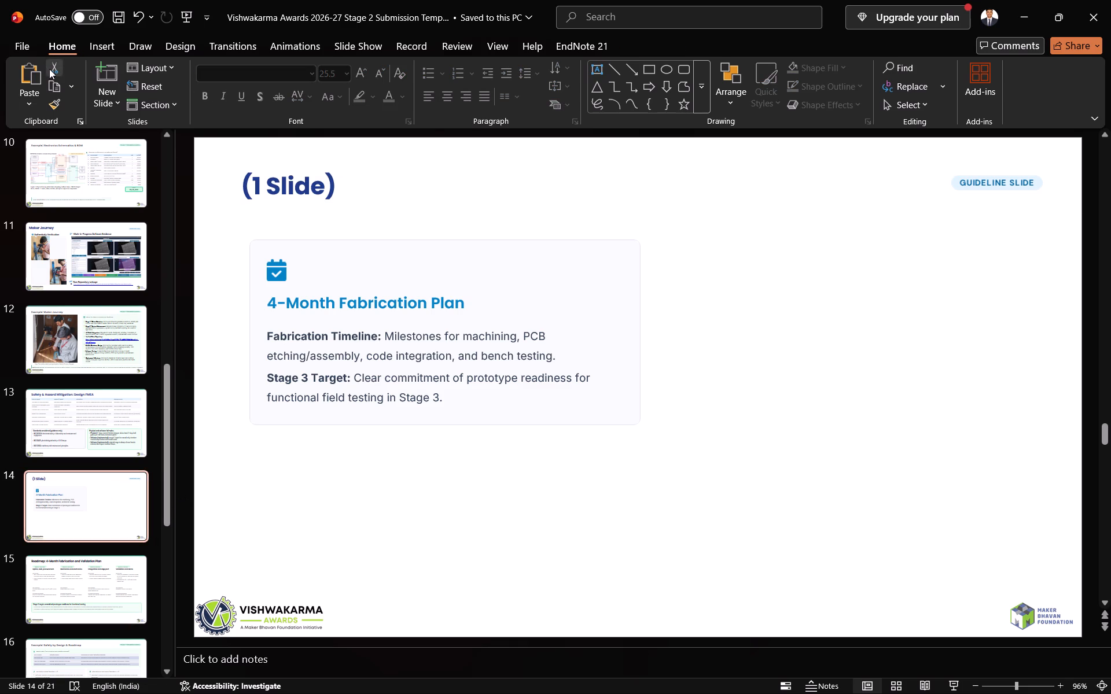
left_click(49, 69)
left_click(91, 506)
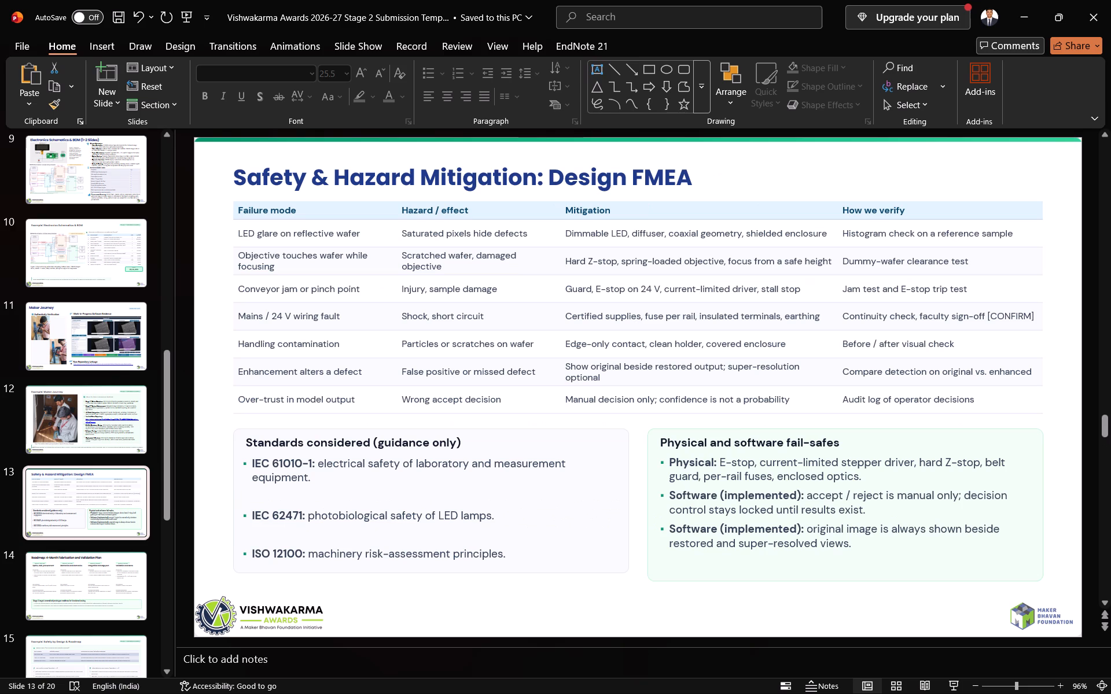
left_click(84, 510)
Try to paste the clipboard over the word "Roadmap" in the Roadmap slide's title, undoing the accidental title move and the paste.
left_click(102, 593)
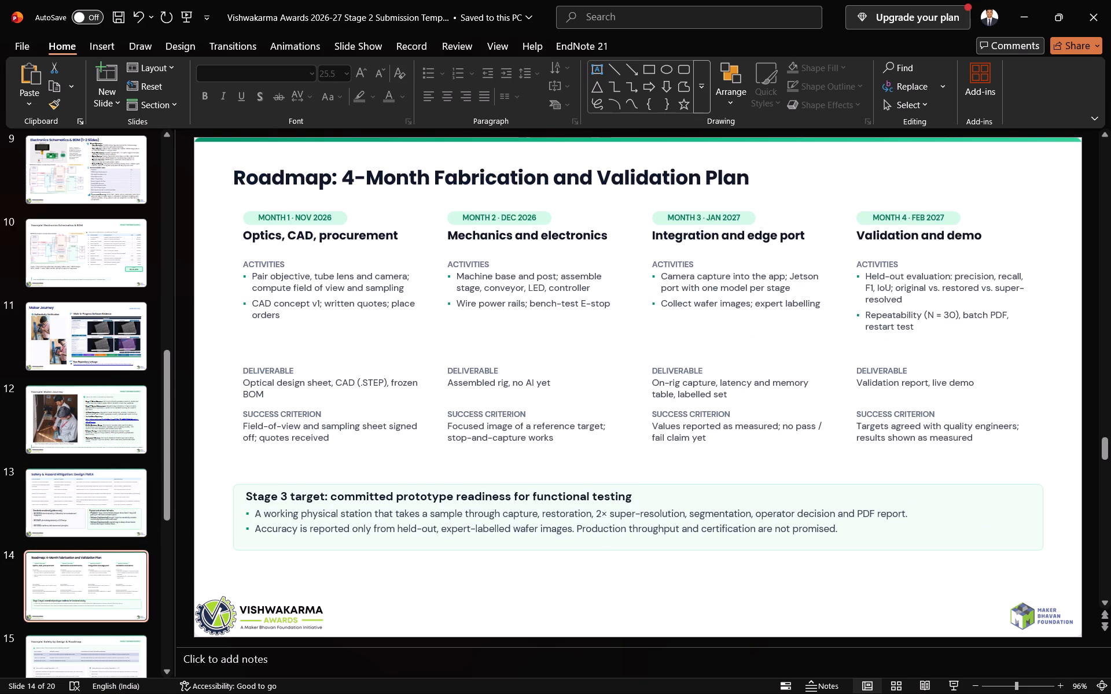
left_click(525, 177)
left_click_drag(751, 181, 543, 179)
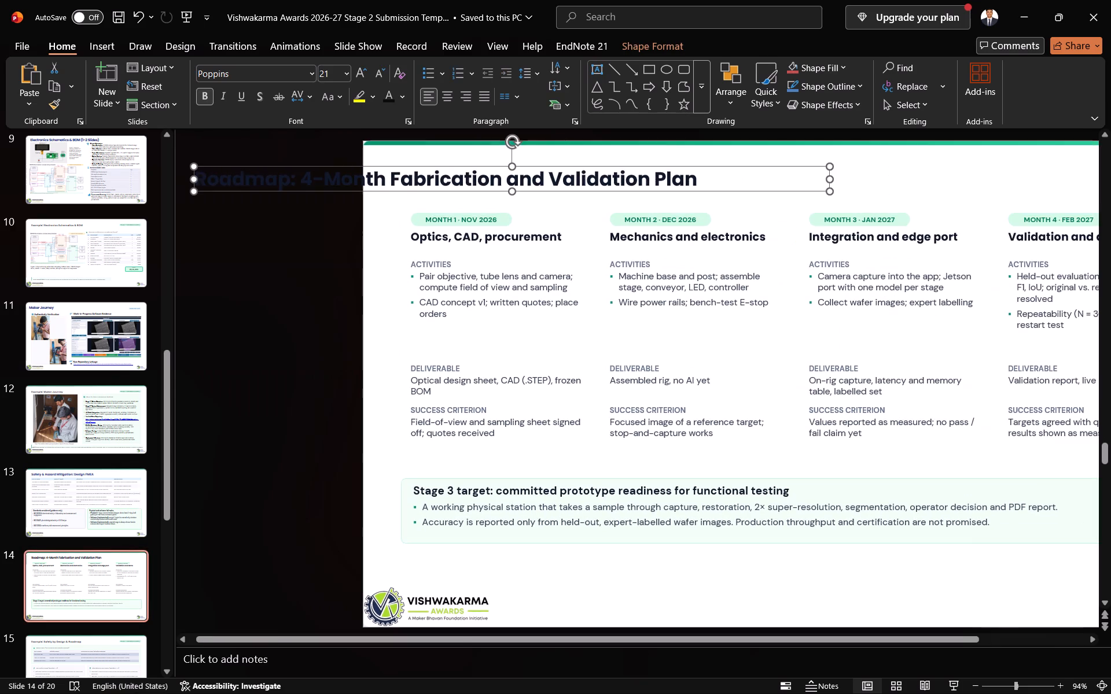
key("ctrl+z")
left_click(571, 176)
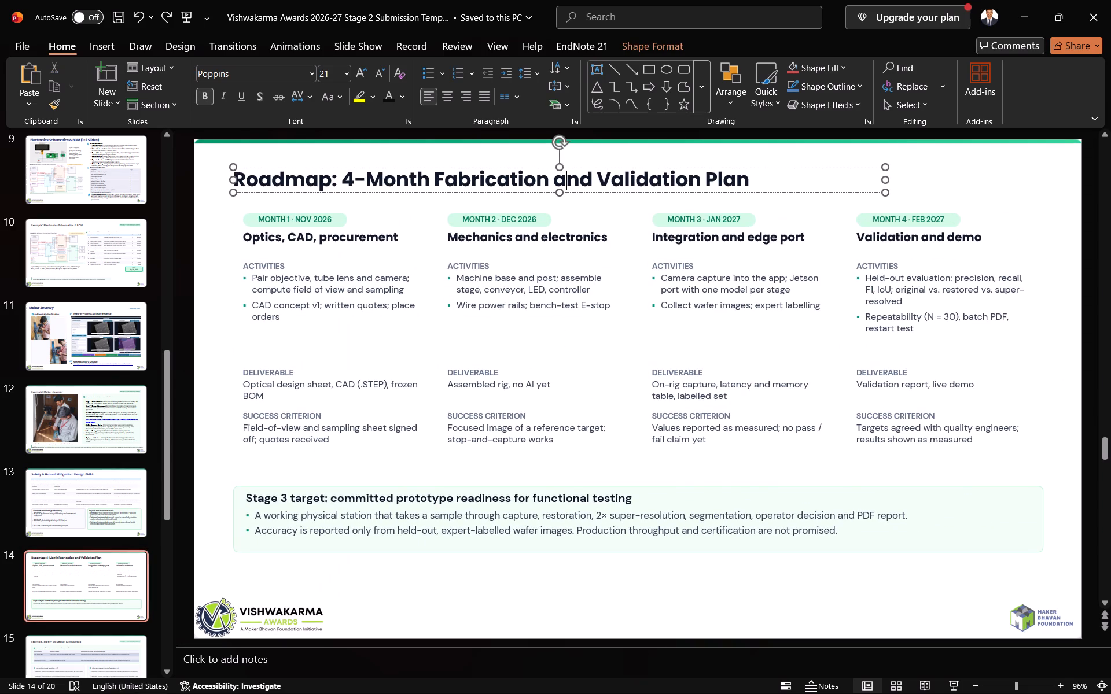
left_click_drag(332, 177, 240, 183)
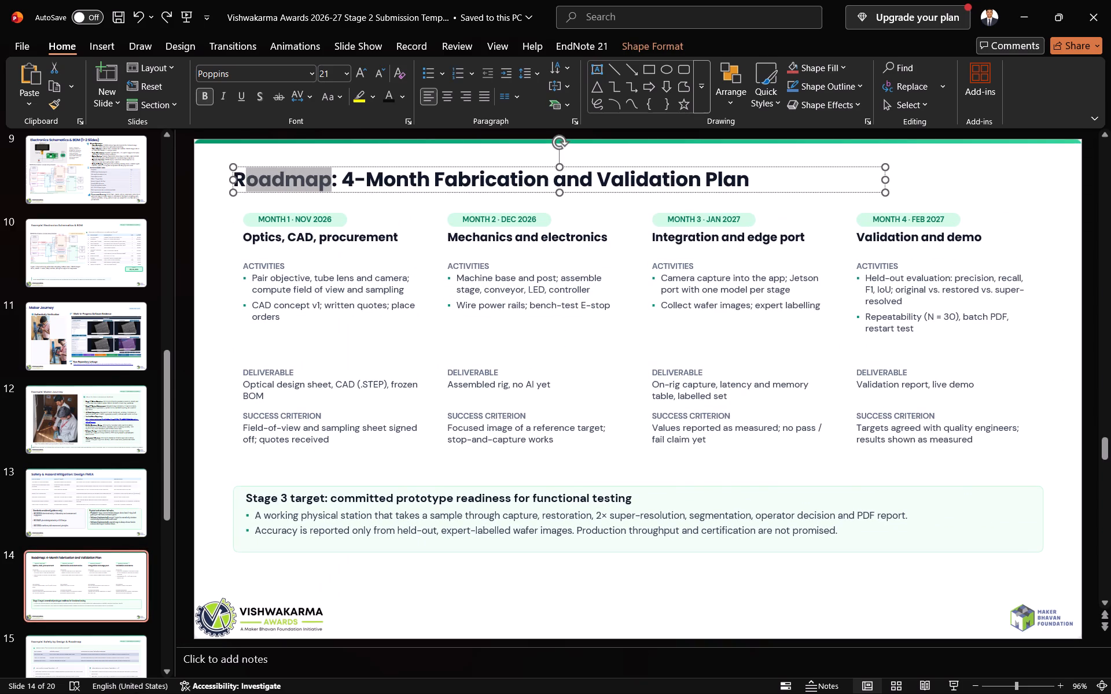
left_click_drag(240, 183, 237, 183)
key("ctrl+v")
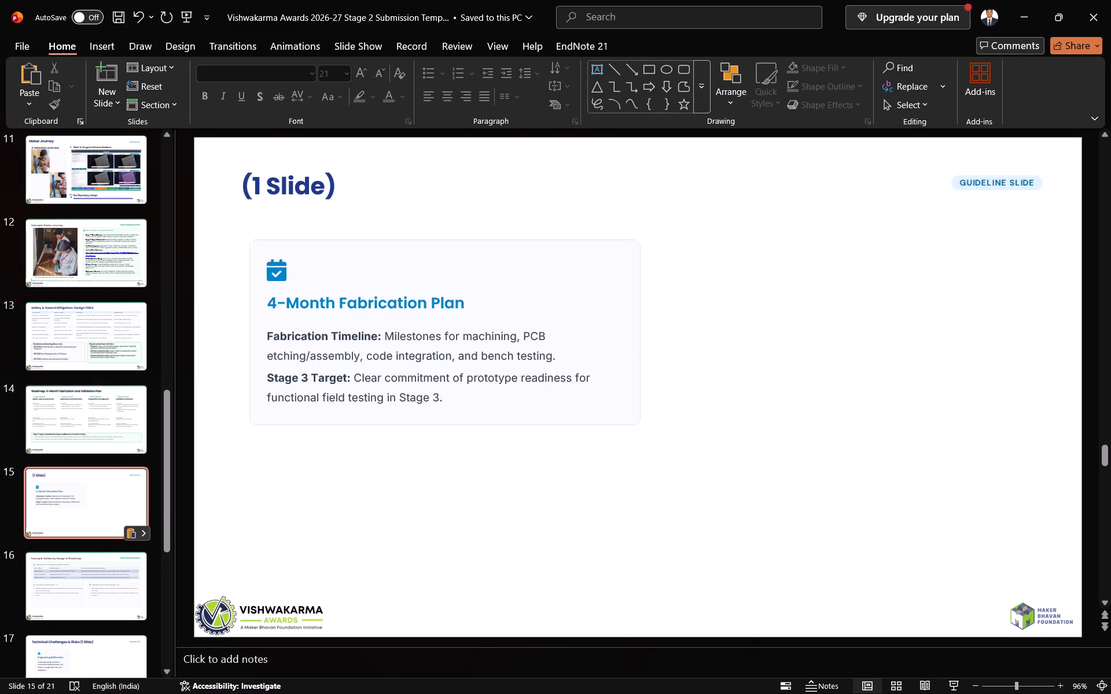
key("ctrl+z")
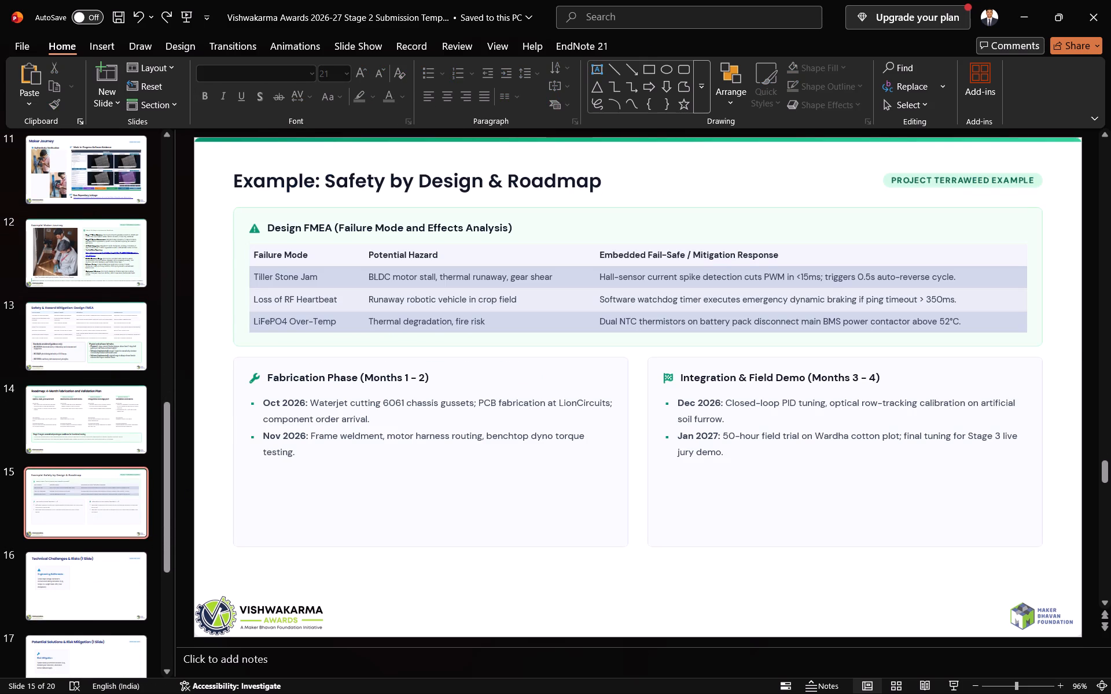
Copy the blue word "Safety" from the Safety & Hazard Mitigation title and paste it at the start of the Roadmap slide's title.
left_click(116, 415)
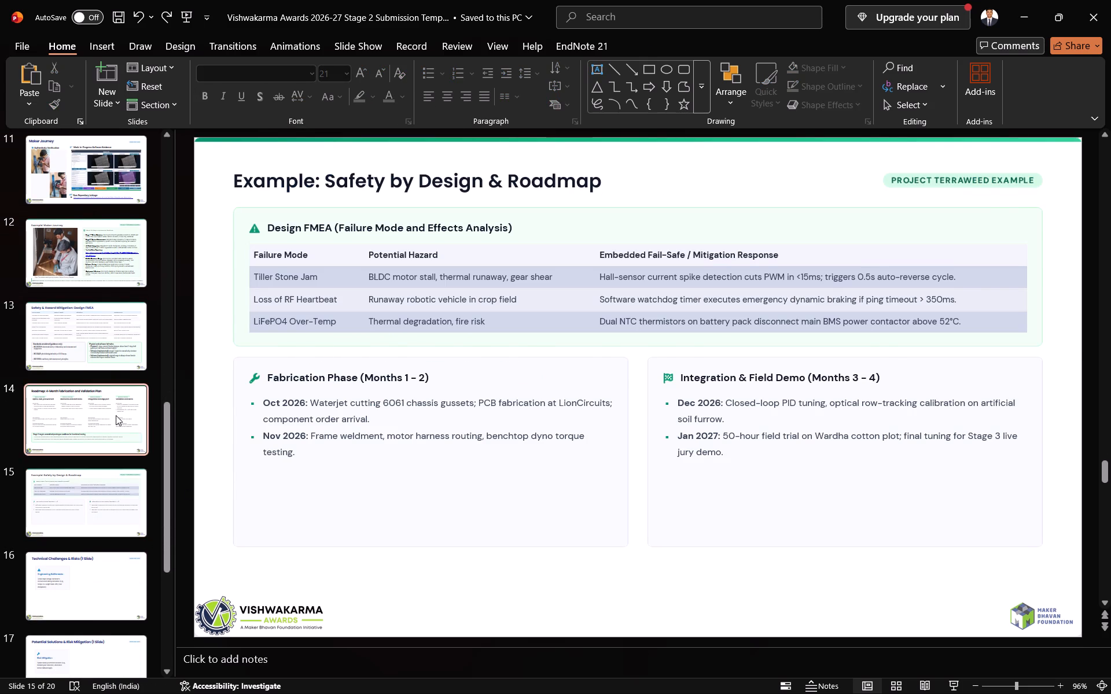
left_click(87, 327)
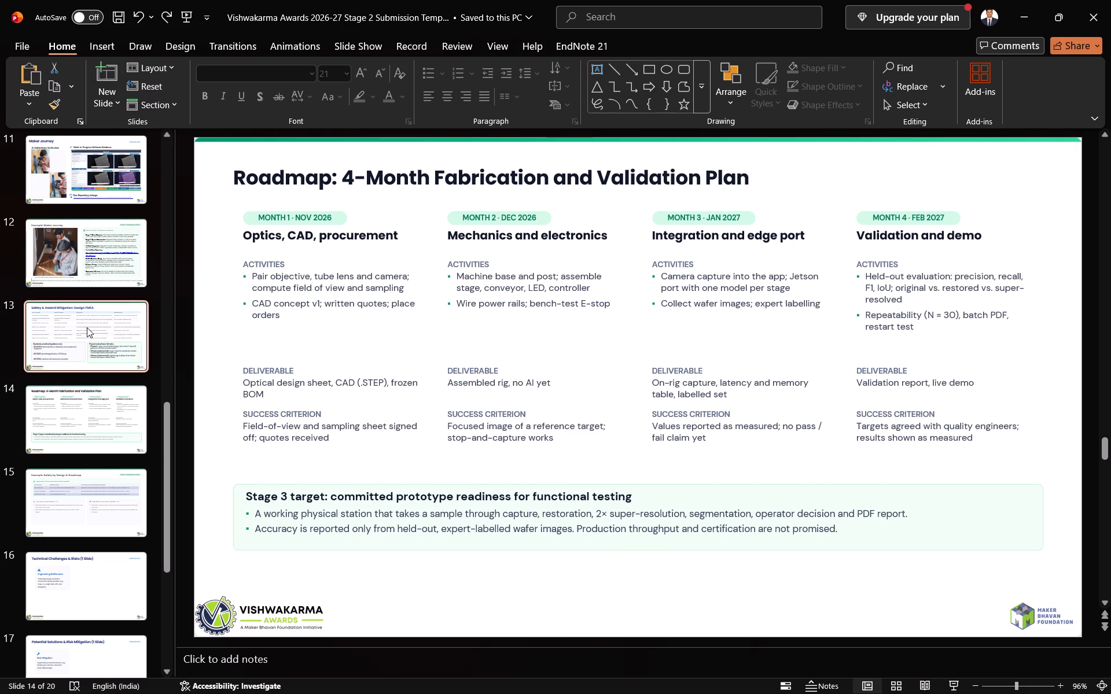
left_click_drag(306, 178, 226, 180)
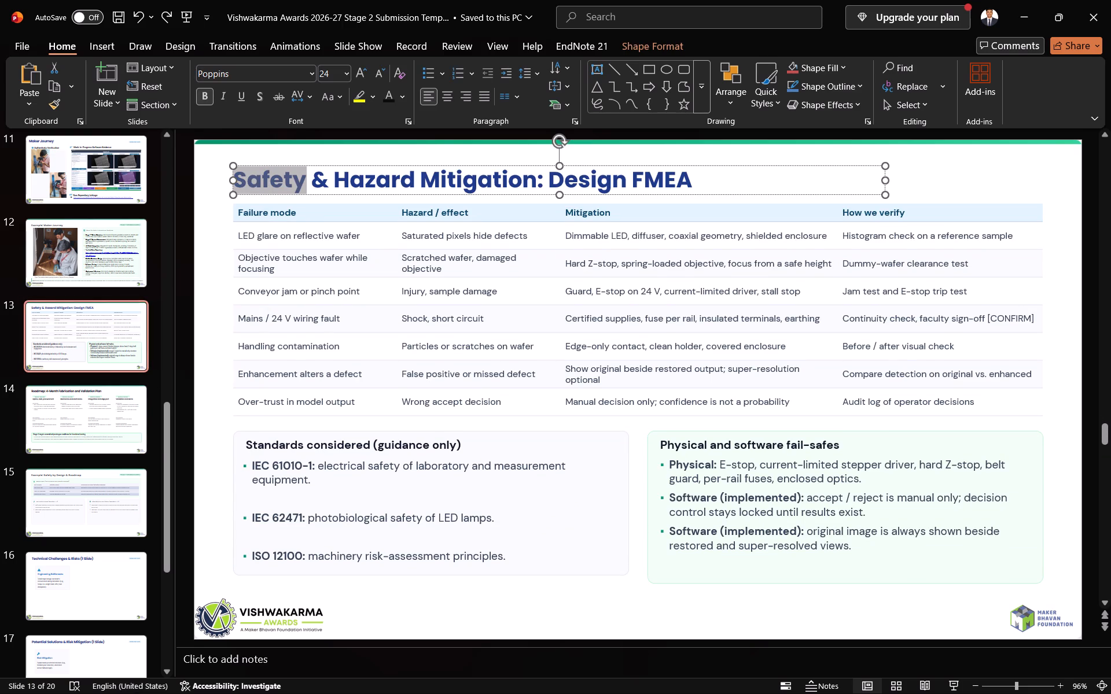
left_click_drag(226, 180, 225, 180)
key("ctrl+c")
left_click(91, 427)
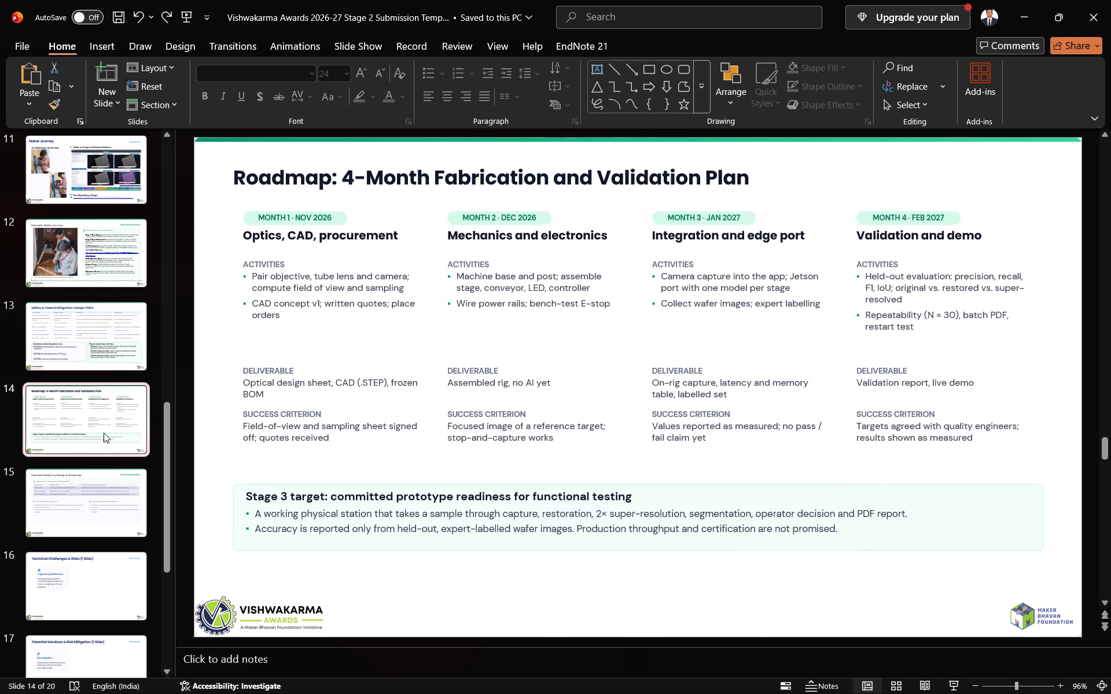
left_click(265, 174)
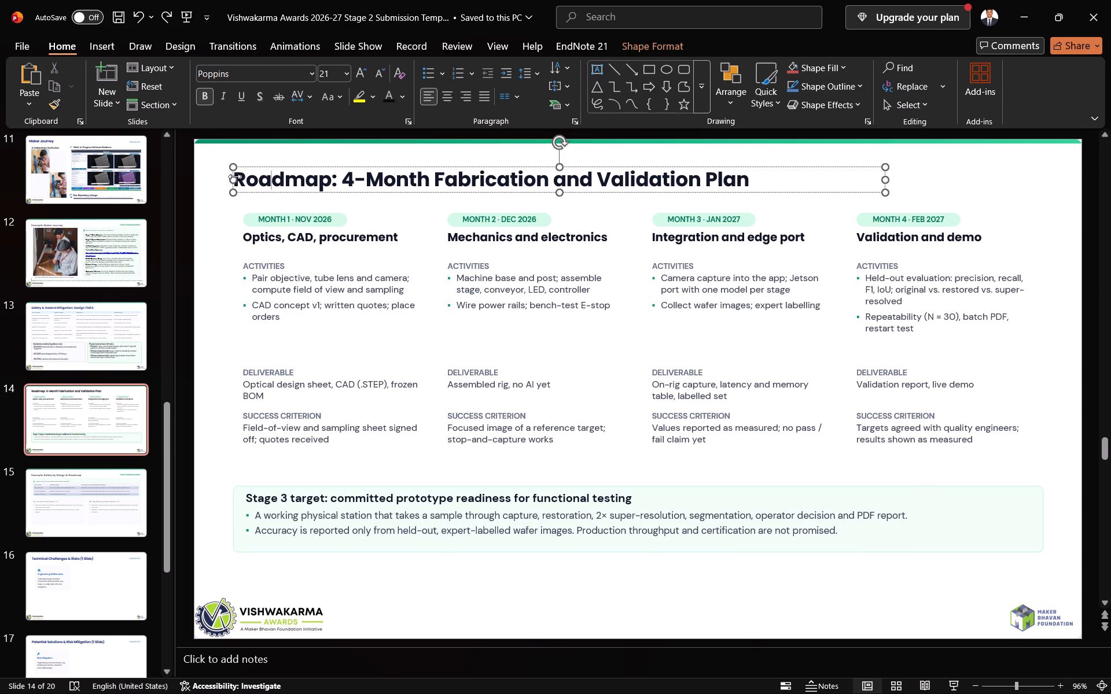
key("Left")
key("Left")
key("Left")
key("ctrl+v")
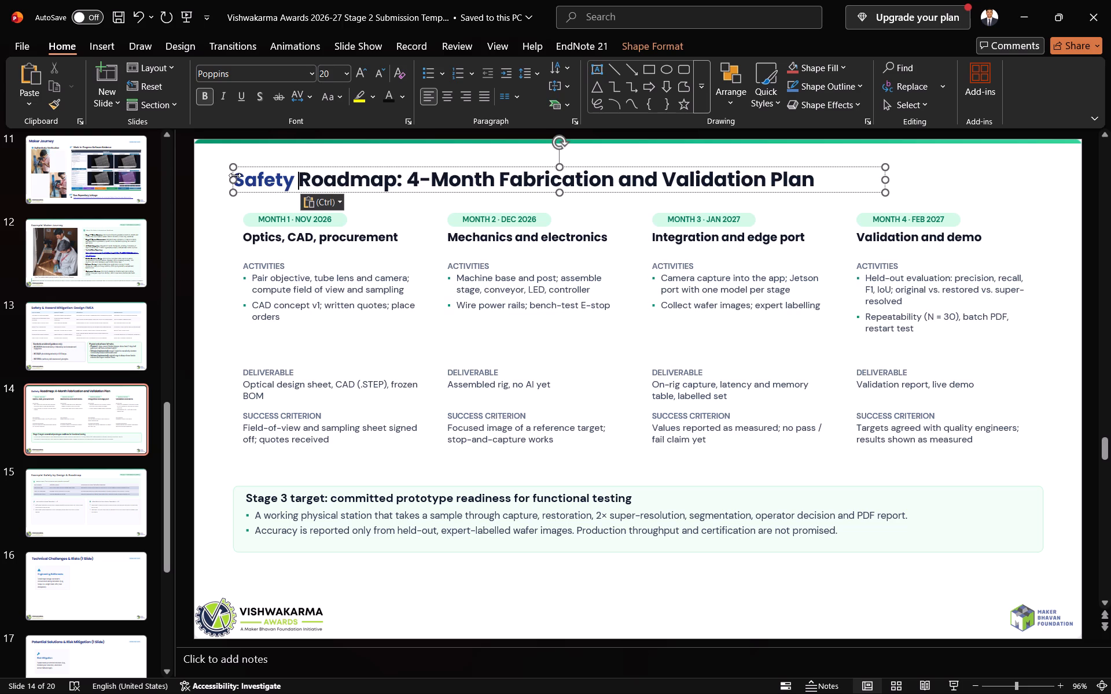
Replace the pasted "Safety" with "Roadmap: 4-Month Fabrication and Validation Plan", keeping the blue title formatting.
key("BackSpace")
key("BackSpace")
key("BackSpace")
key("BackSpace")
key("BackSpace")
key("BackSpace")
key("BackSpace")
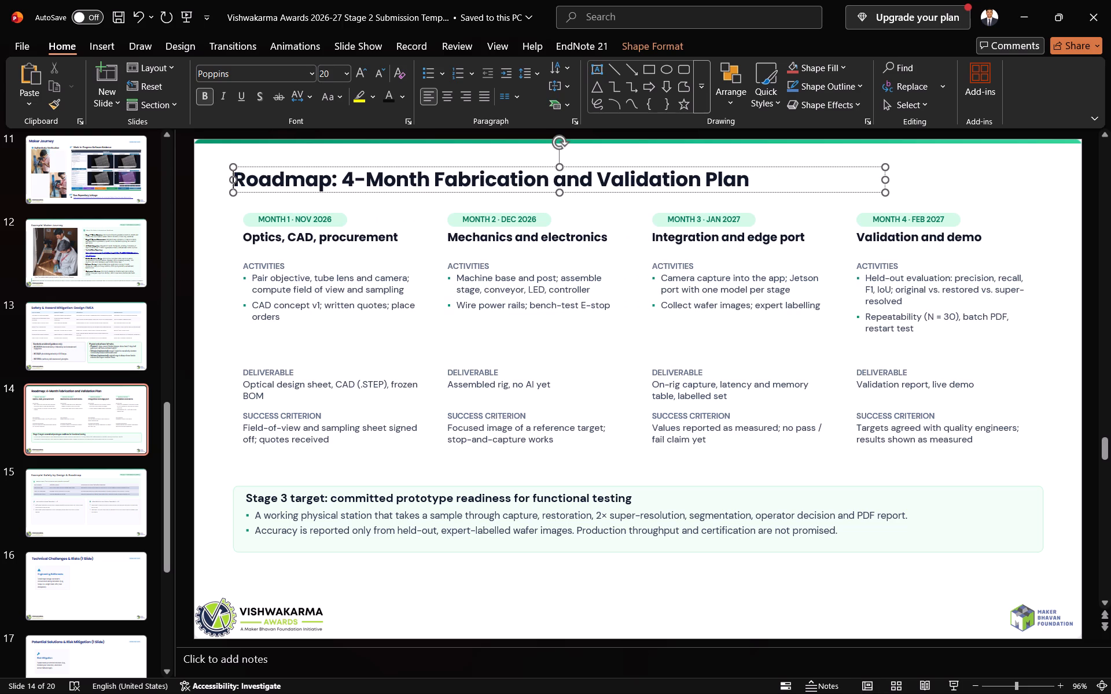
key("shift+r")
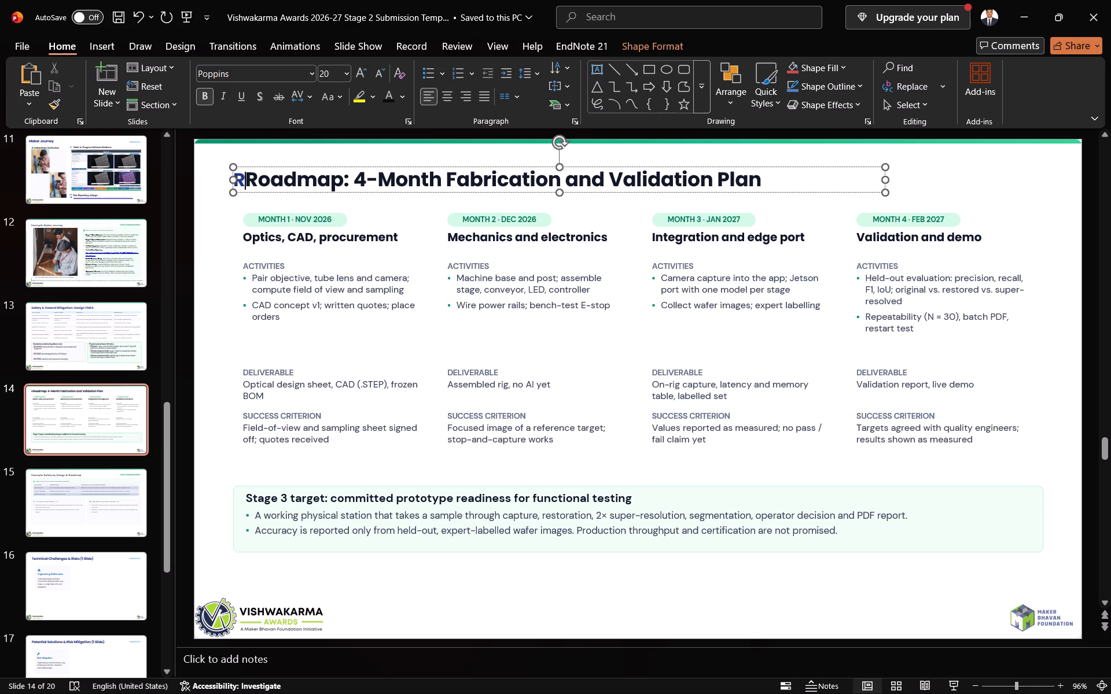
type("oad")
type("map")
key("space")
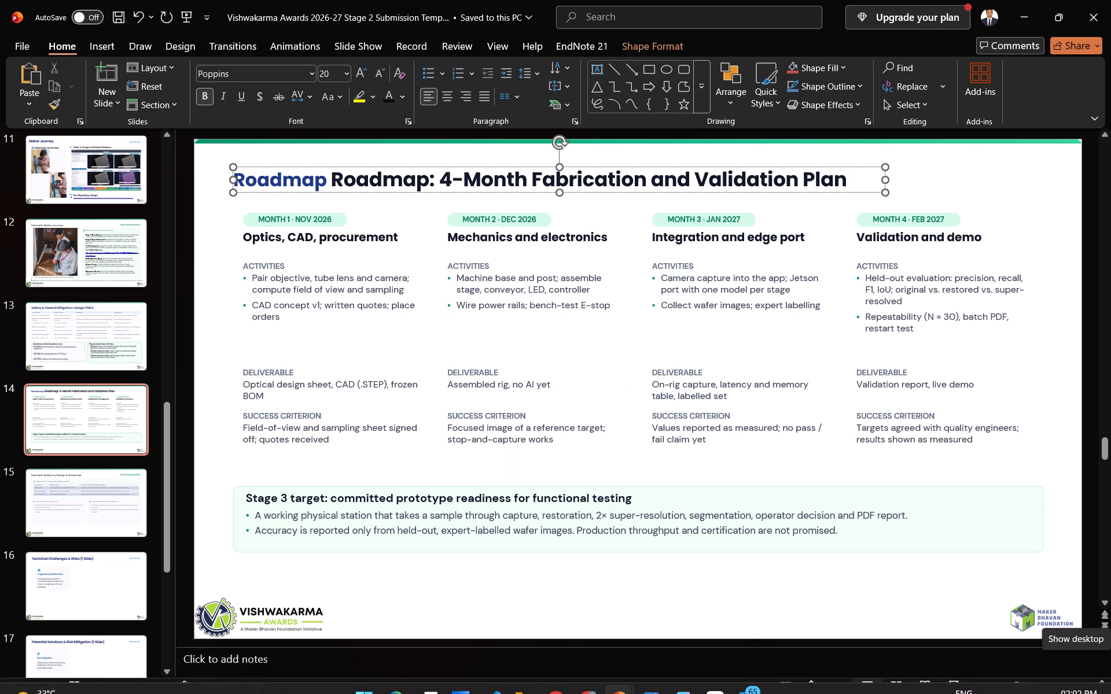
key("BackSpace")
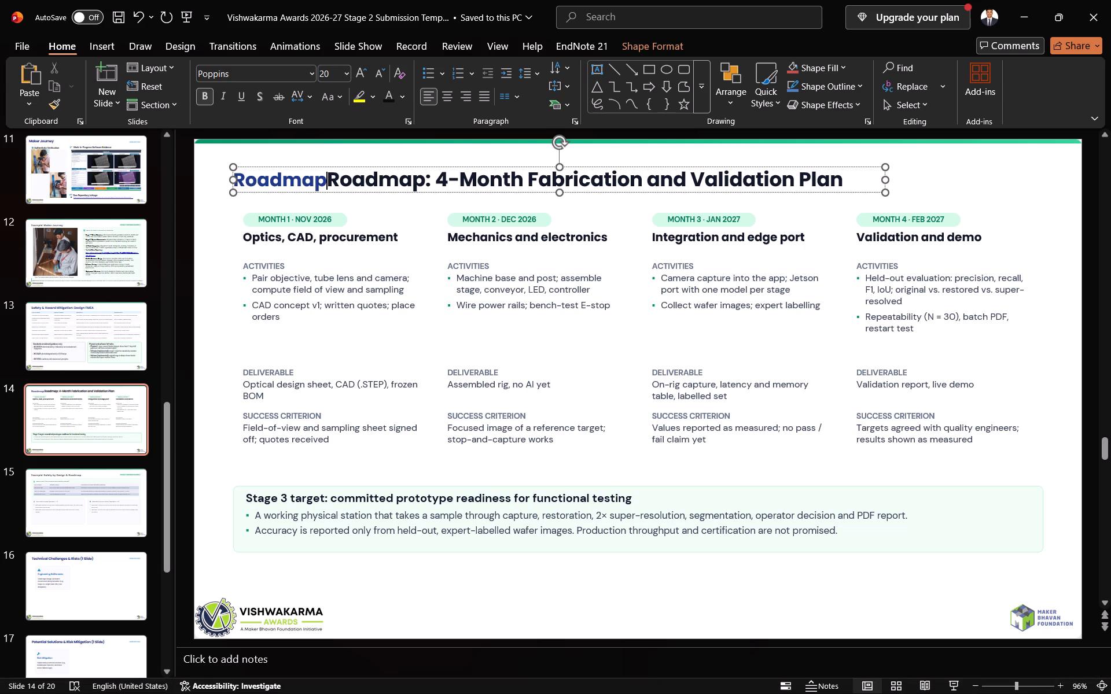
type(":")
key("space")
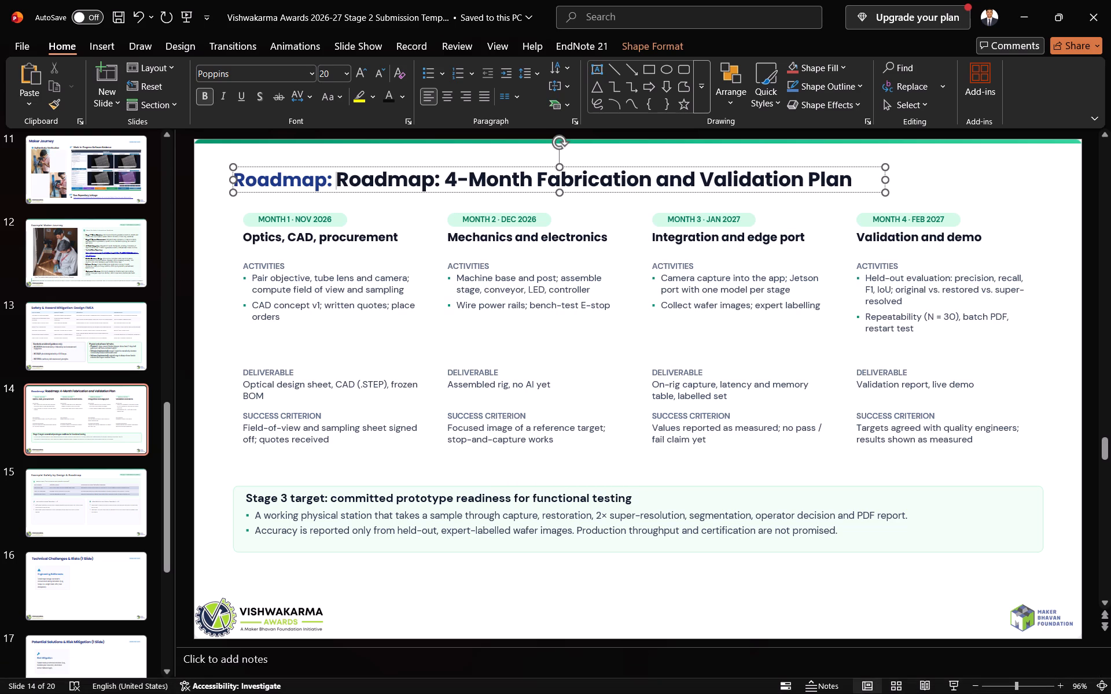
key("shift+dollar")
key("BackSpace")
key("4")
key("minus")
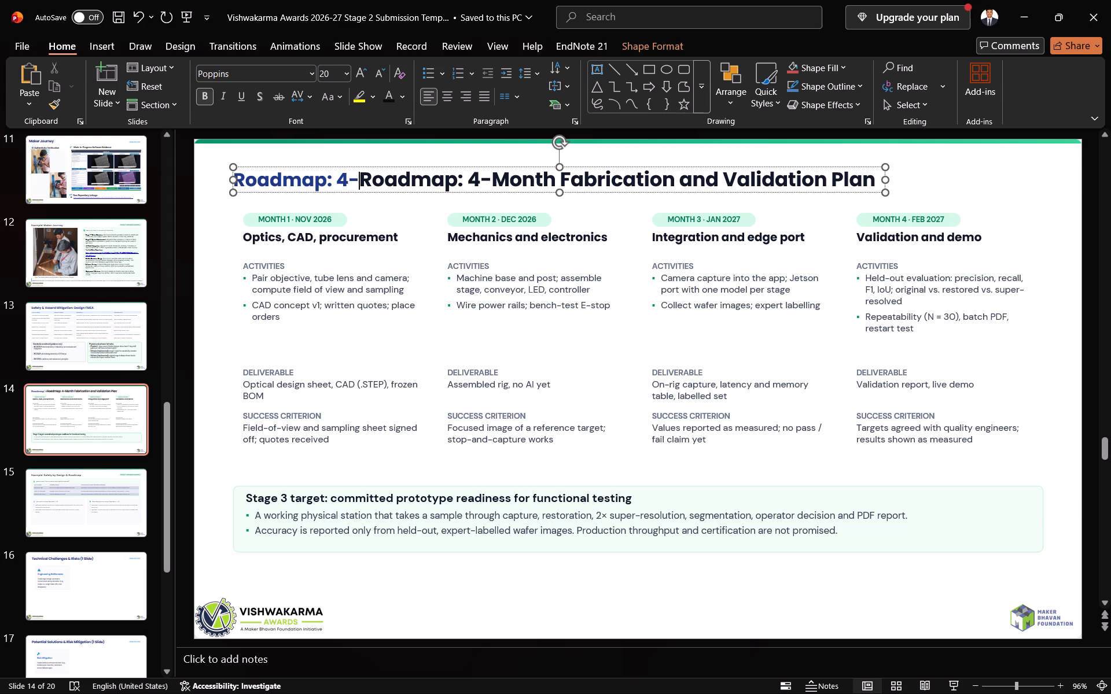
key("shift+m")
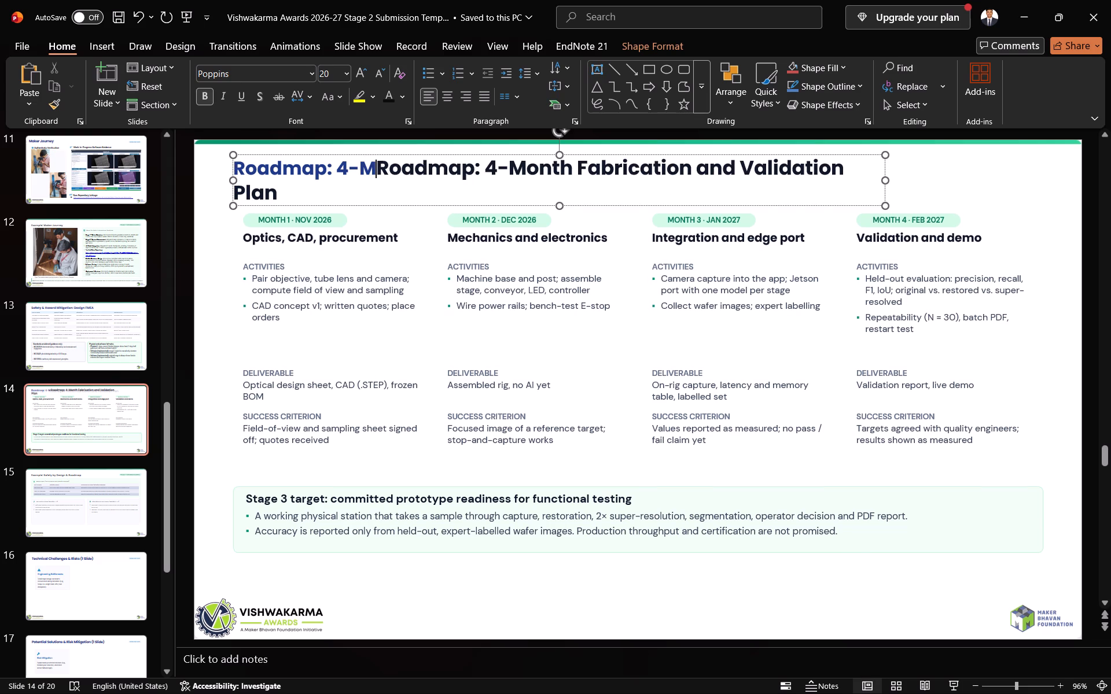
type("onth")
key("space")
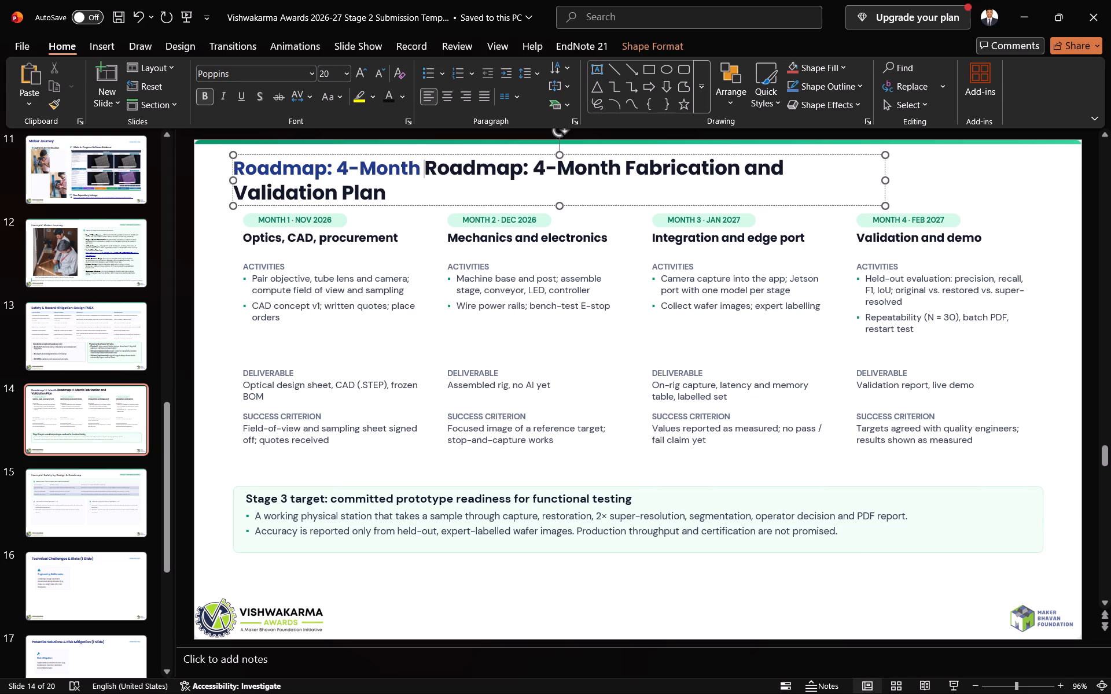
type("Fa")
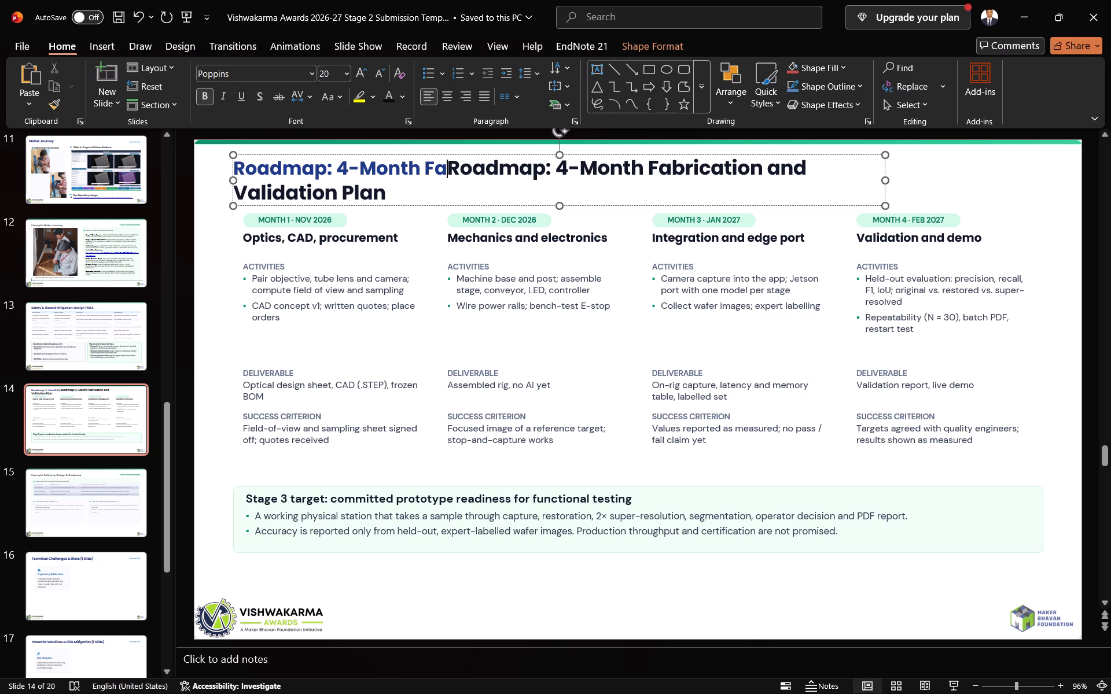
key("b")
type("rication")
key("space")
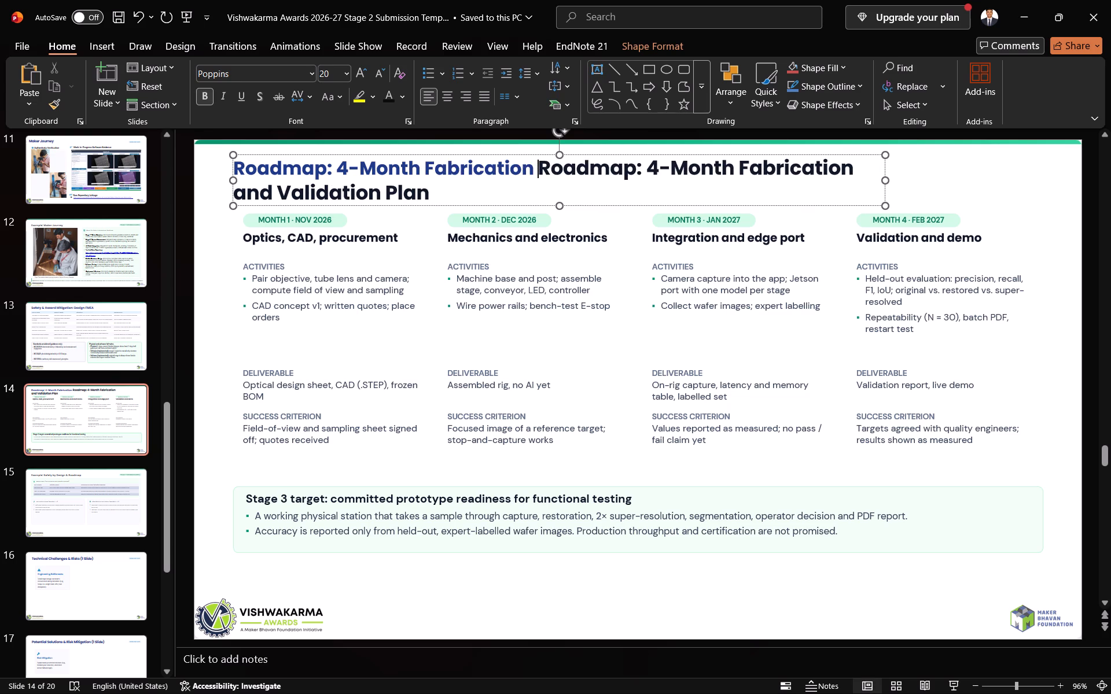
type("and")
key("space")
type("Validation")
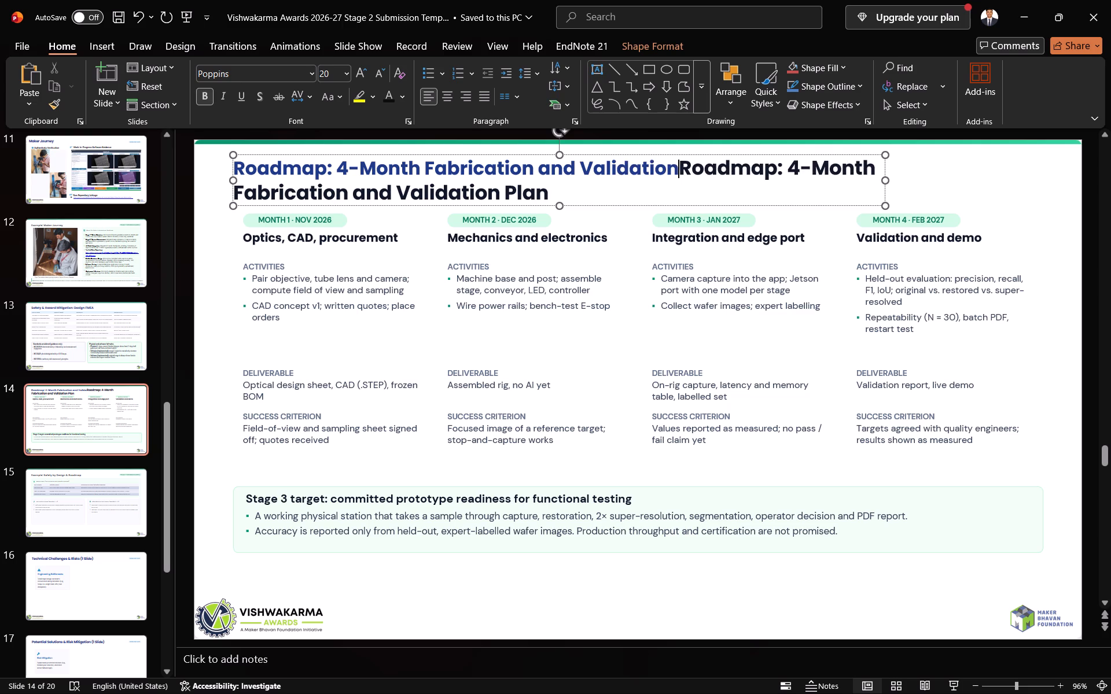
key("space")
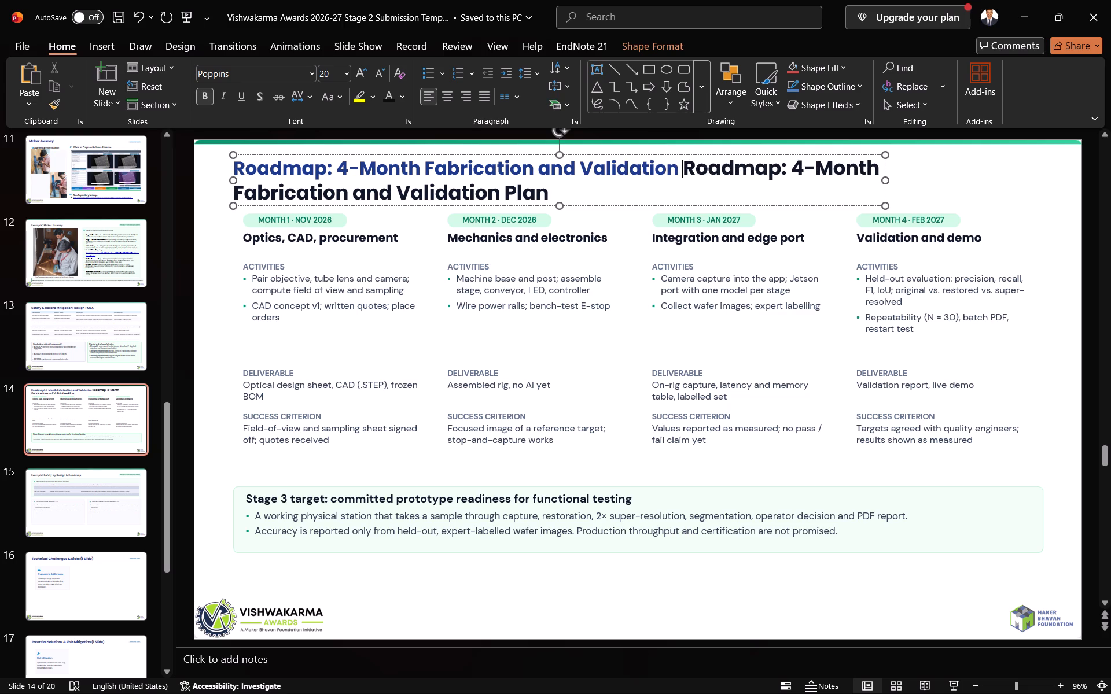
key("BackSpace")
key("BackSpace")
key("BackSpace")
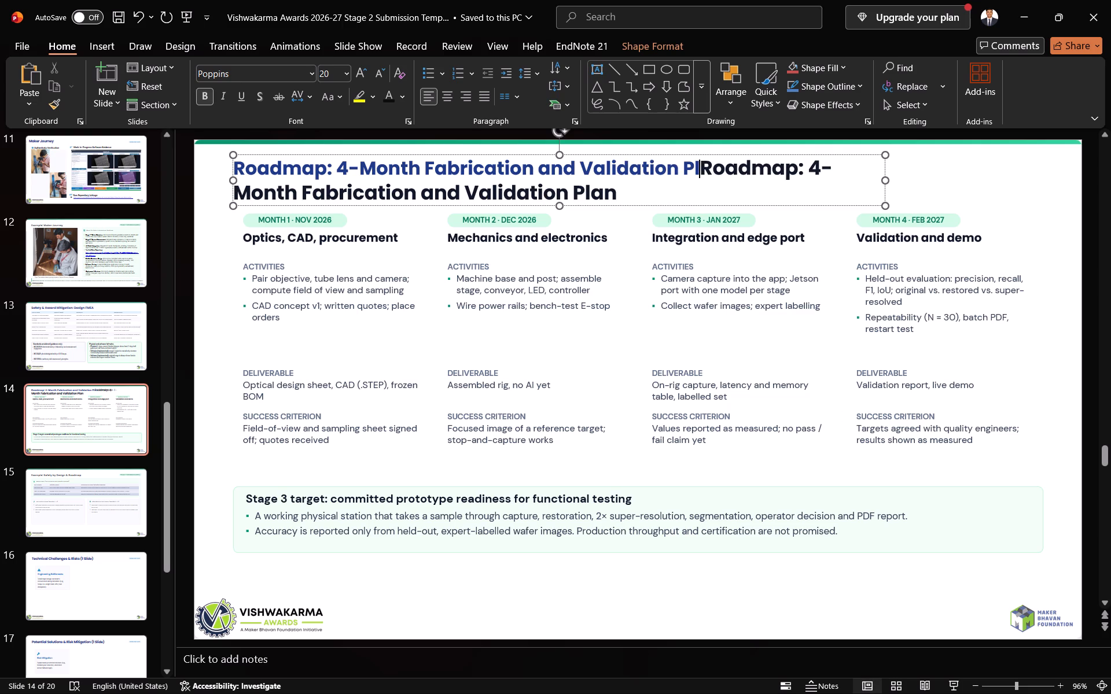
type("la")
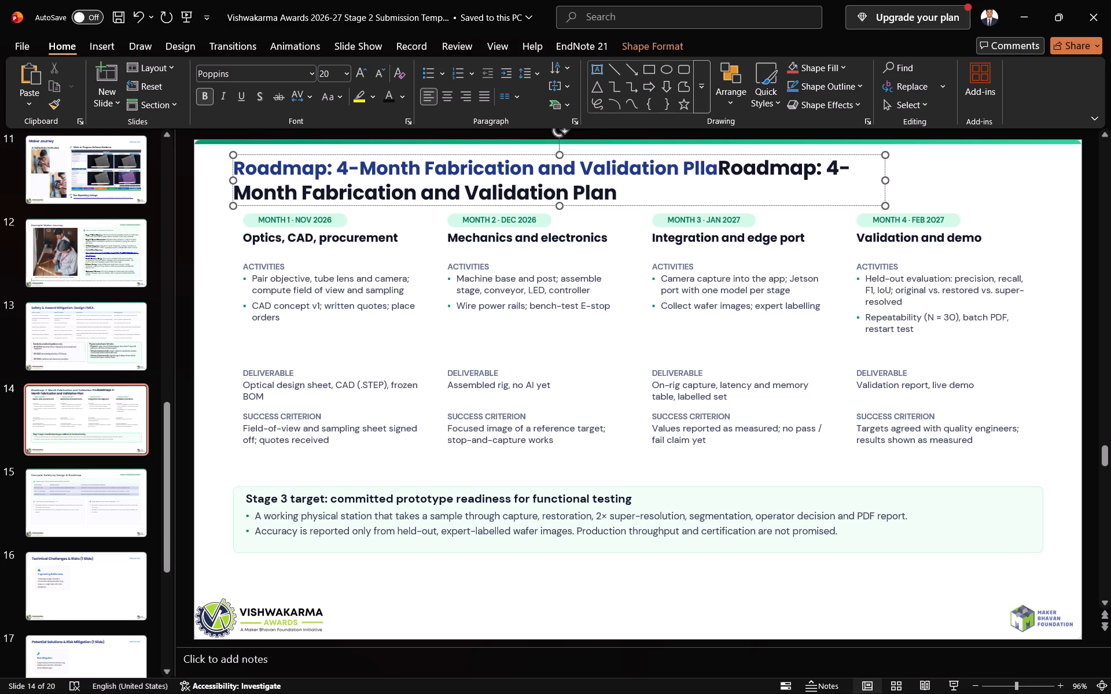
key("BackSpace")
key("BackSpace")
type("an")
key("space")
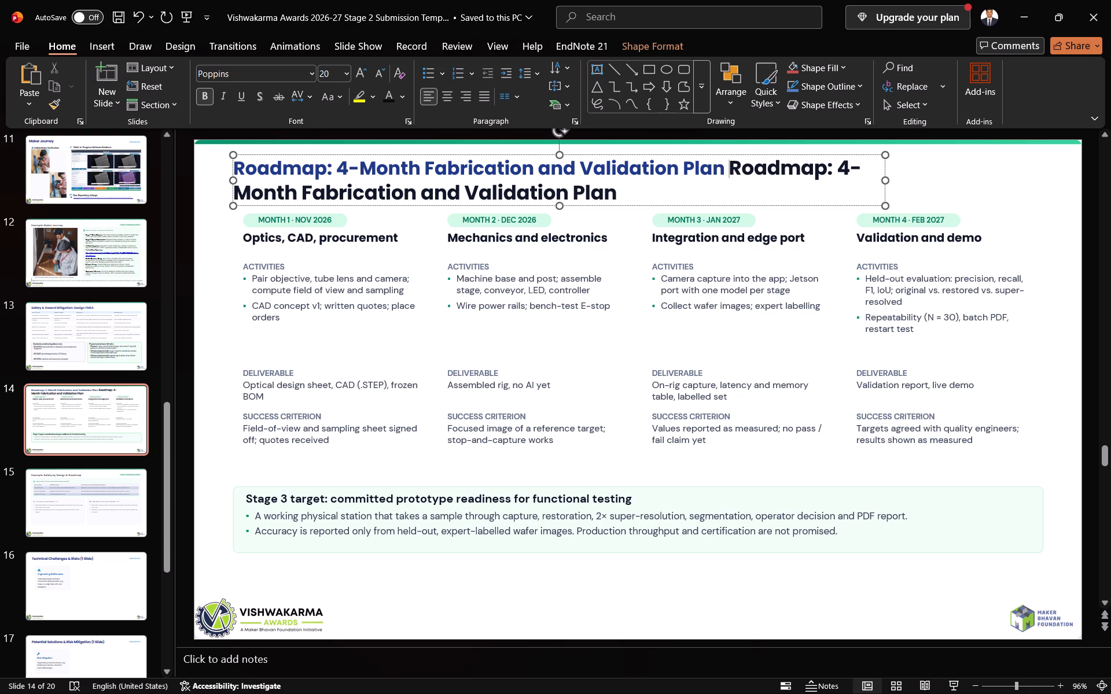
Delete the original black title text that follows the new blue Roadmap title.
key("Delete")
key("Delete")
key("Delete")
key("Delete")
key("Delete")
key("Delete")
key("Delete")
key("Delete")
key("Delete")
key("Delete")
key("Delete")
key("Delete")
key("Delete")
key("Delete")
key("Delete")
key("Delete")
key("Delete")
key("Delete")
key("Delete")
key("Delete")
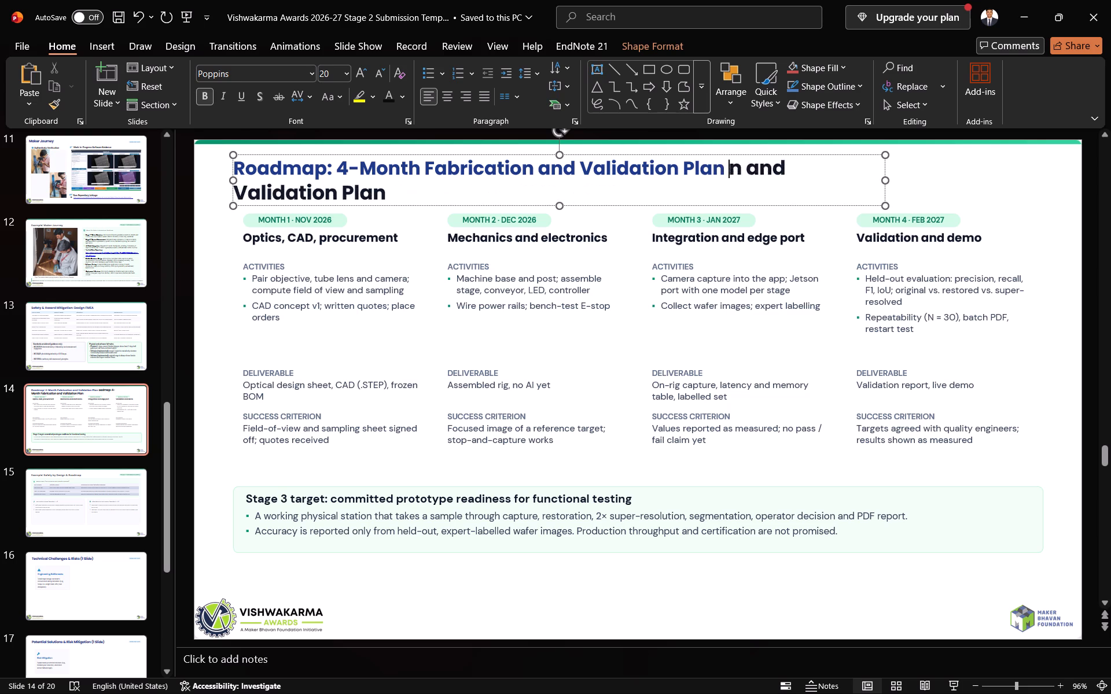
key("Delete")
key("Delete")
key("Delete")
key("Delete")
key("Delete")
key("Delete")
key("Delete")
key("Delete")
key("Delete")
key("Delete")
key("Delete")
key("Delete")
key("Delete")
key("Delete")
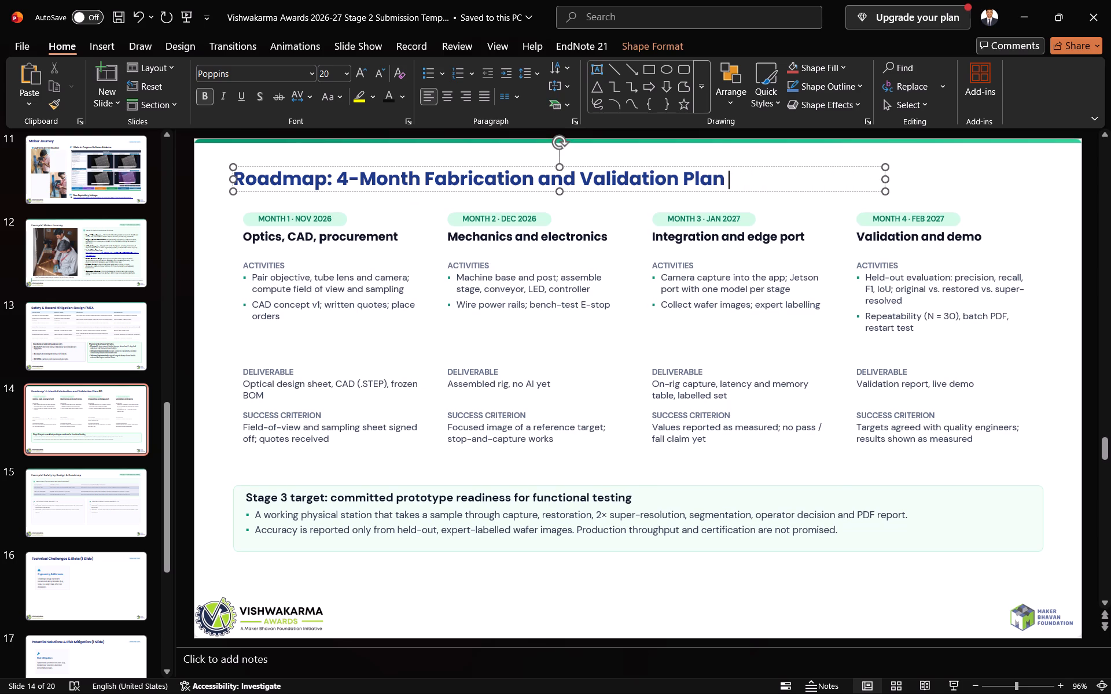
key("Delete")
left_click(553, 338)
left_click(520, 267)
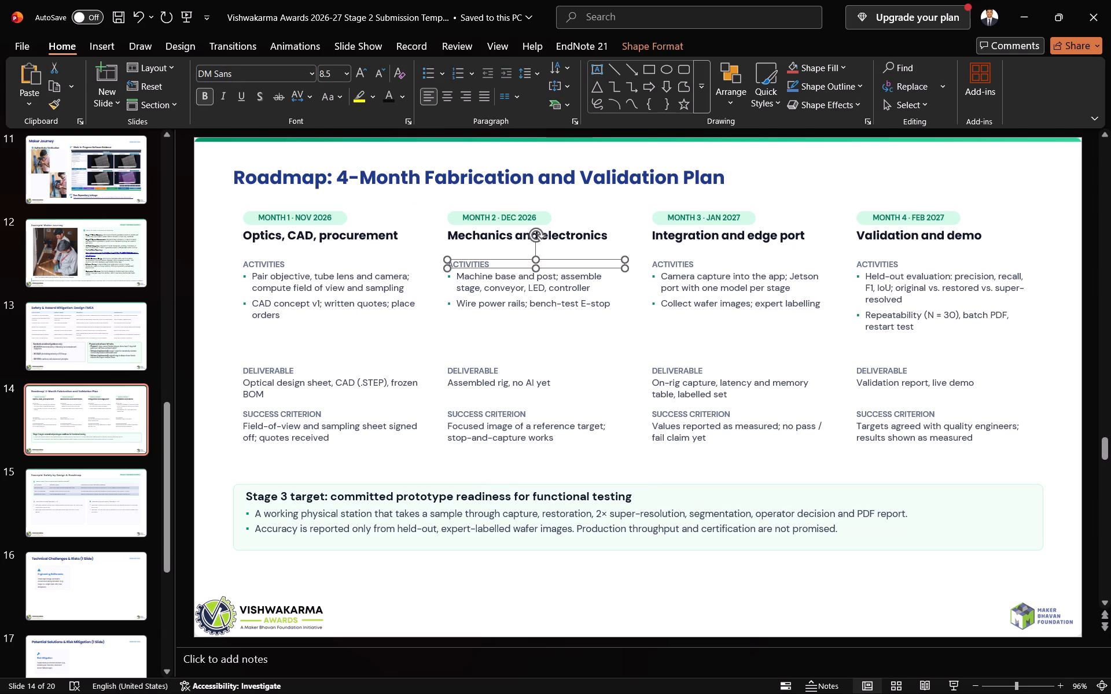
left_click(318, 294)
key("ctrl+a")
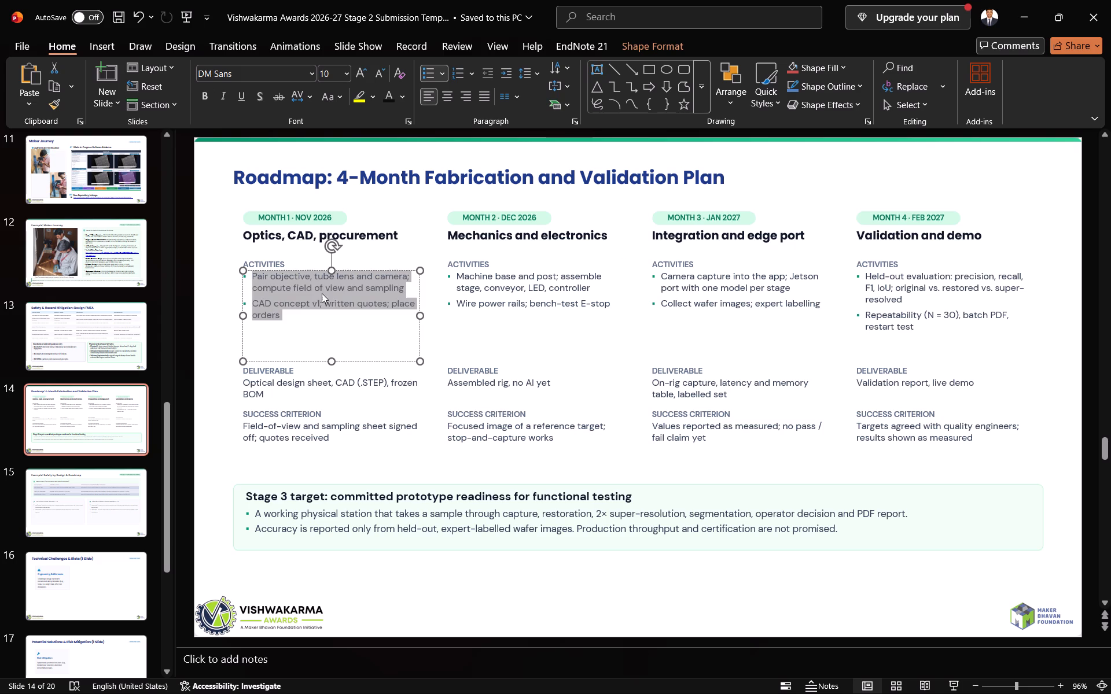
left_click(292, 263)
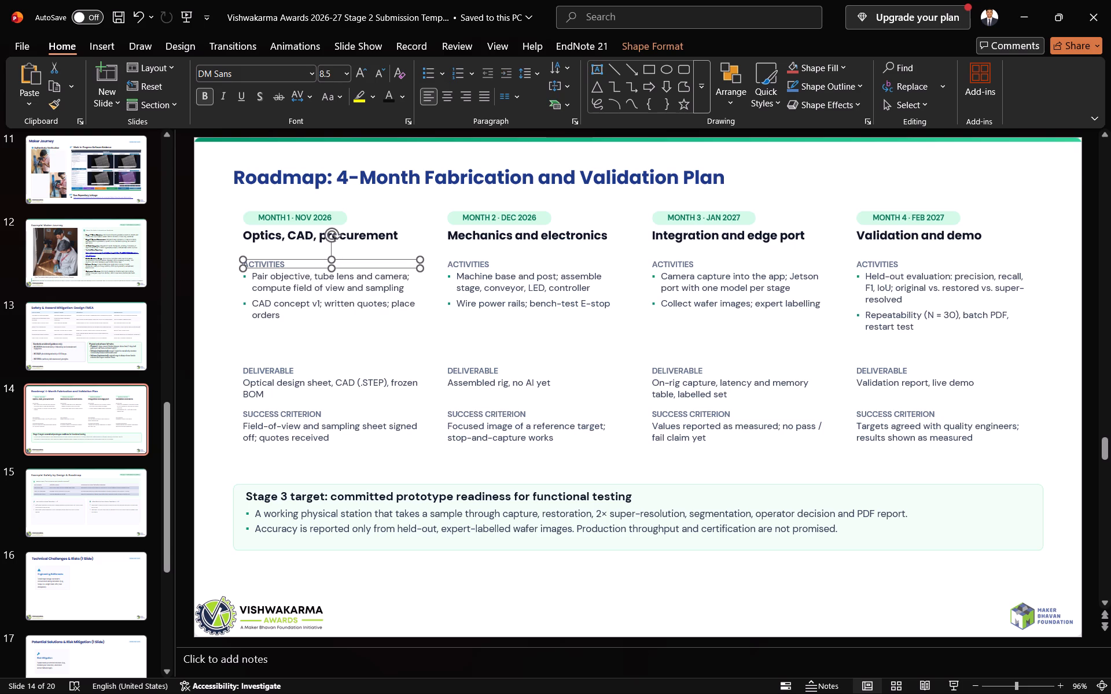
Select together the Roadmap title and the month labels, column headings and Activities text of all four month columns.
left_click(230, 223)
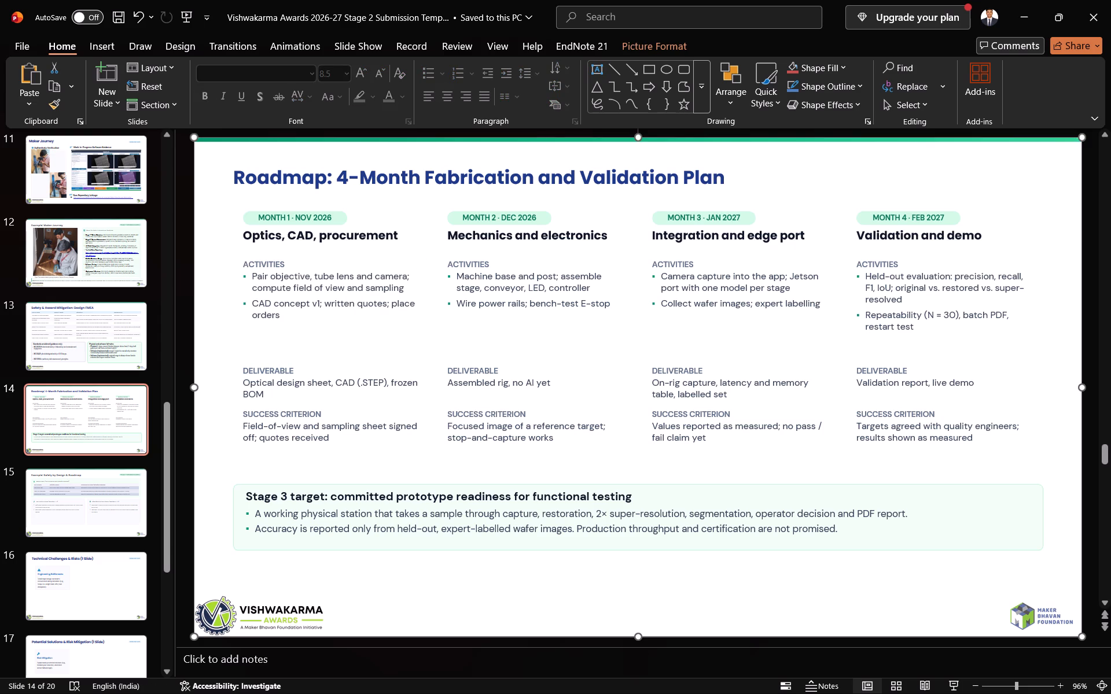
left_click(287, 241, "shift")
left_click(288, 275, "shift")
left_click(296, 367, "shift")
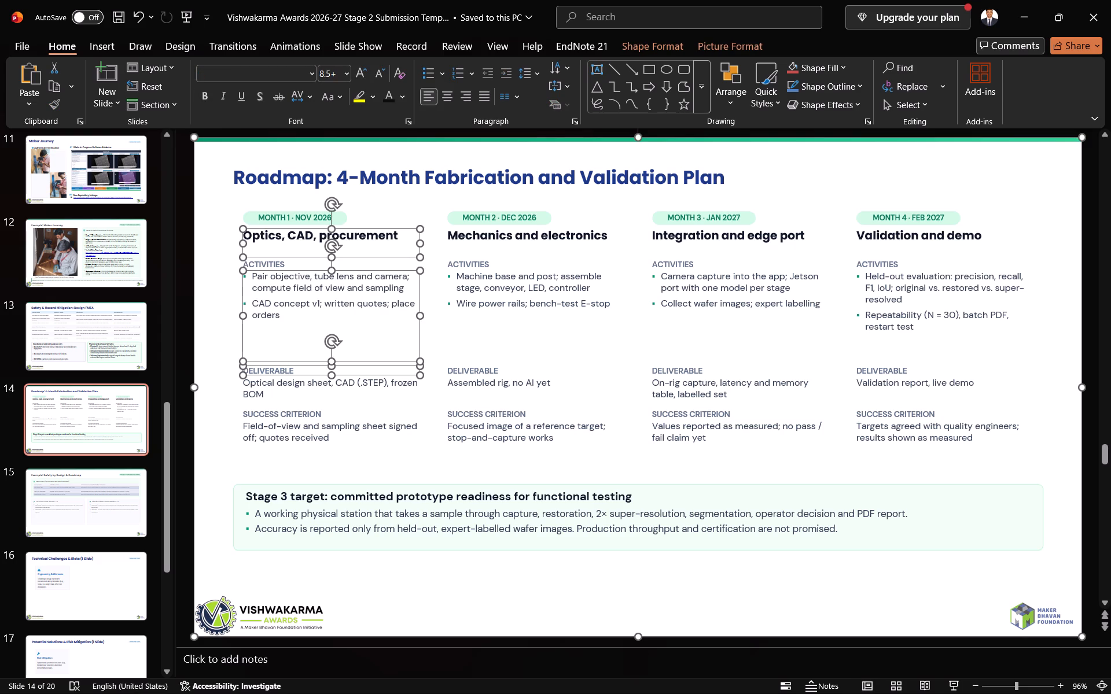
left_click(270, 263, "shift")
left_click(493, 276, "shift")
left_click(484, 213, "shift")
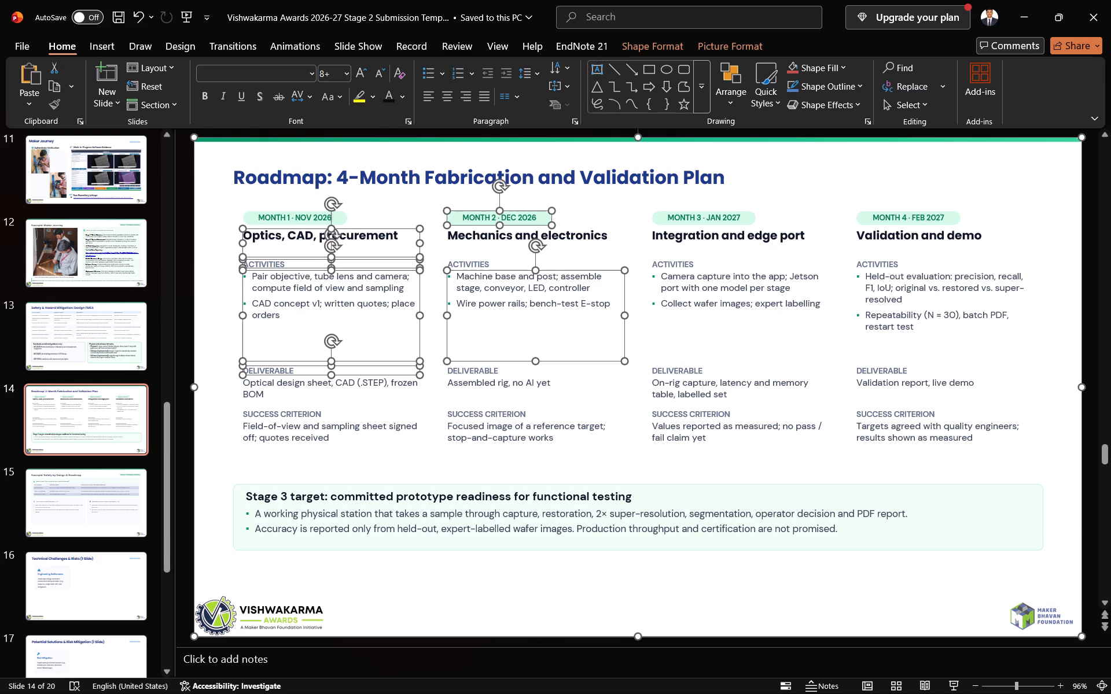
left_click(296, 216, "shift")
left_click(400, 177, "shift")
left_click(677, 220, "shift")
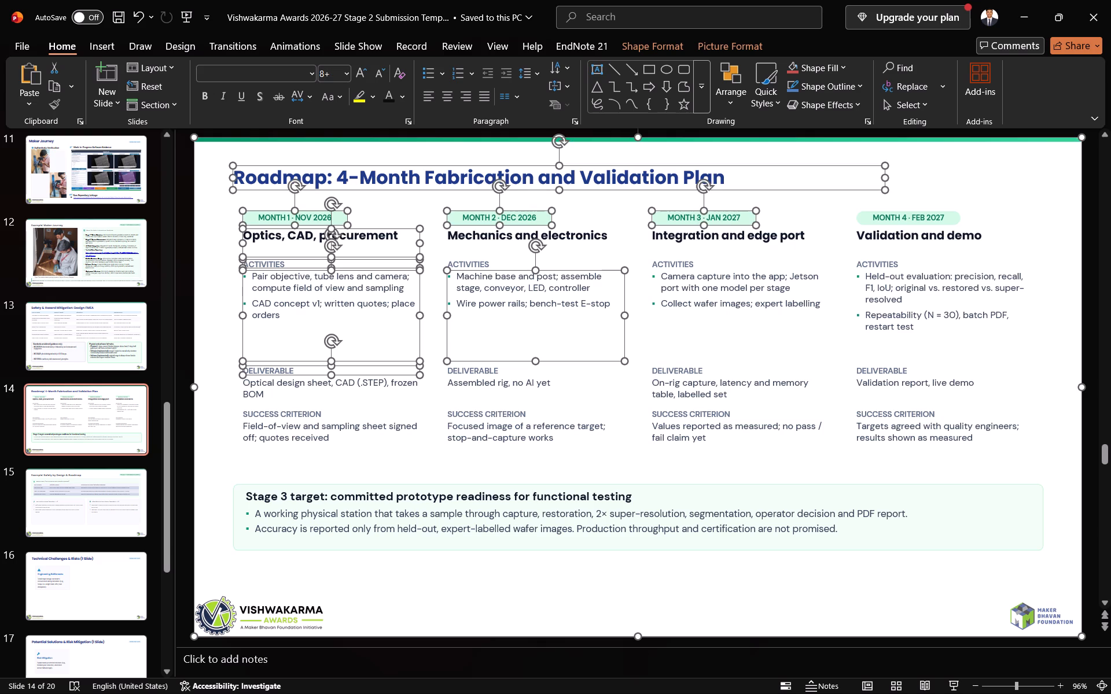
left_click(691, 263, "shift")
left_click(689, 294, "shift")
left_click(691, 235, "shift")
left_click(604, 238, "shift")
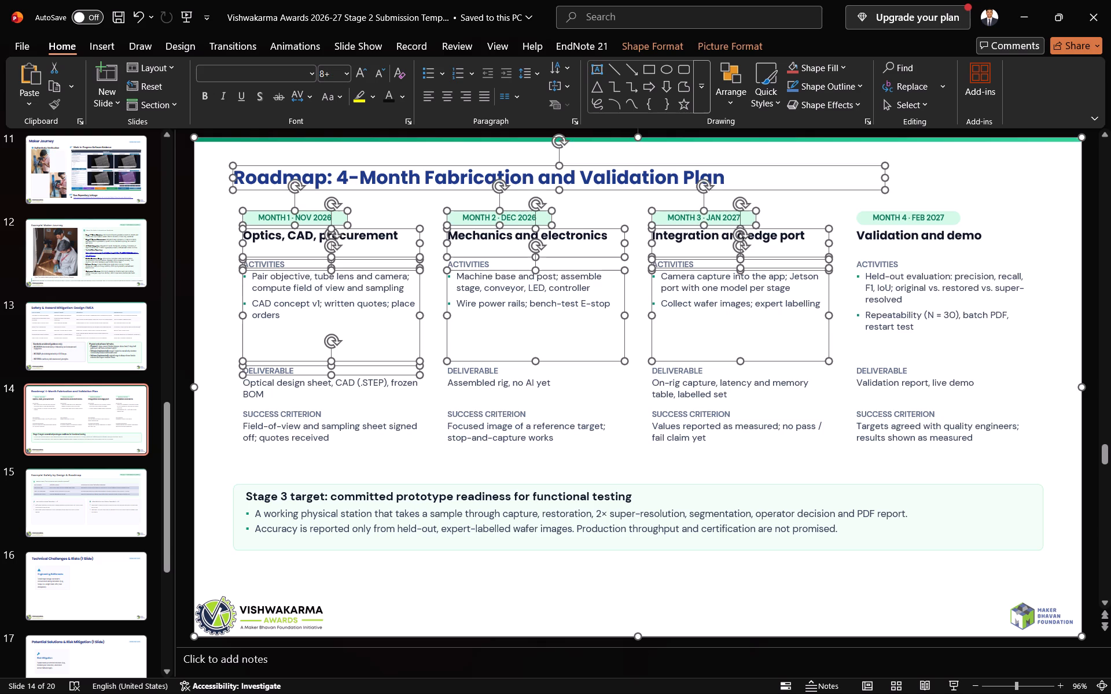
left_click(928, 294, "shift")
left_click(881, 265, "shift")
left_click(887, 233, "shift")
left_click(883, 215, "shift")
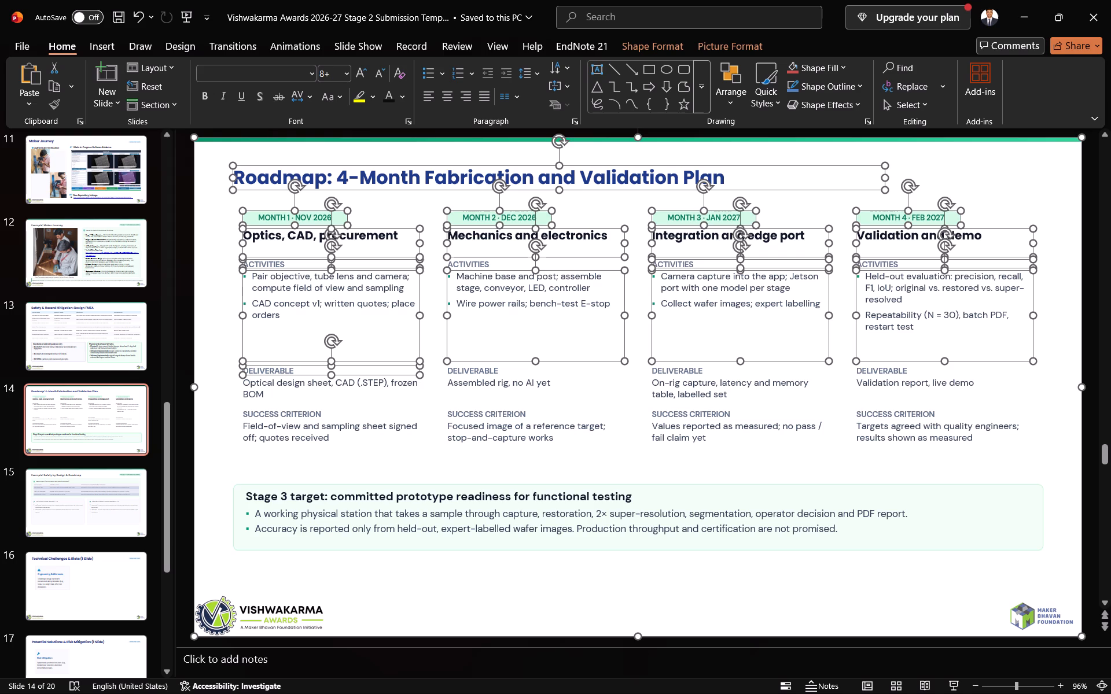
Extend the selection with the Deliverable and Success Criterion text of all four columns and the Stage 3 target box with its texts.
left_click(896, 368, "shift")
left_click(901, 383, "shift")
left_click(902, 424, "shift")
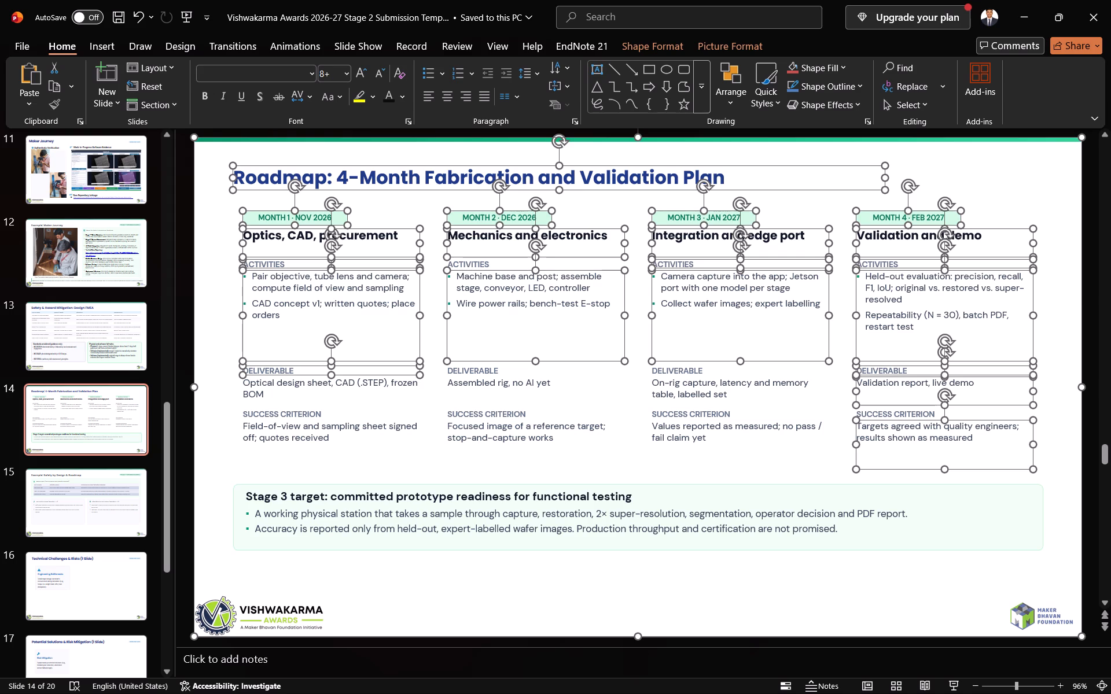
left_click(880, 414, "shift")
left_click(738, 436, "shift")
left_click(702, 414, "shift")
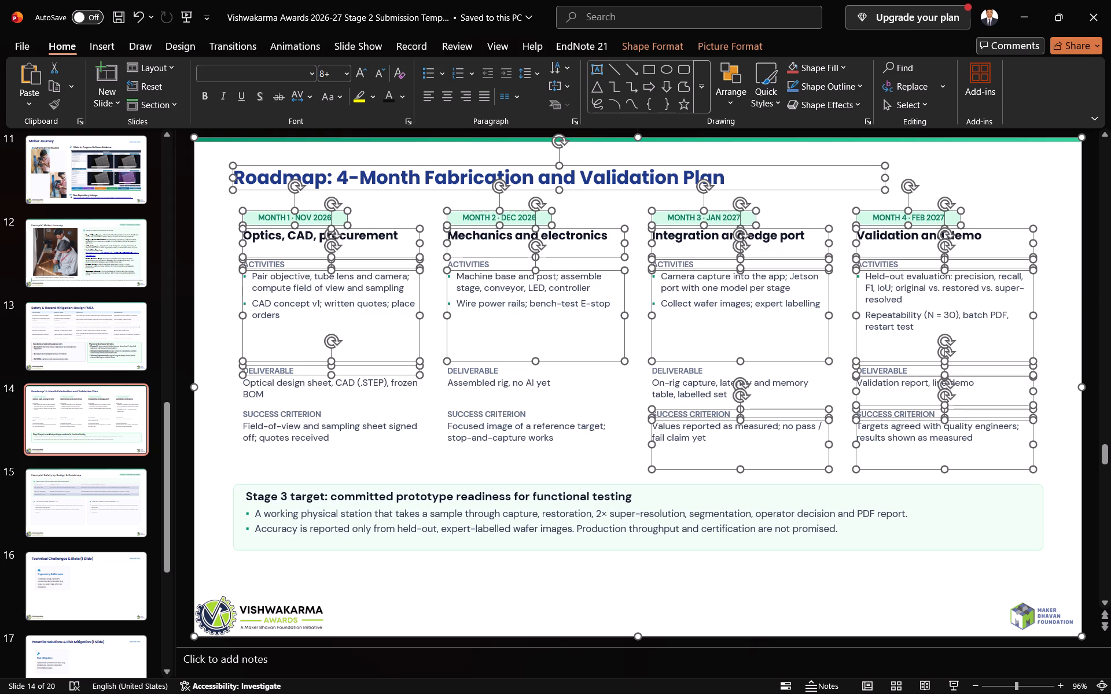
left_click(698, 389, "shift")
left_click(676, 366, "shift")
left_click(674, 370, "shift")
left_click(543, 382, "shift")
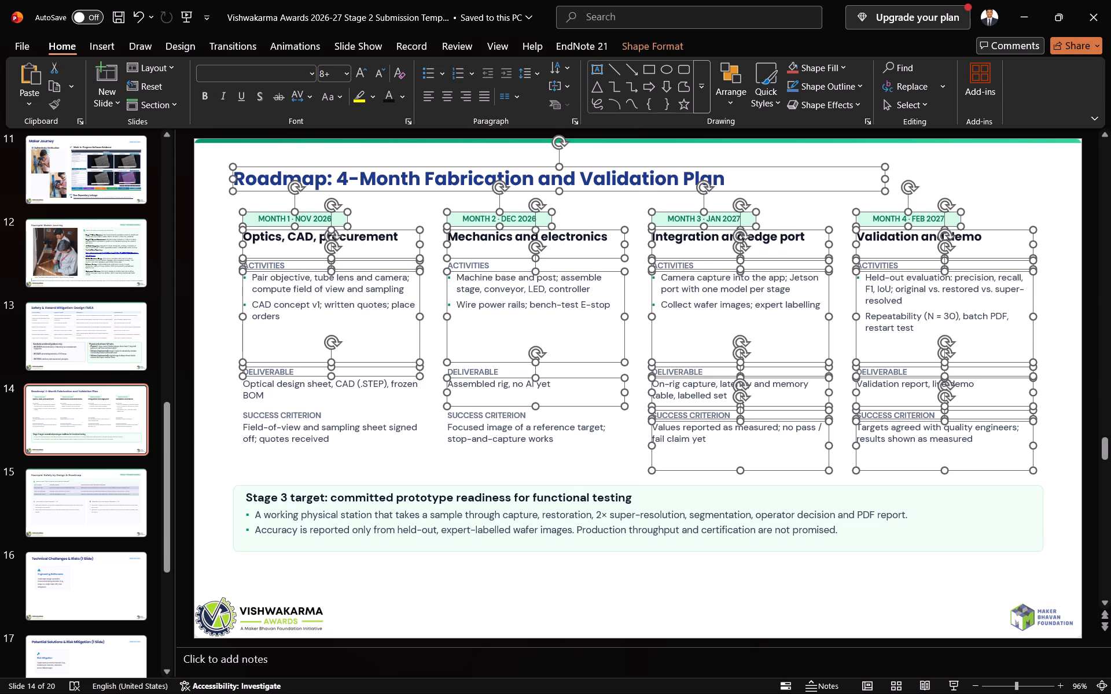
left_click(480, 374, "shift")
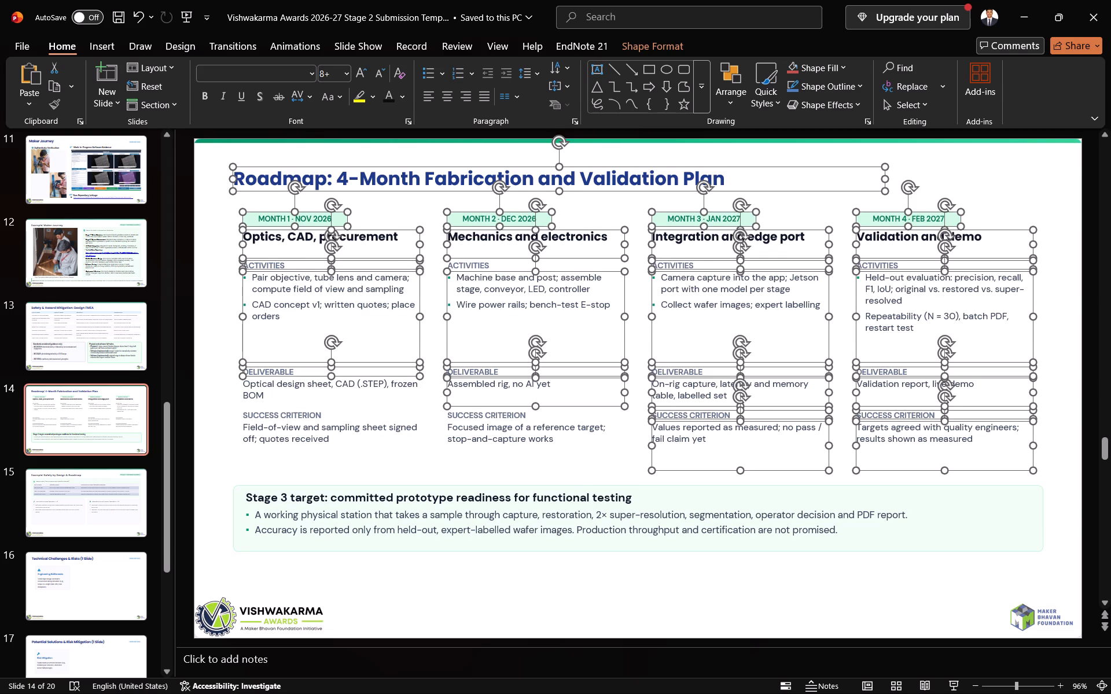
left_click(503, 435, "shift")
left_click(487, 414, "shift")
left_click(330, 431, "shift")
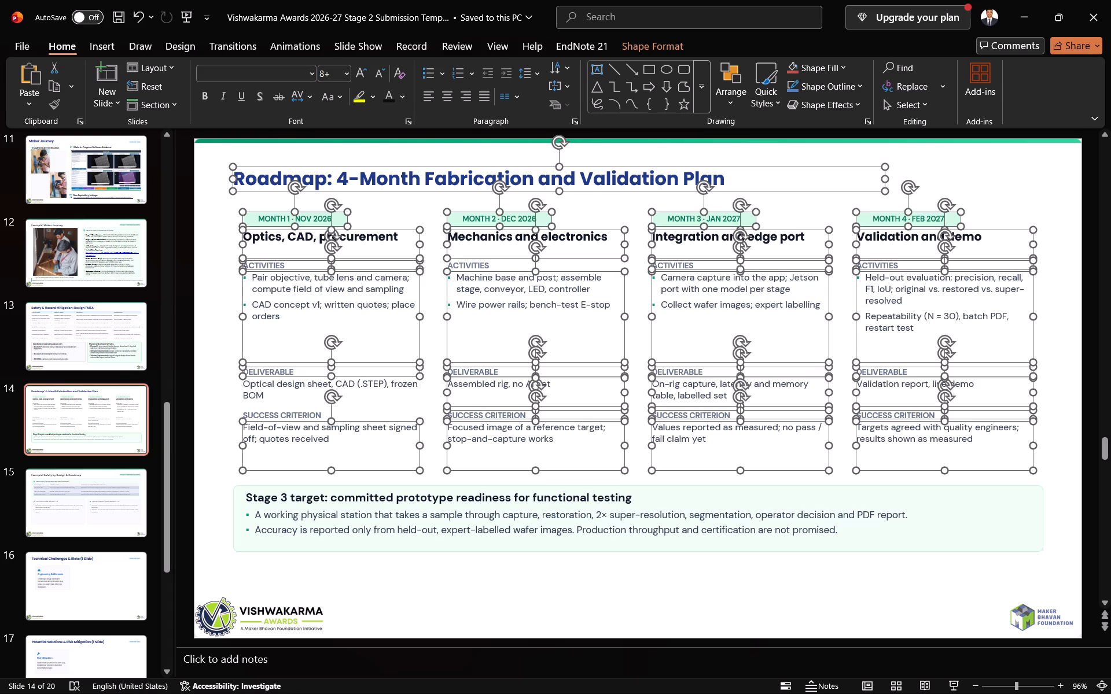
left_click(306, 414, "shift")
left_click(302, 390, "shift")
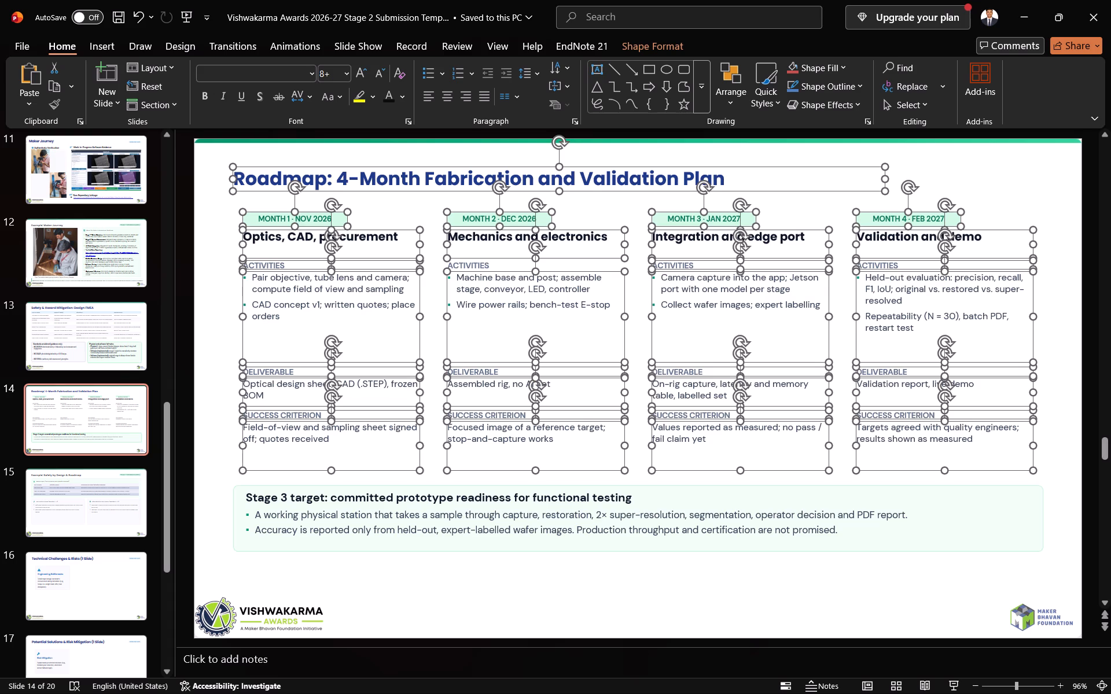
left_click(349, 531, "shift")
left_click(353, 486, "shift")
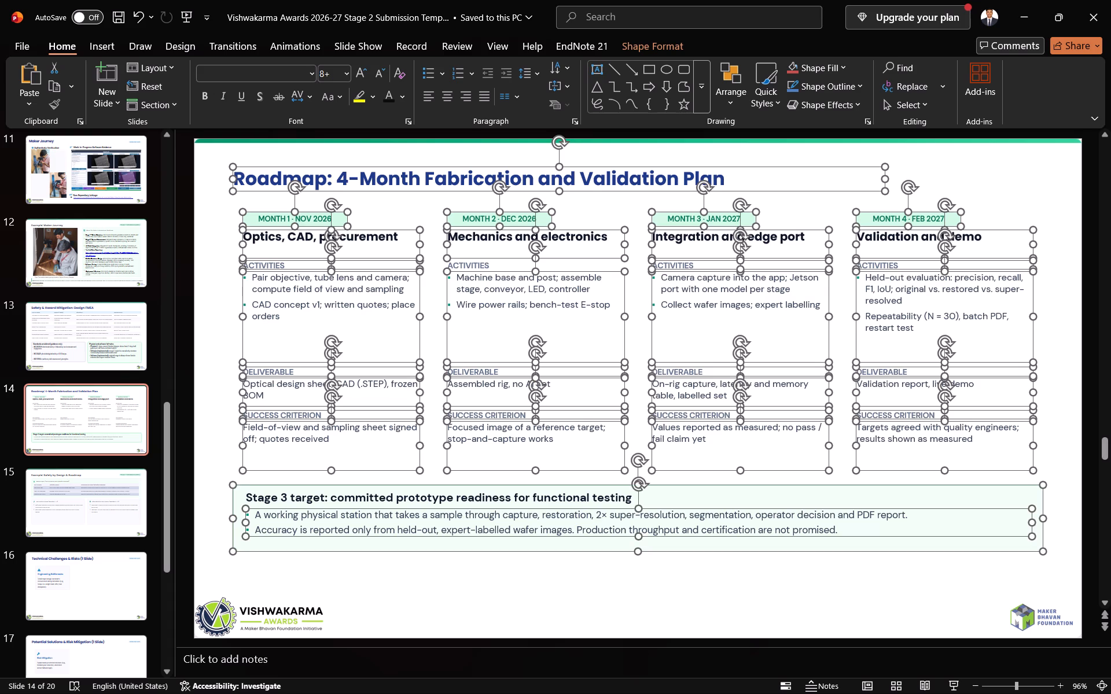
left_click(351, 494, "shift")
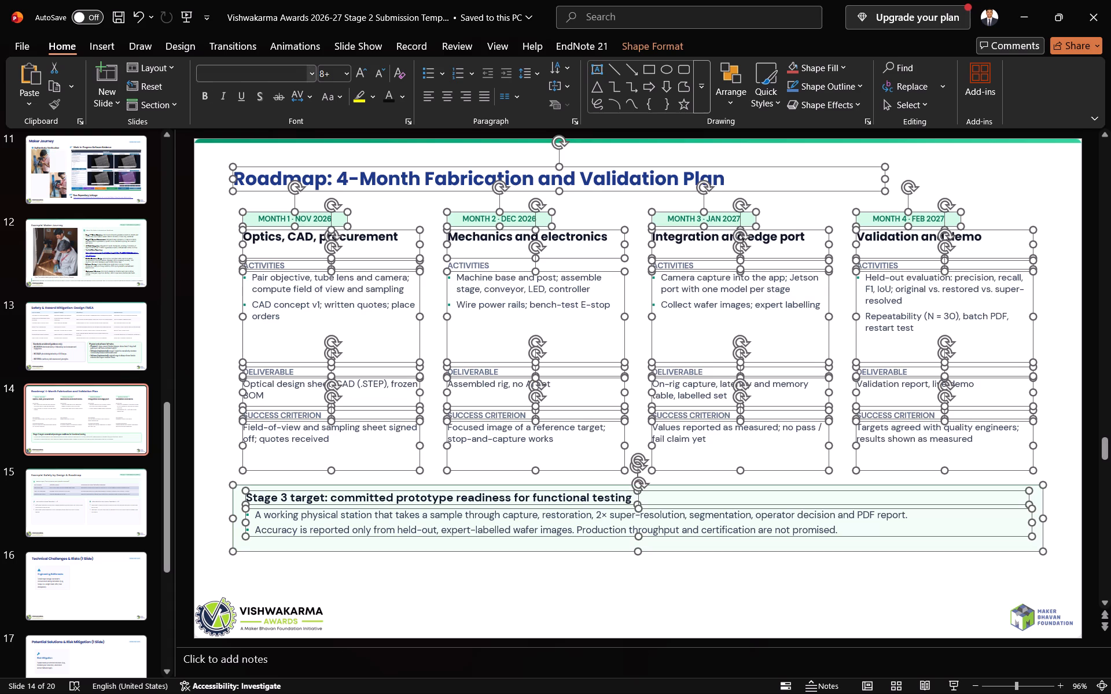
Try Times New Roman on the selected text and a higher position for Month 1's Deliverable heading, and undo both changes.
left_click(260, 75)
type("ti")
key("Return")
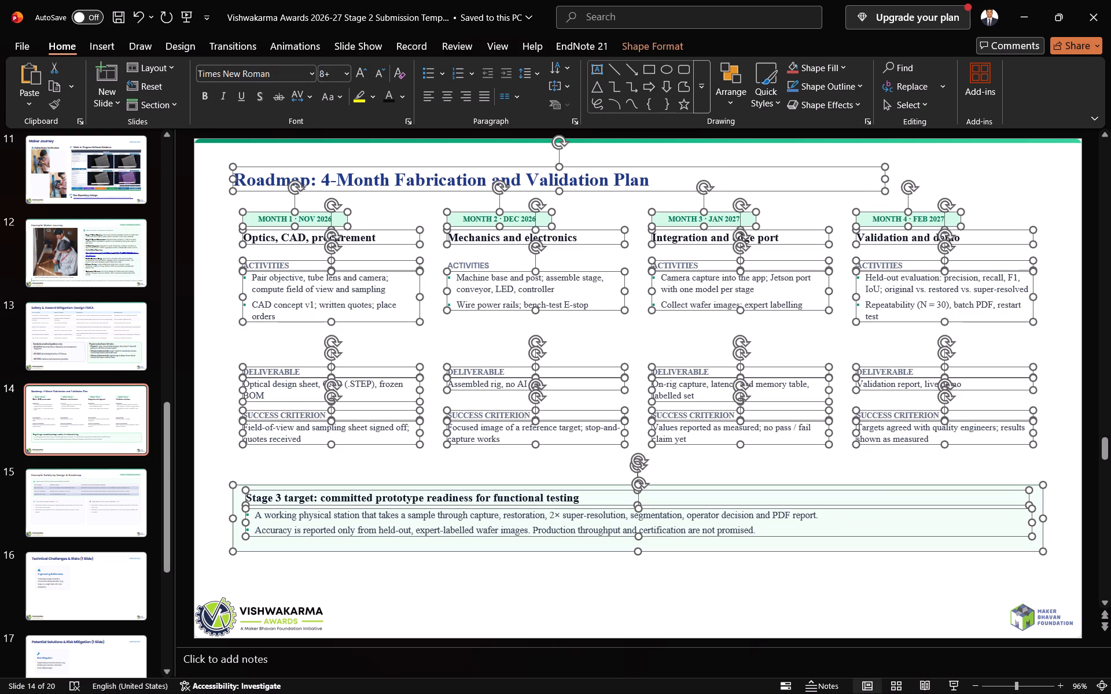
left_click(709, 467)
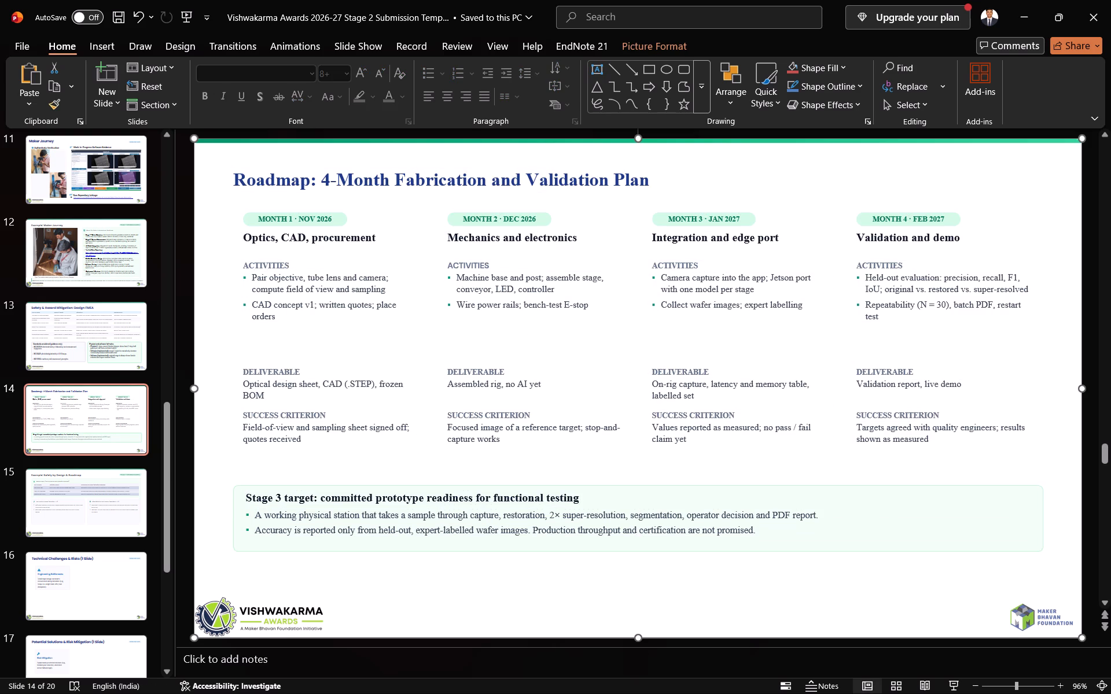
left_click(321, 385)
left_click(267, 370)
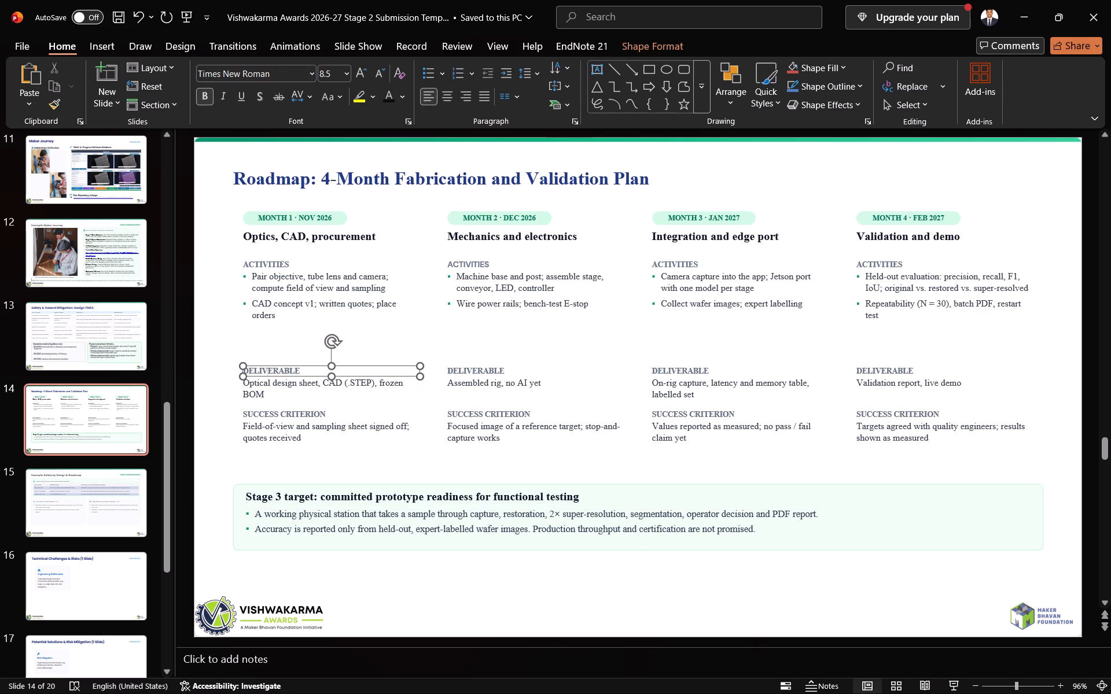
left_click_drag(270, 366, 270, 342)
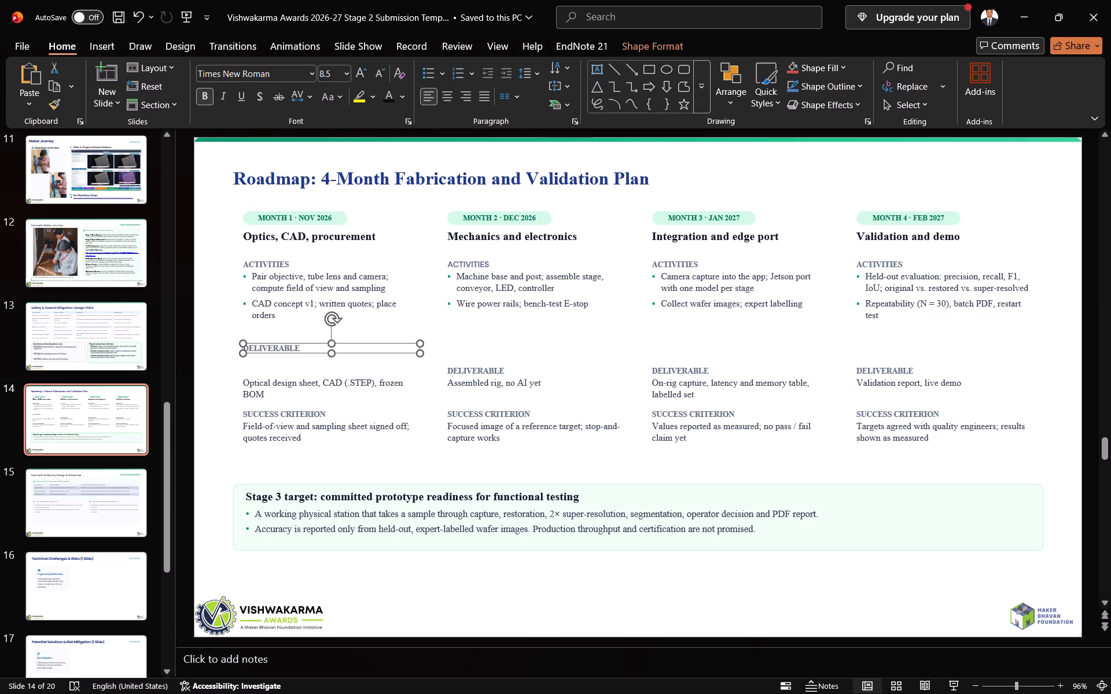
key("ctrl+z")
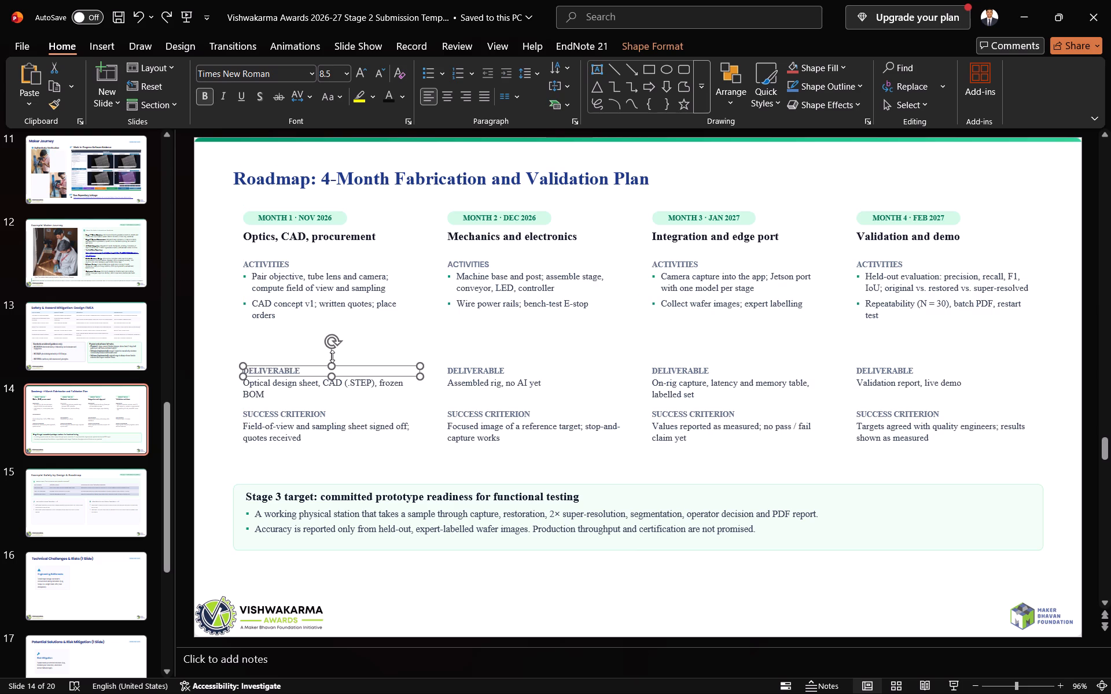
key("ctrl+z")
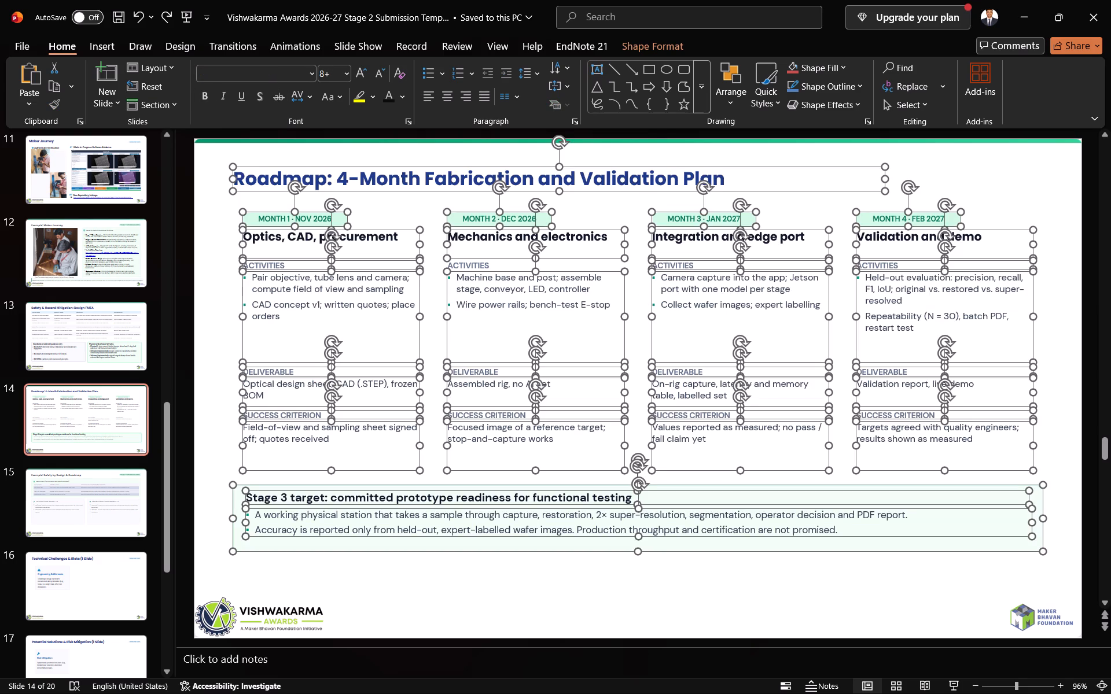
Exclude the title from the selection and set the remaining Roadmap text to font size 12.
left_click(393, 167, "shift")
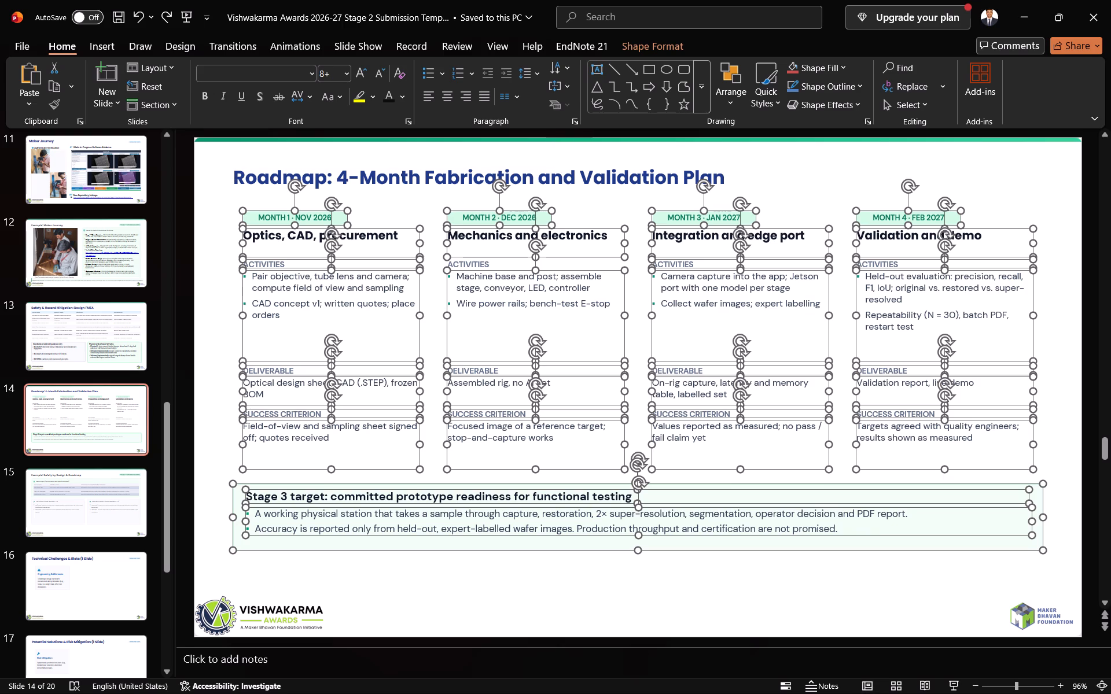
left_click(330, 73)
type("12")
key("Return")
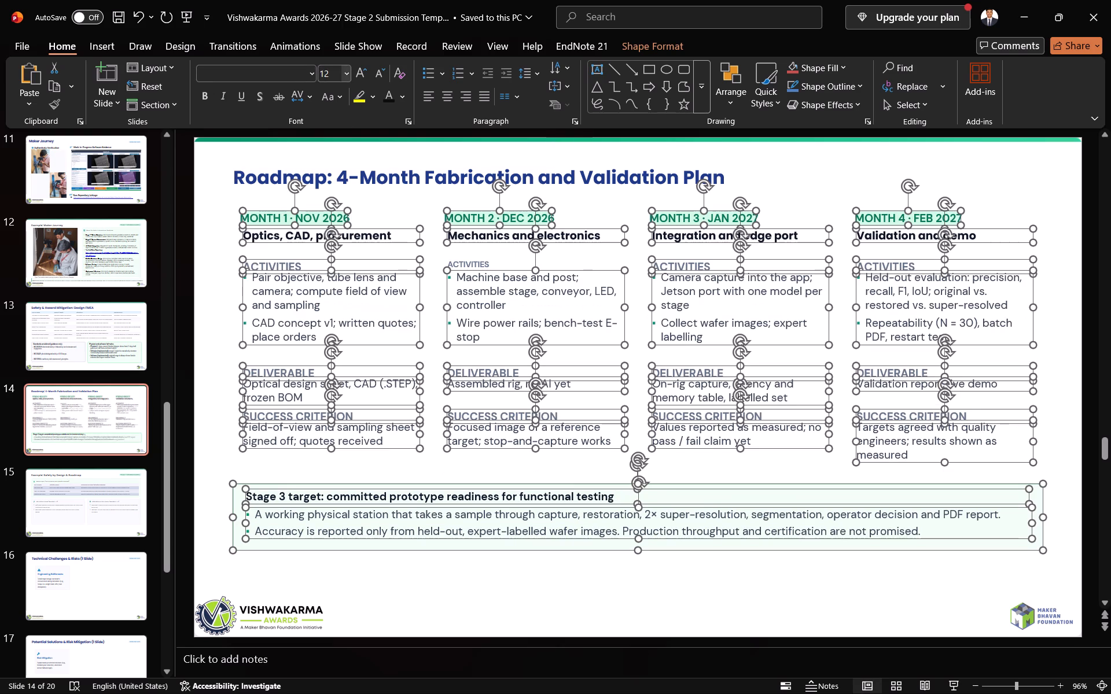
Change the font colour of the selected Roadmap text to black.
left_click(397, 97)
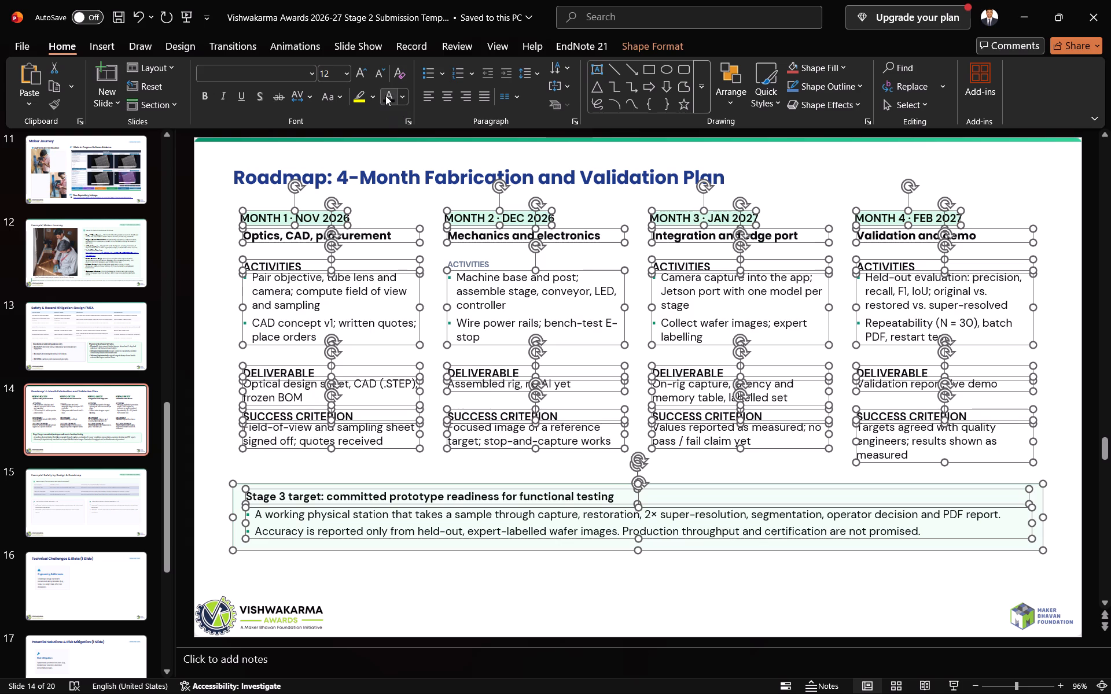
left_click(391, 104)
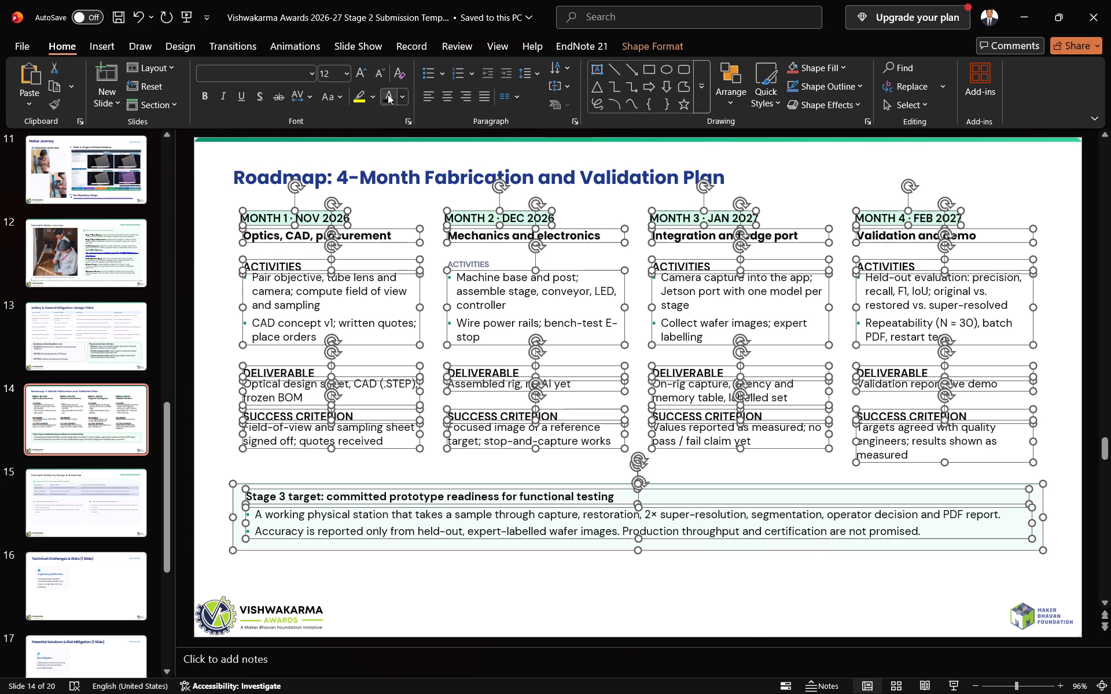
left_click(388, 94)
Add Month 2's Activities heading to the selection and set the font size to 12.
left_click(476, 260, "shift")
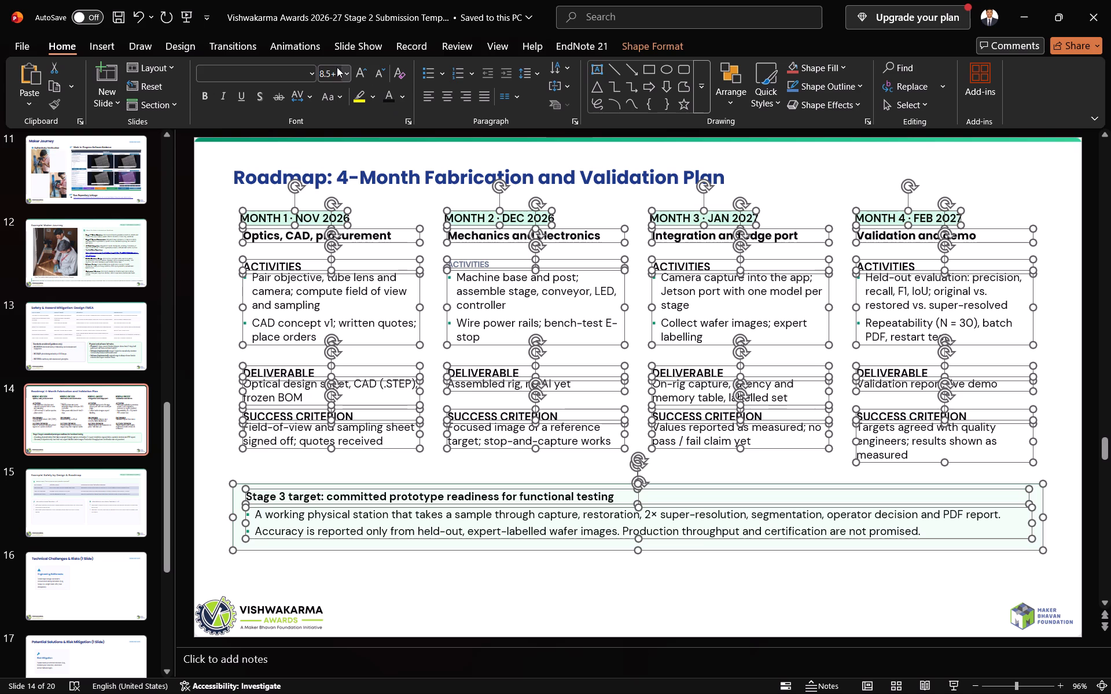
left_click(336, 70)
type("12")
key("Return")
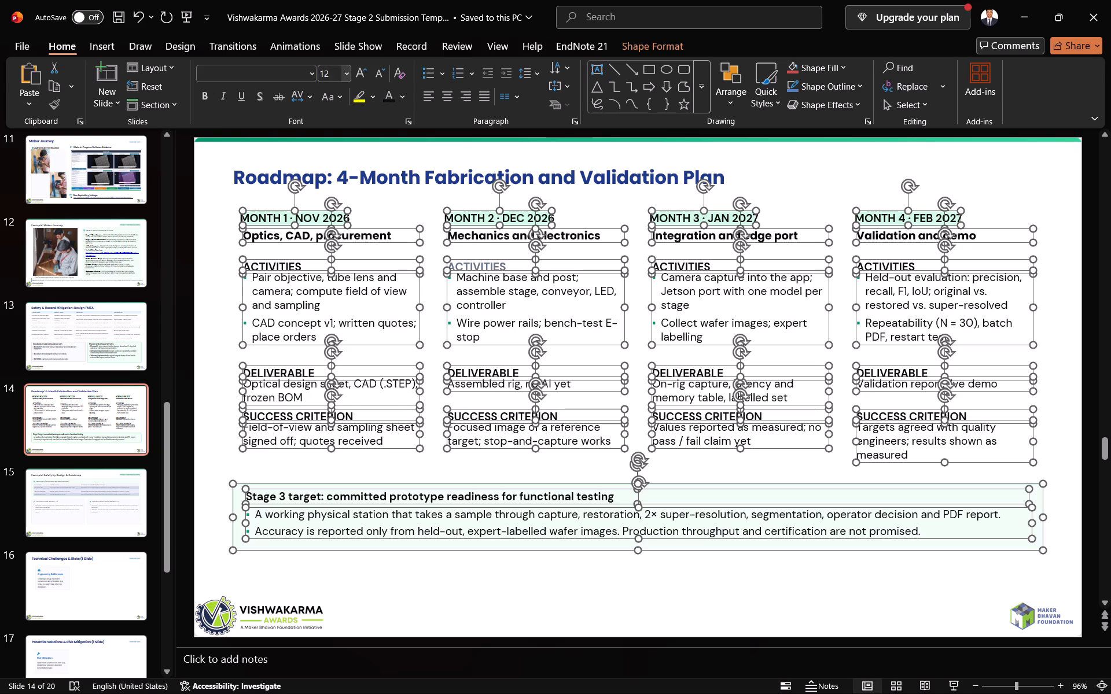
right_click(336, 70)
left_click(415, 149)
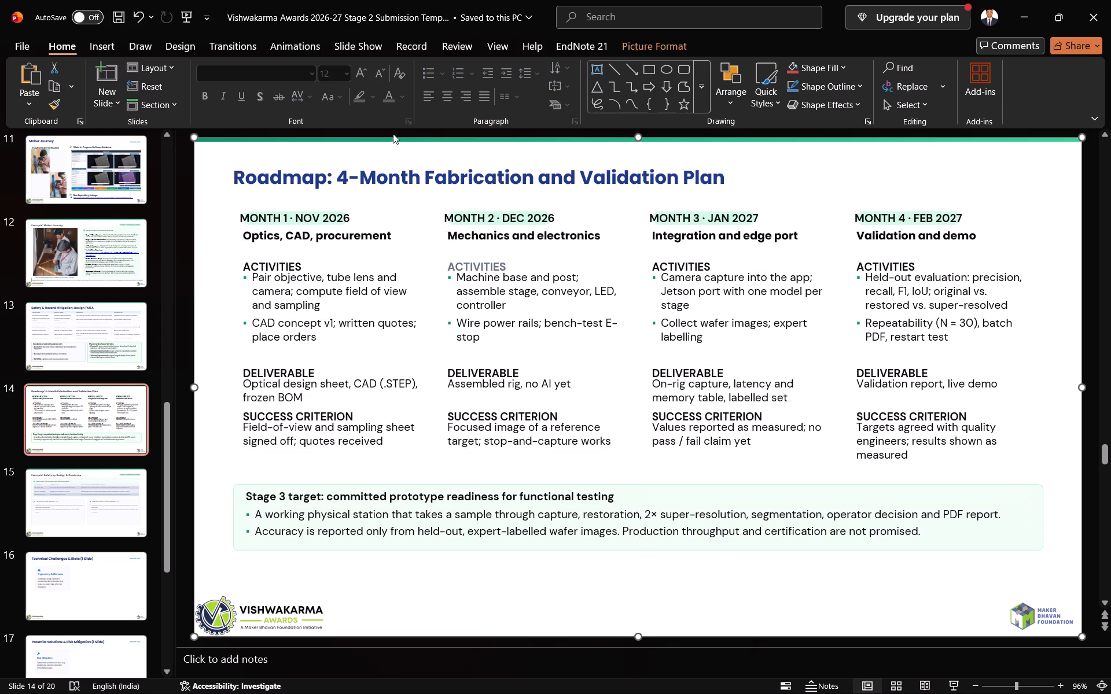
Make Month 2's Activities heading black, undoing the accidental move of its text box.
left_click(490, 267)
left_click_drag(512, 263, 508, 265)
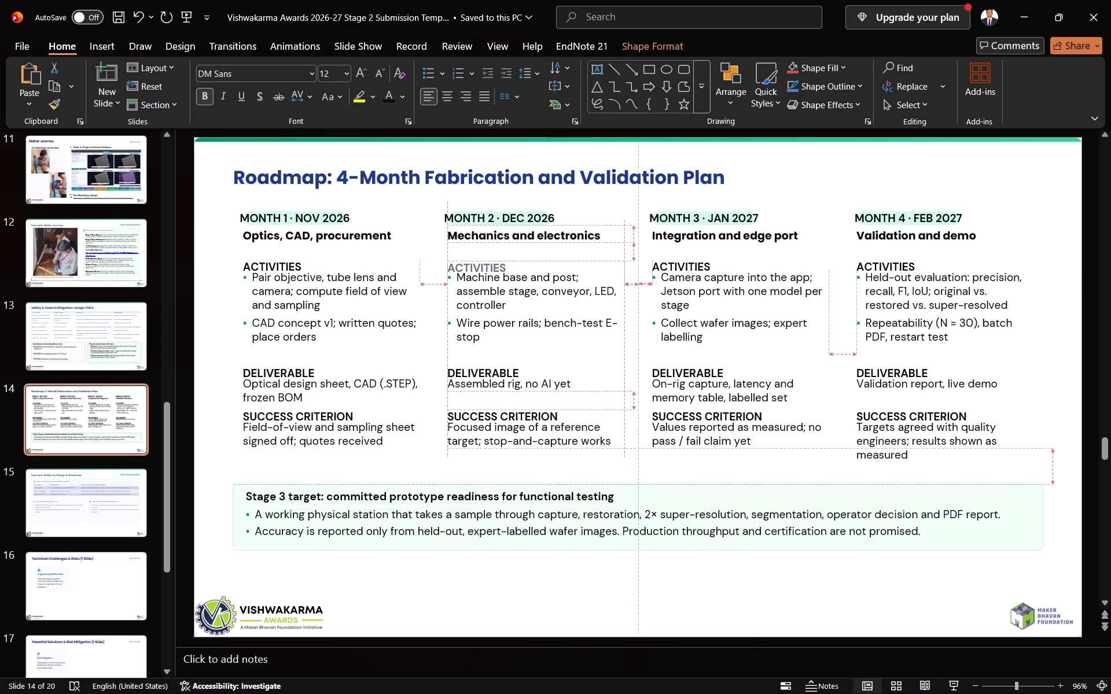
left_click_drag(508, 265, 458, 264)
key("ctrl+z")
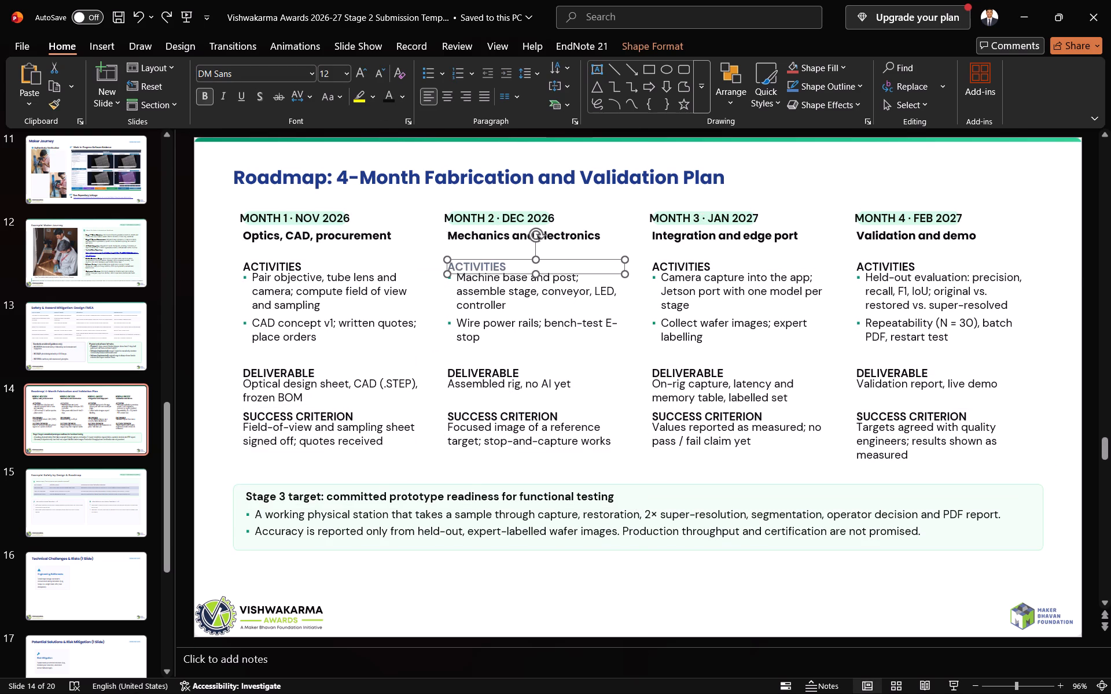
left_click(386, 95)
Move the Activities headings of Months 1 and 2 slightly upward, clear of the bullet text beneath them.
left_click(463, 321)
left_click(408, 382)
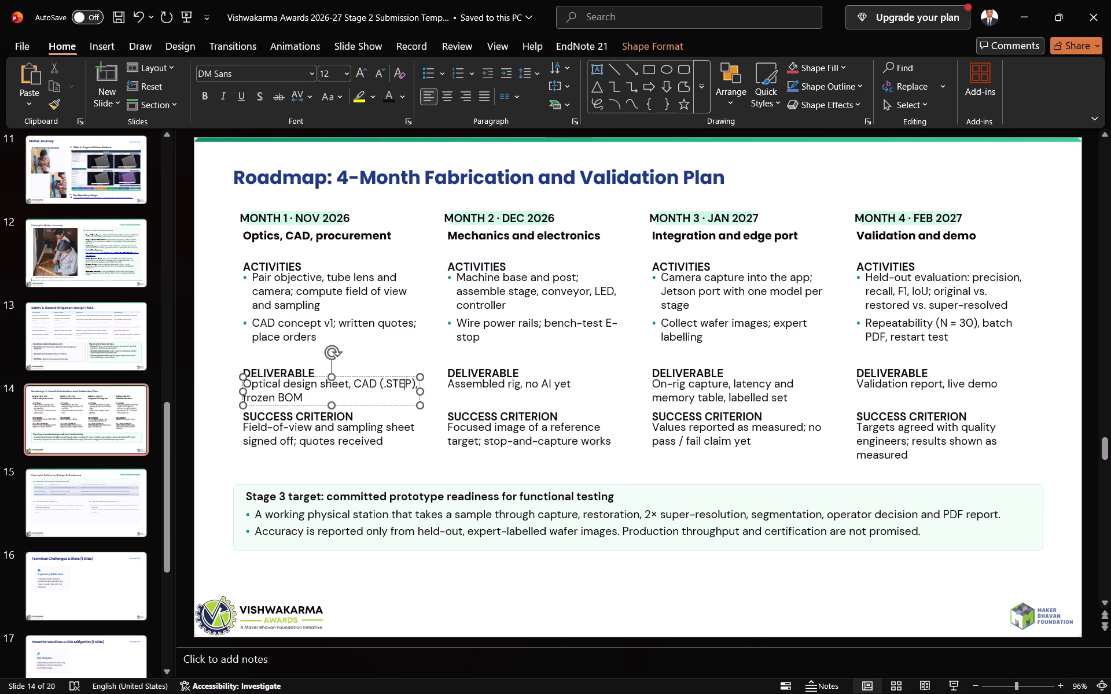
left_click(315, 378)
left_click(318, 309)
left_click(297, 260)
left_click_drag(297, 259, 299, 253)
left_click(469, 265)
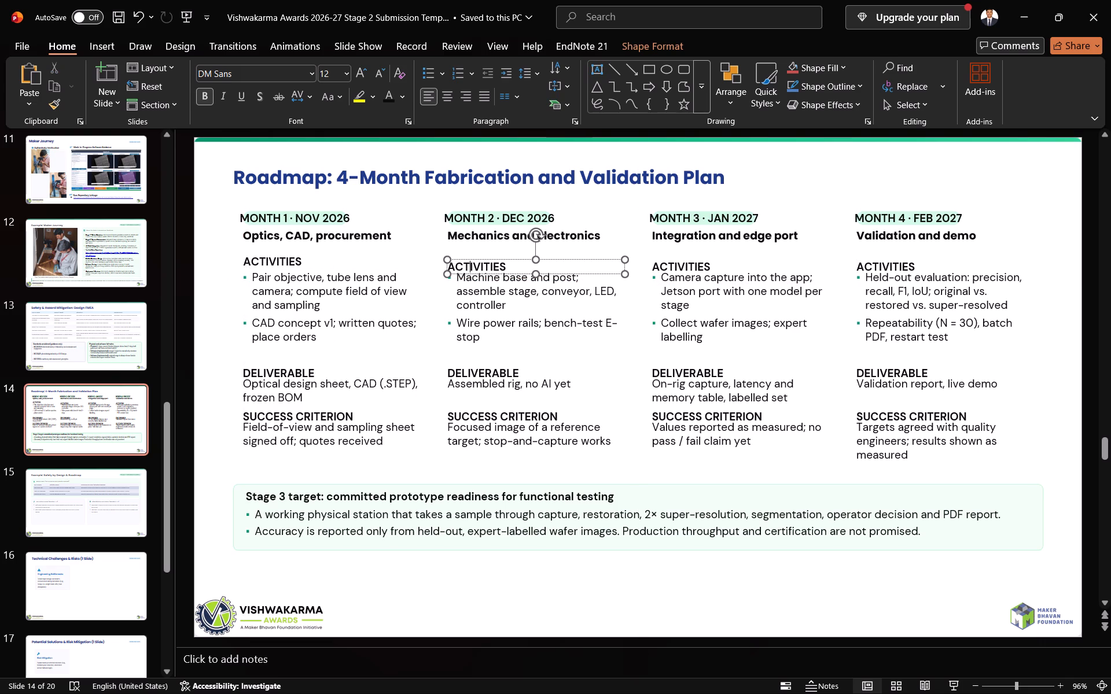
left_click(474, 259)
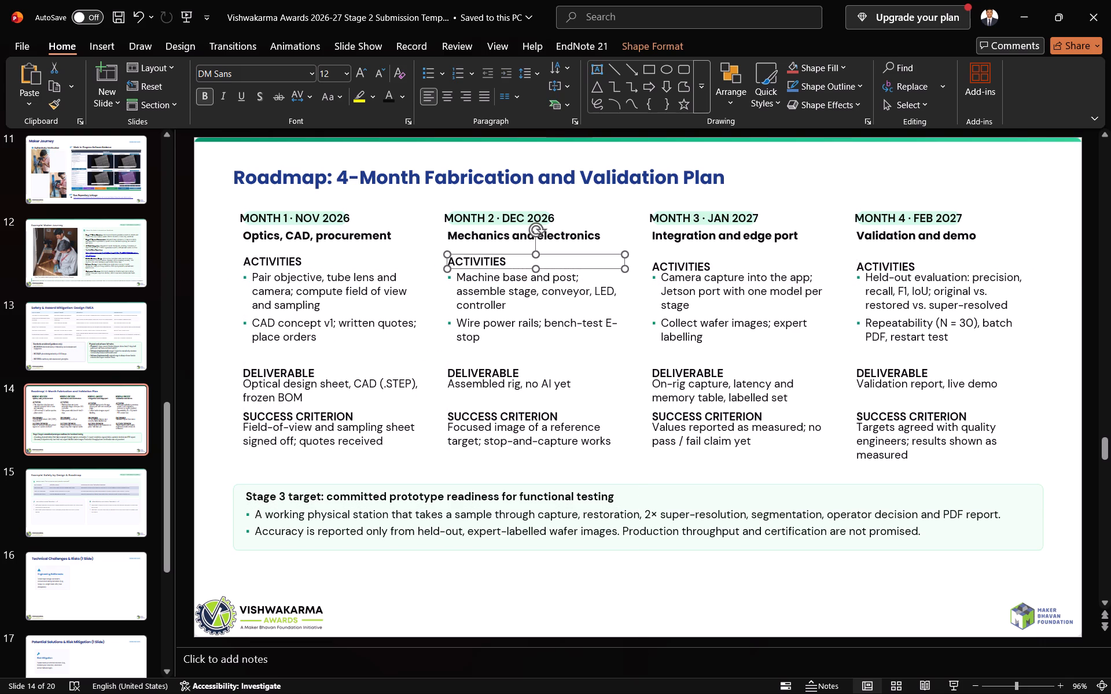
left_click(707, 263)
left_click(395, 432)
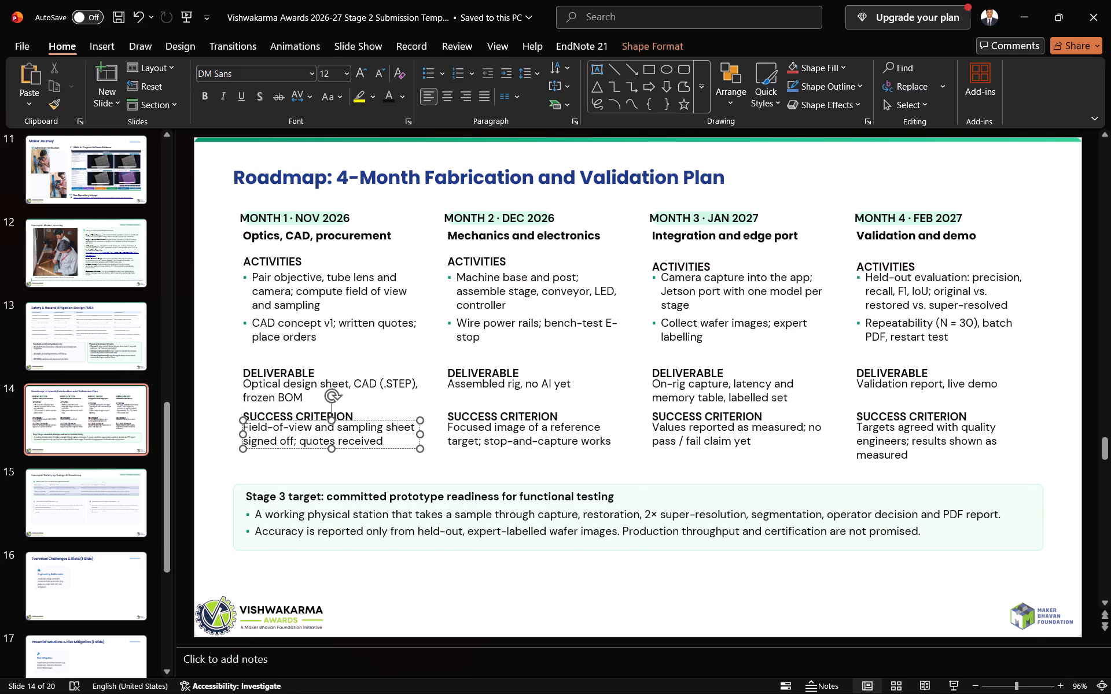
left_click(425, 228)
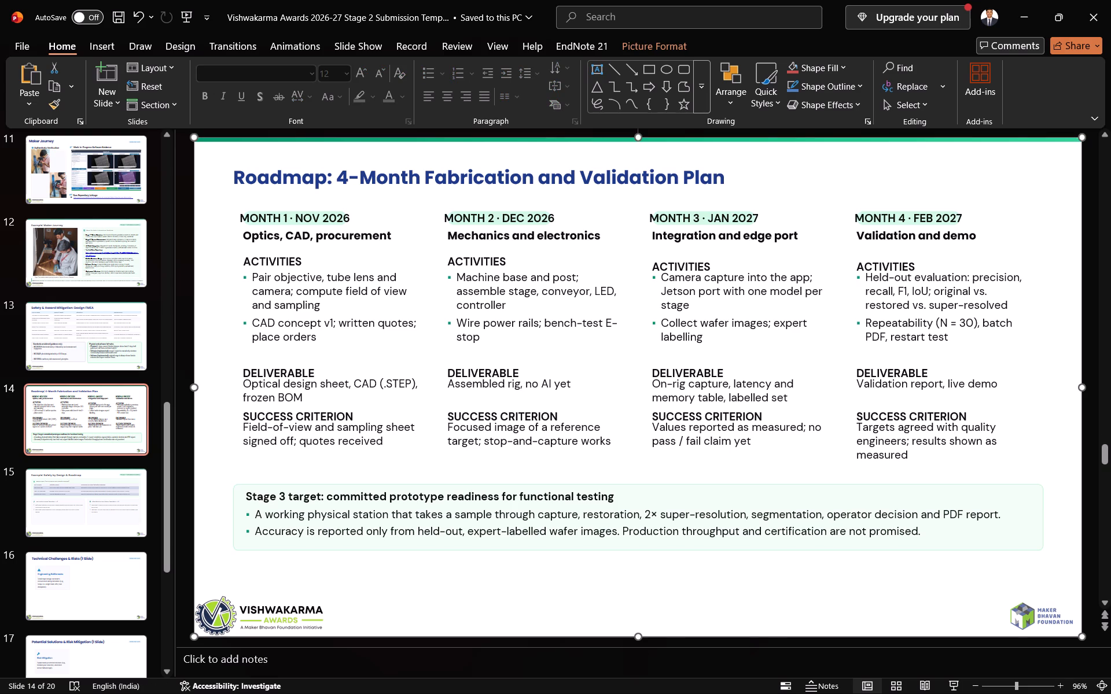
Capture the four monthly columns of the Roadmap slide as a screenshot and copy it.
key("shift+super+s")
left_click(494, 180)
left_click_drag(241, 207, 299, 297)
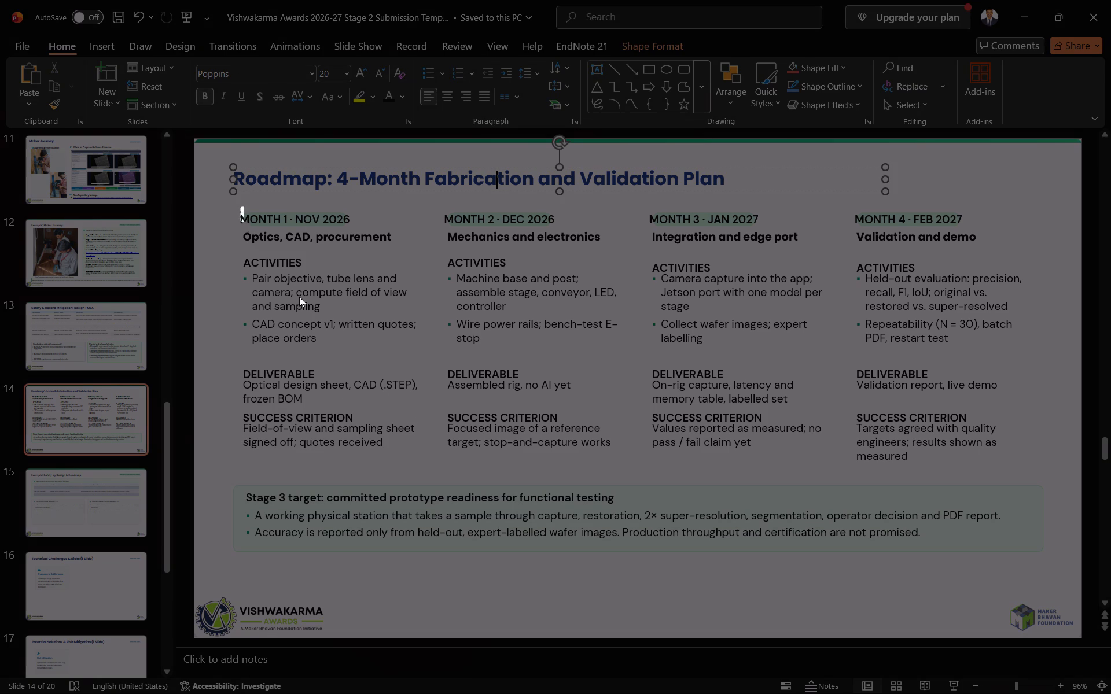
left_click_drag(299, 297, 1048, 487)
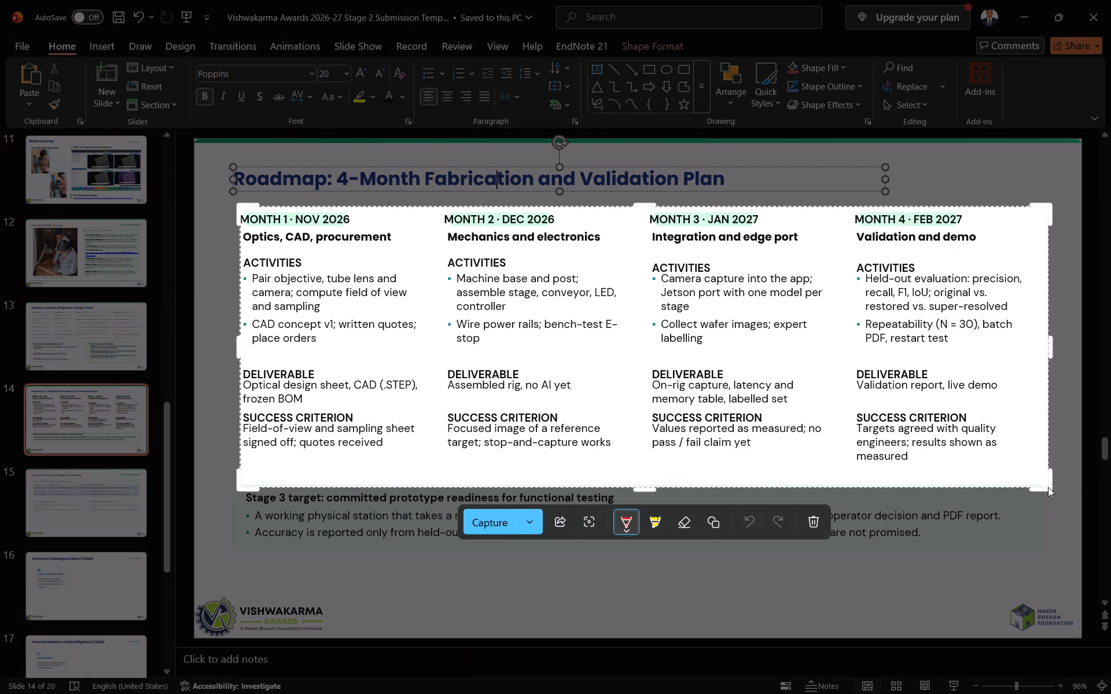
key("ctrl+c")
left_click(1027, 5)
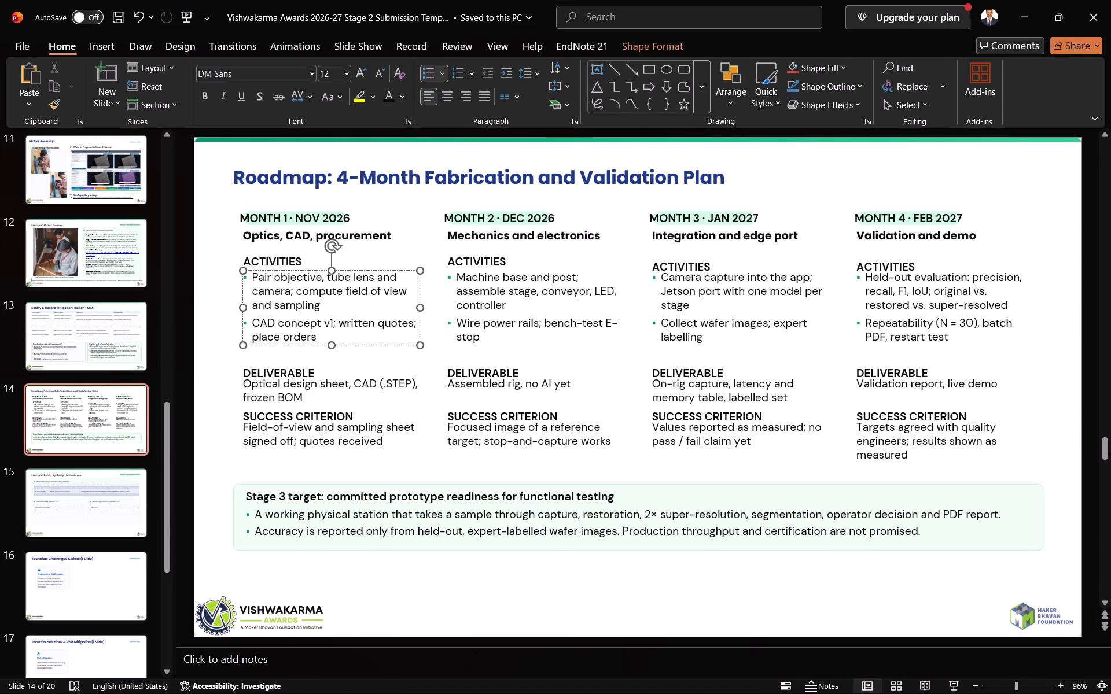
left_click(295, 230, "shift")
left_click(286, 216, "shift")
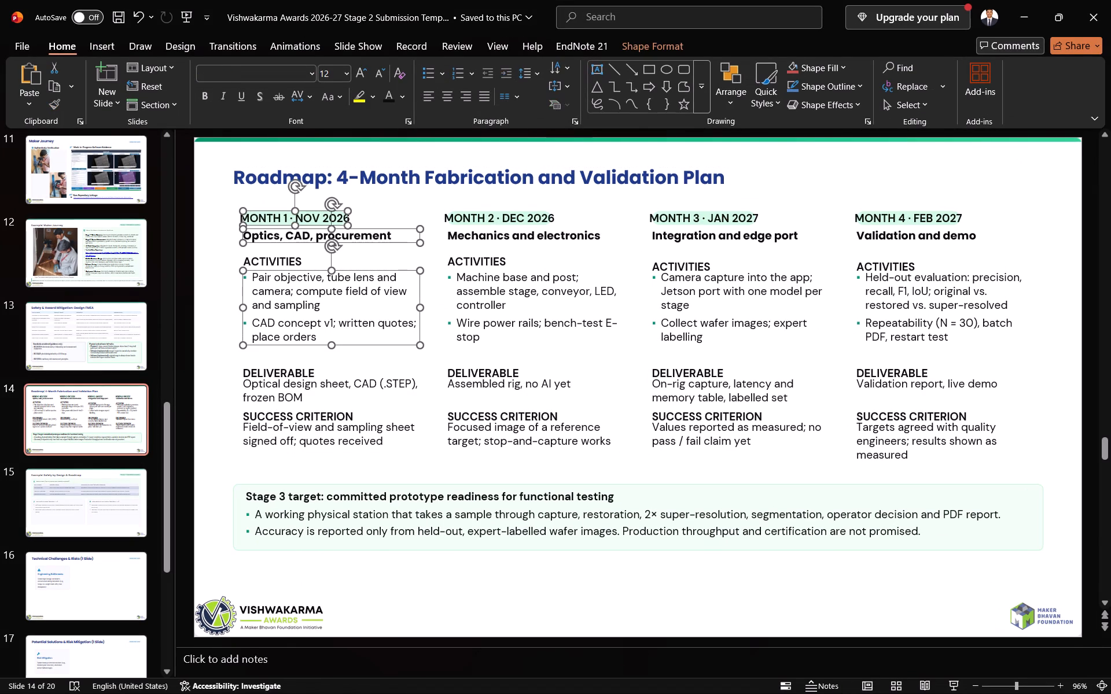
left_click(281, 260, "shift")
left_click(285, 373, "shift")
left_click(275, 415, "shift")
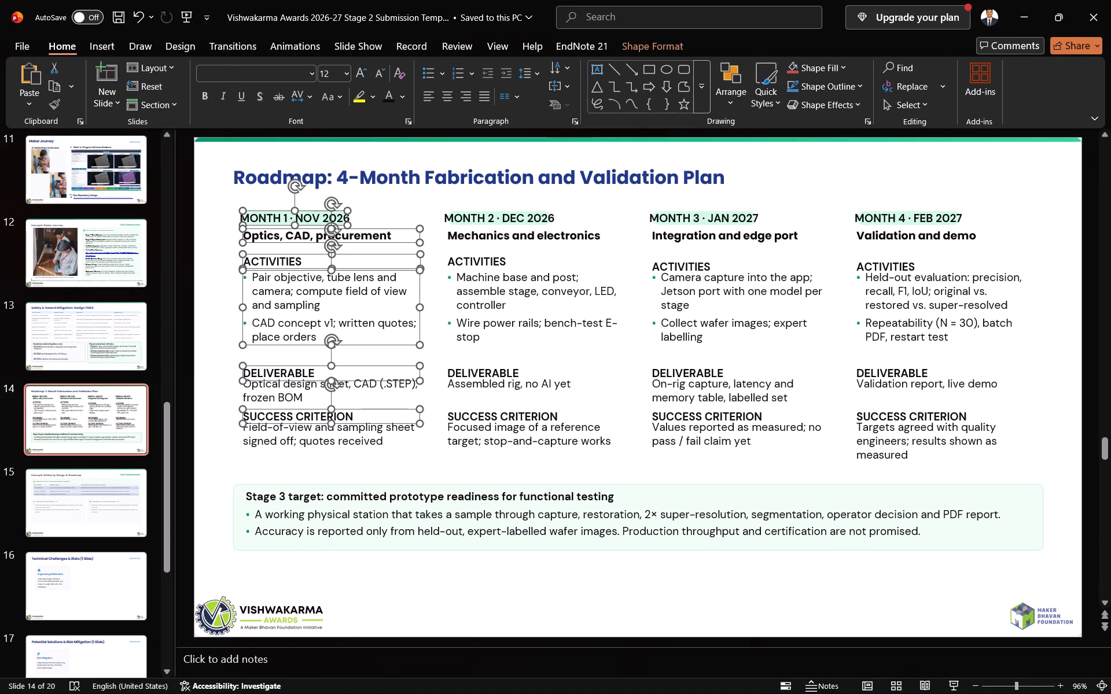
left_click(275, 397, "shift")
left_click(284, 430, "shift")
left_click(529, 426, "shift")
left_click(522, 411, "shift")
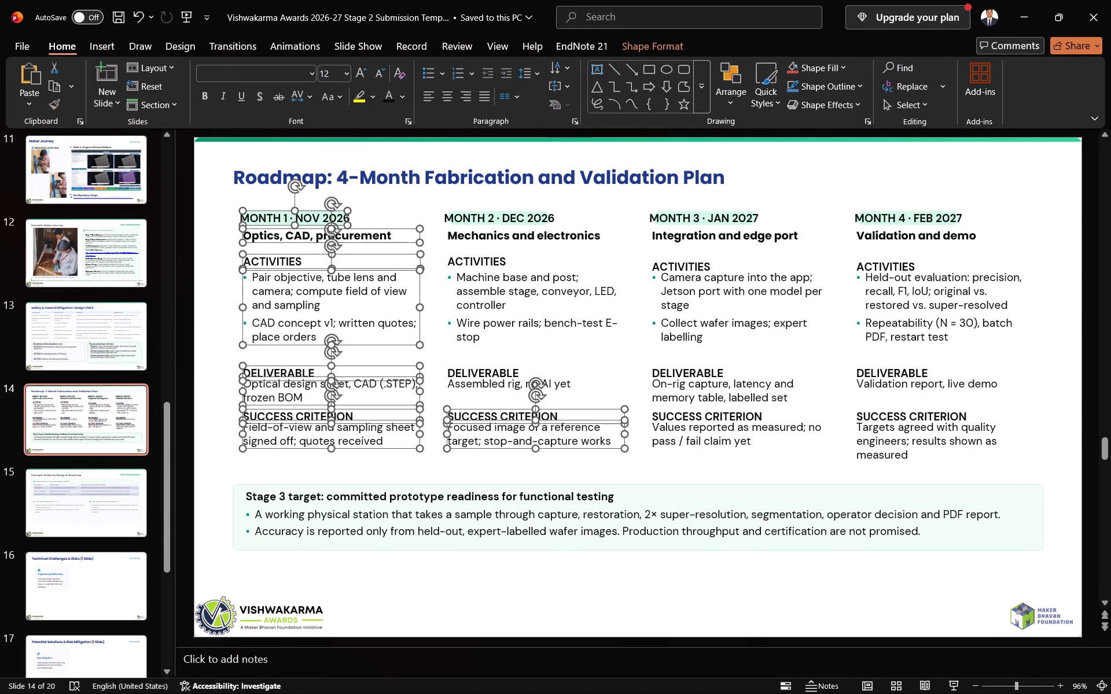
left_click(504, 367, "shift")
left_click(485, 383, "shift")
left_click(512, 315, "shift")
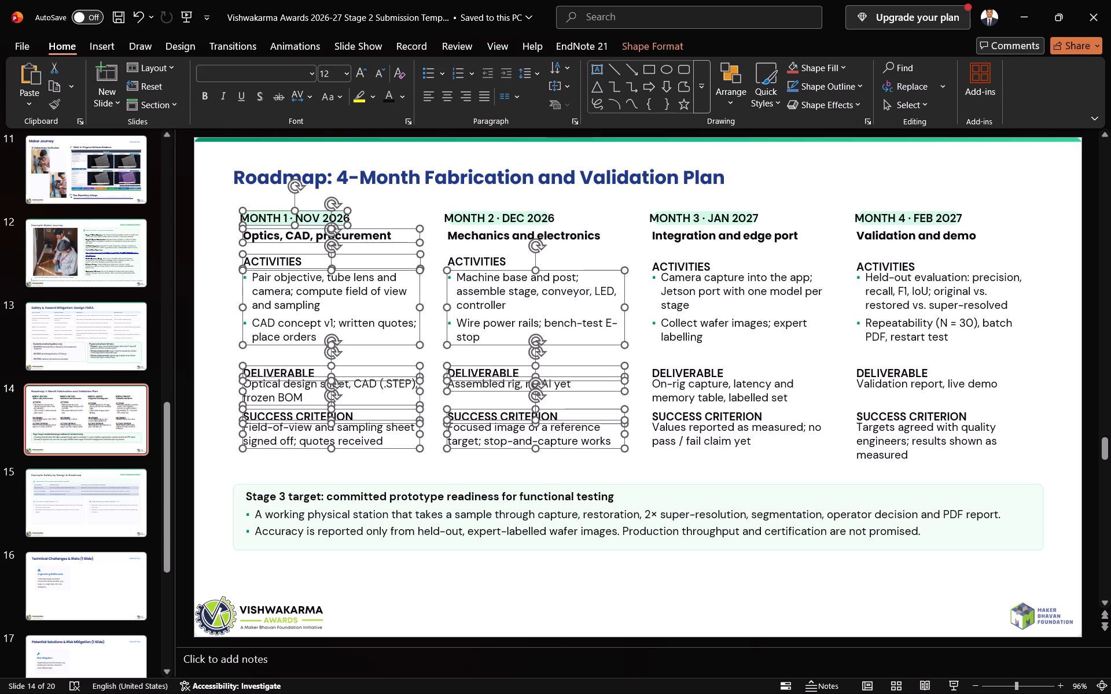
left_click(487, 256, "shift")
left_click(496, 232, "shift")
left_click(498, 223, "shift")
left_click(727, 234, "shift")
left_click(718, 220, "shift")
left_click(718, 265, "shift")
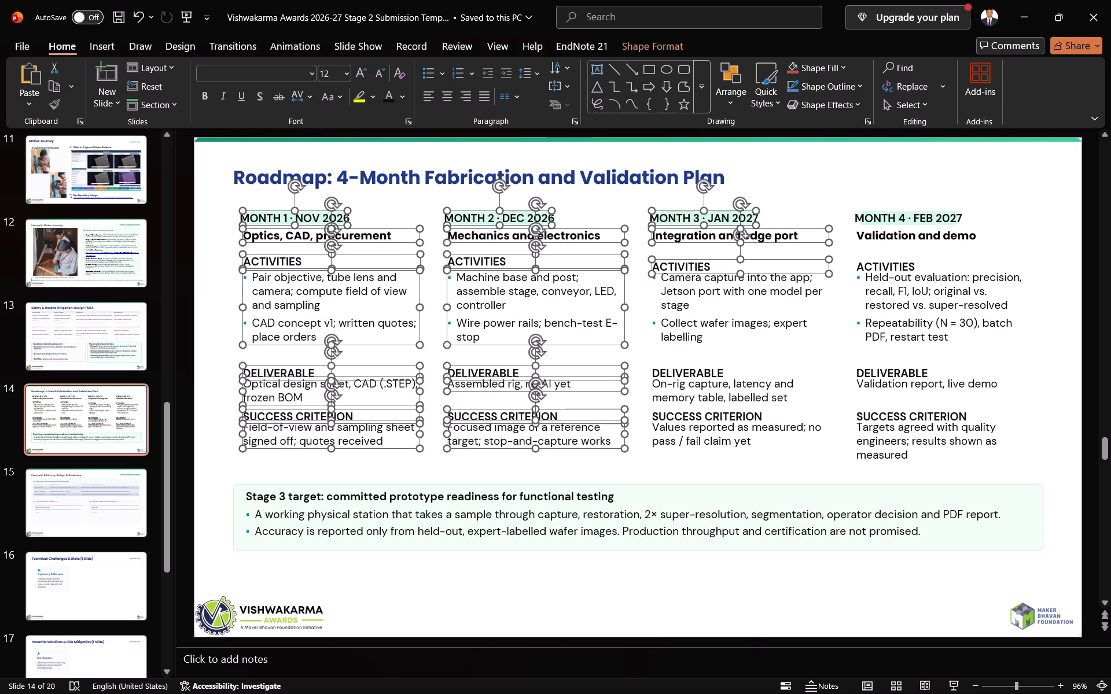
left_click(710, 294, "shift")
left_click(690, 382, "shift")
left_click(693, 414, "shift")
left_click(697, 375, "shift")
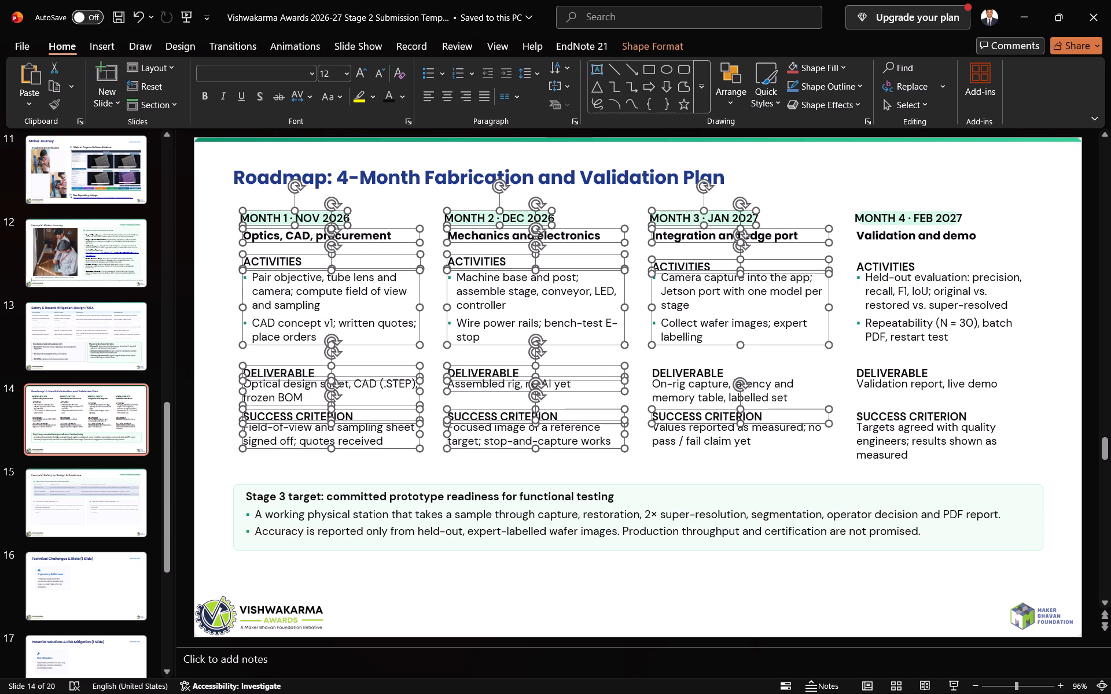
left_click(700, 437, "shift")
left_click(703, 392, "shift")
left_click(702, 364, "shift")
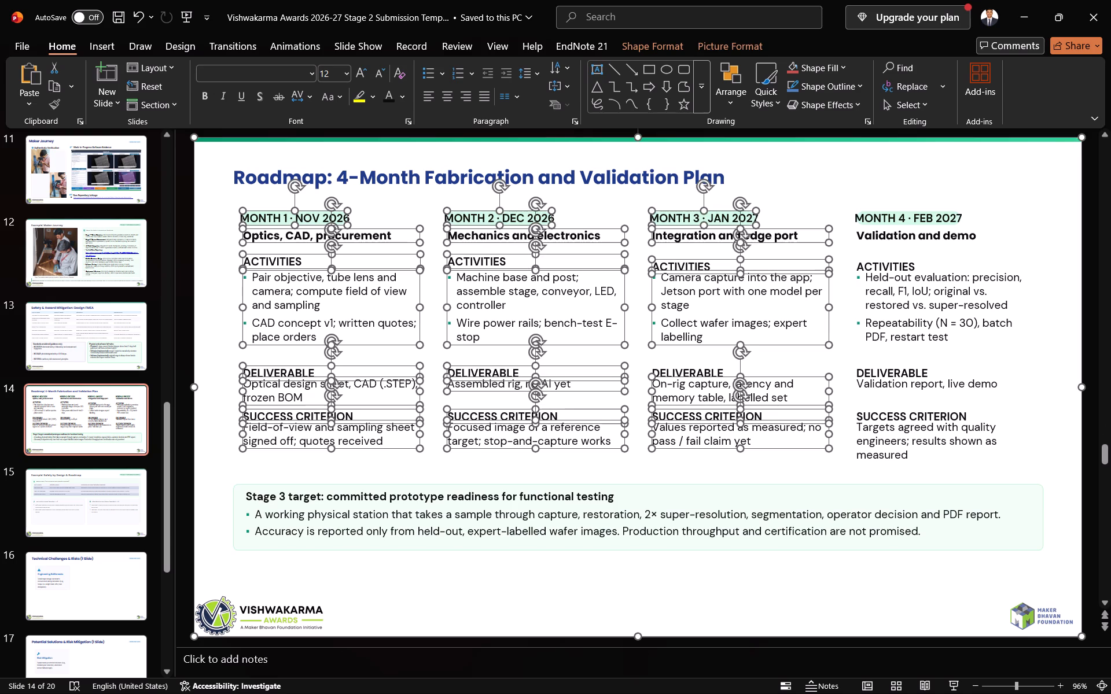
left_click(706, 370, "shift")
left_click(951, 201, "shift")
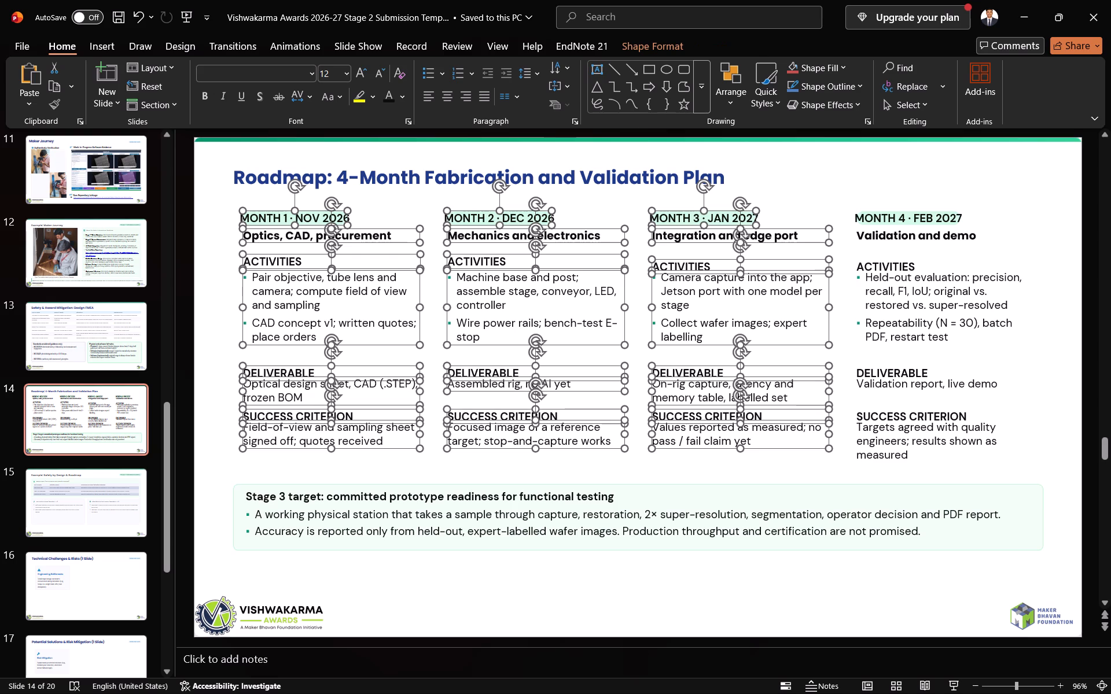
left_click(892, 241, "shift")
left_click(895, 223, "shift")
left_click(888, 276, "shift")
left_click(891, 264, "shift")
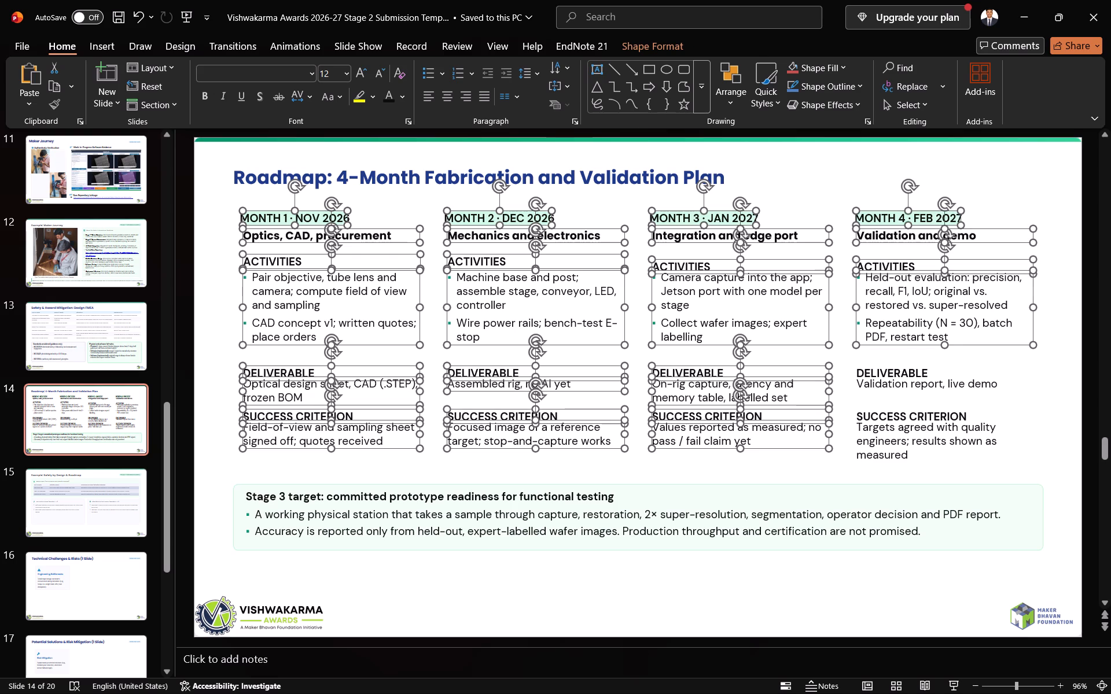
left_click(885, 382, "shift")
left_click(884, 374, "shift")
left_click(888, 418, "shift")
left_click(885, 437, "shift")
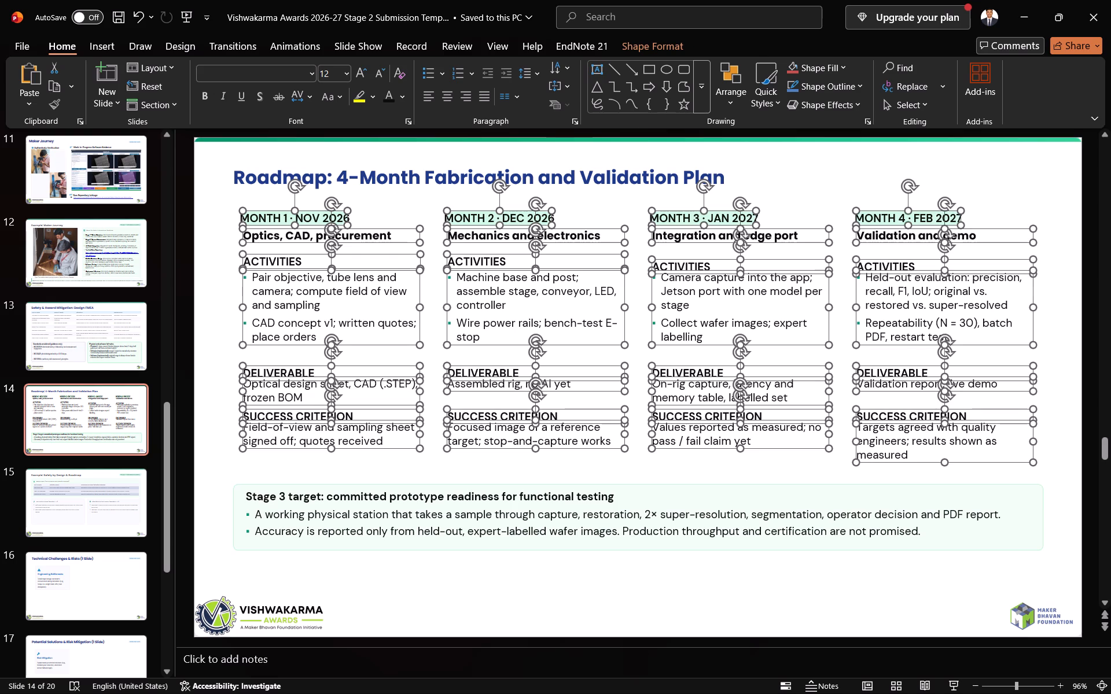
key("Delete")
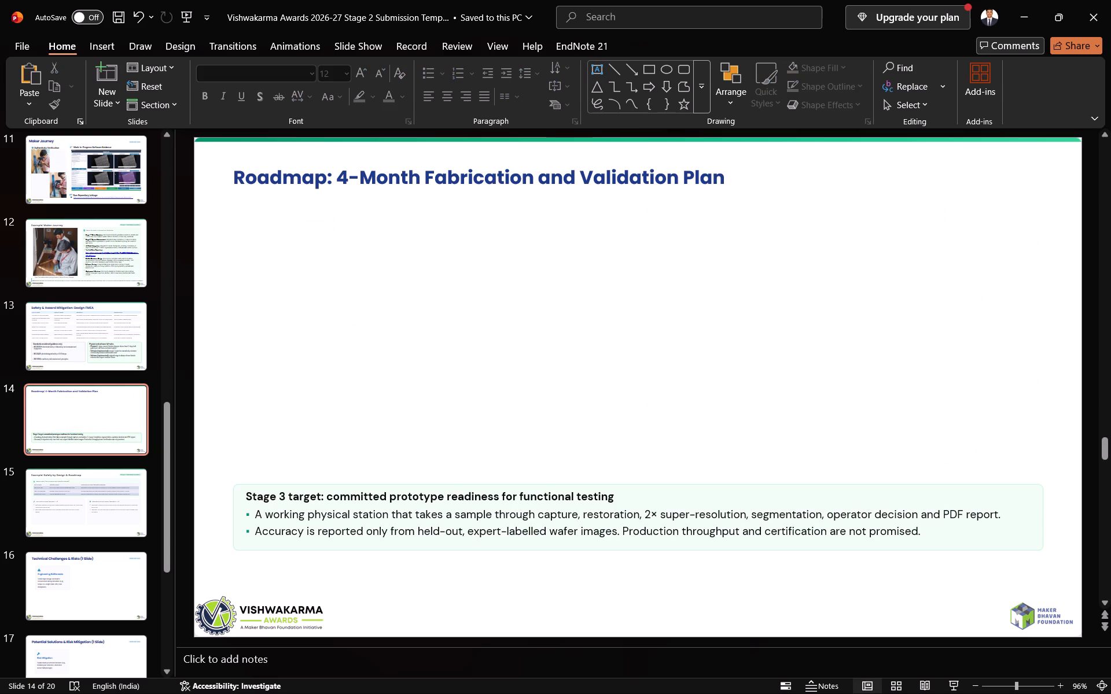
Paste the copied Month 1 · Nov 2026 block below the Roadmap title and narrow its text box to a column at the slide's left margin.
key("ctrl+v")
left_click_drag(538, 295, 403, 231)
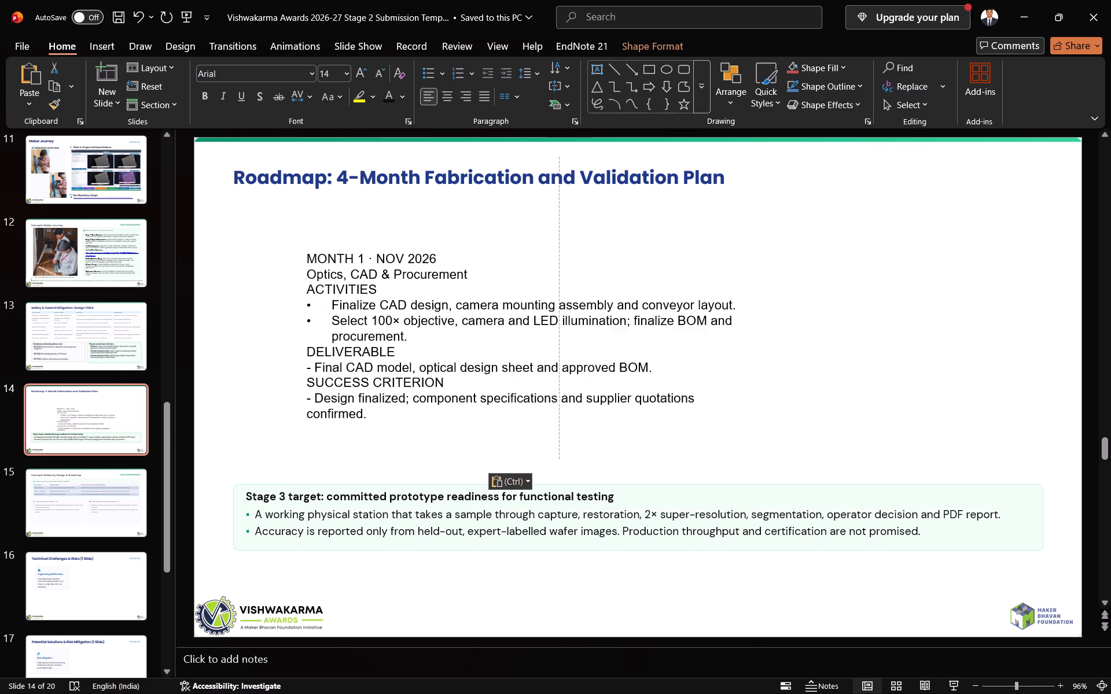
left_click_drag(403, 231, 358, 203)
left_click_drag(679, 293, 495, 296)
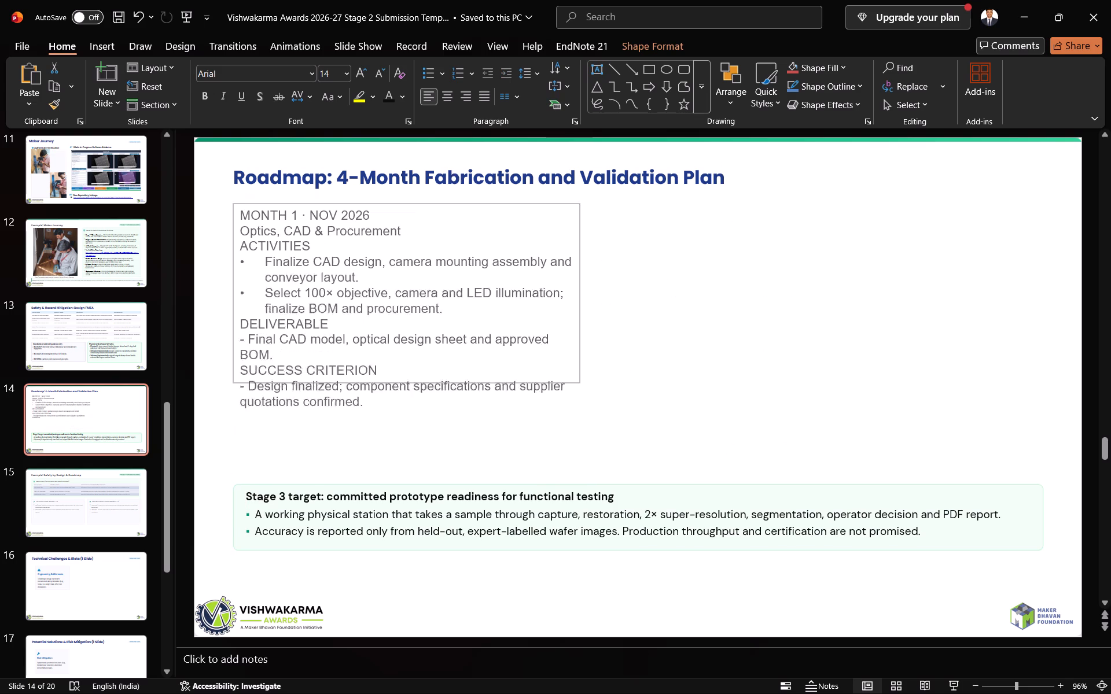
left_click_drag(495, 296, 470, 344)
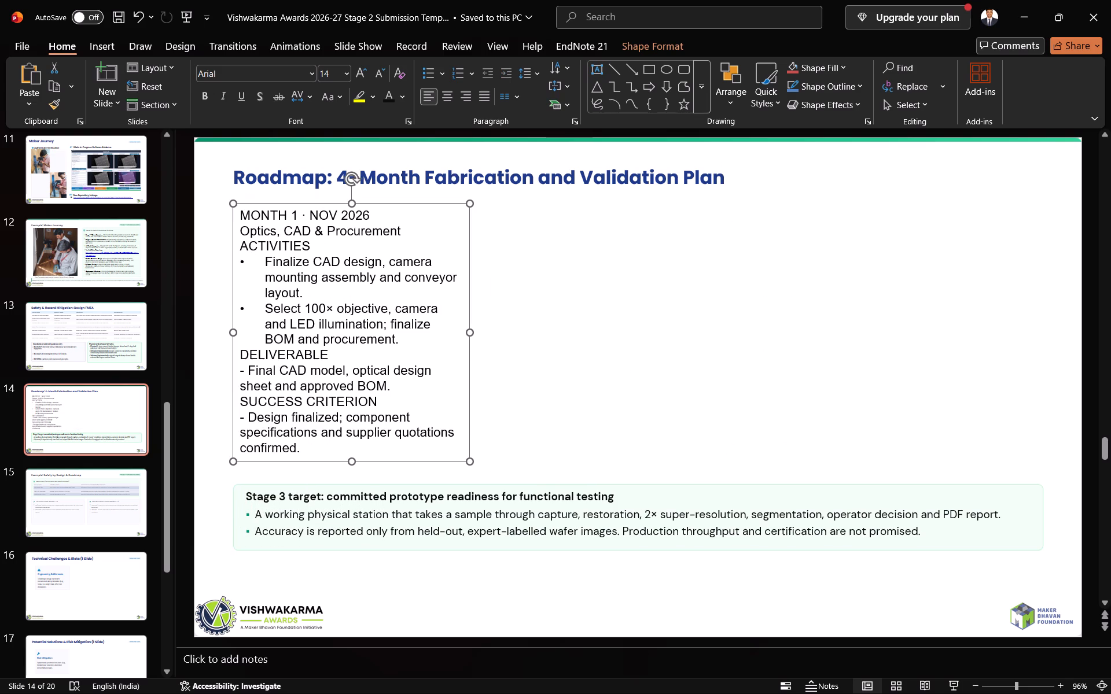
left_click(515, 319)
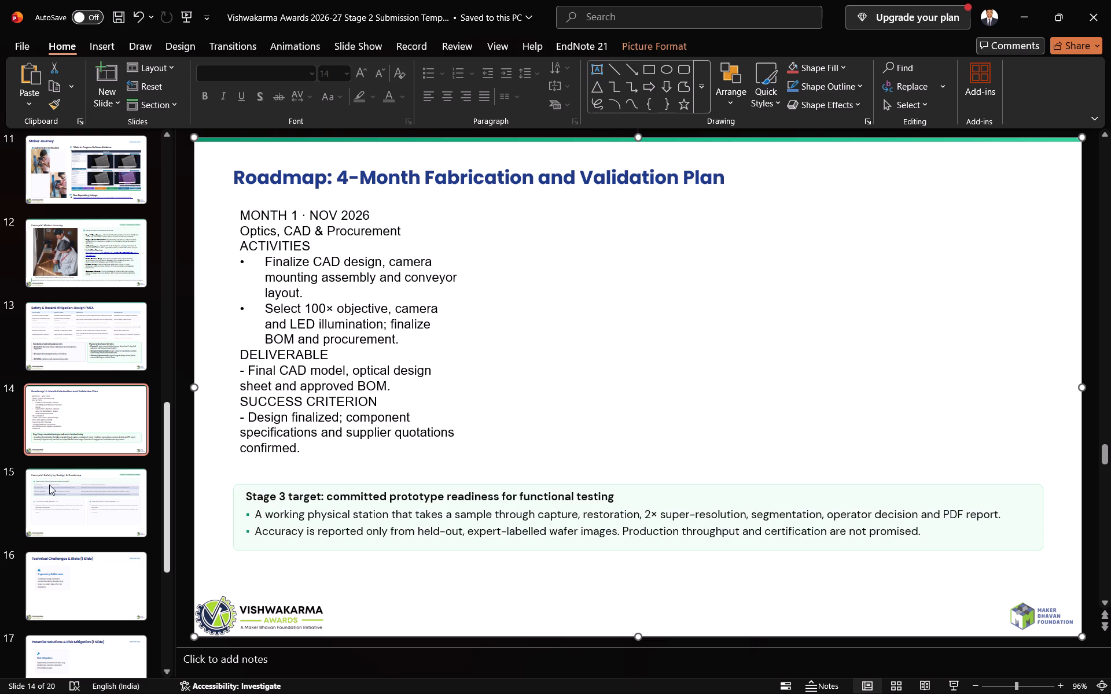
Copy the pale background panel behind the Authenticity Verification photos on the Maker Journey slide.
left_click(104, 334)
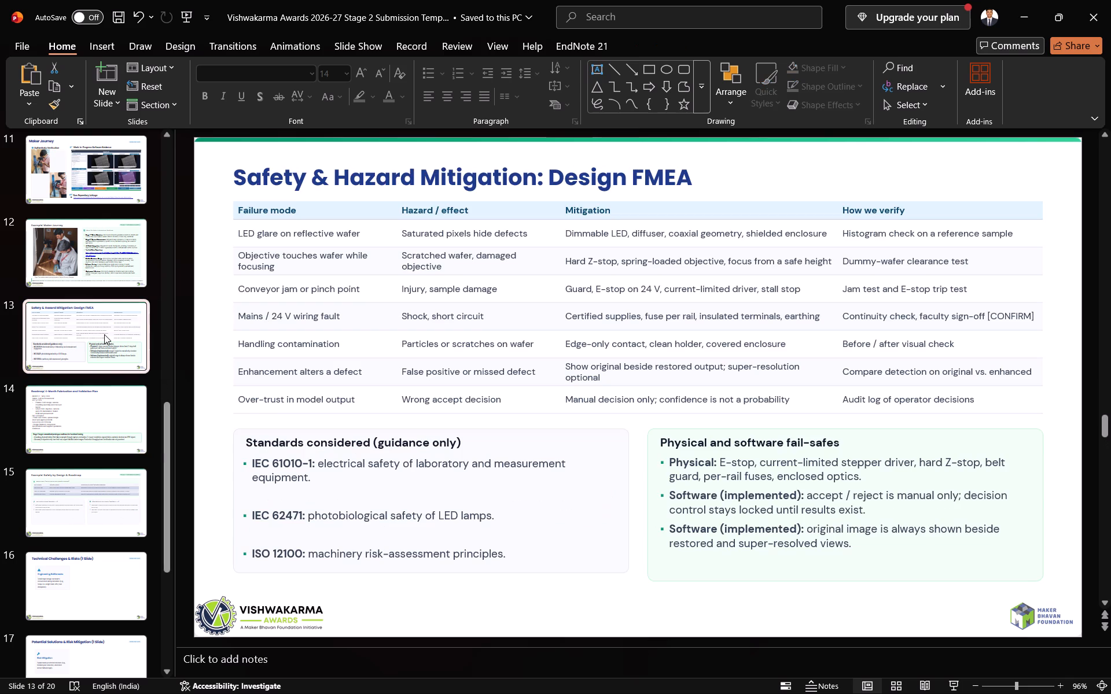
left_click(108, 257)
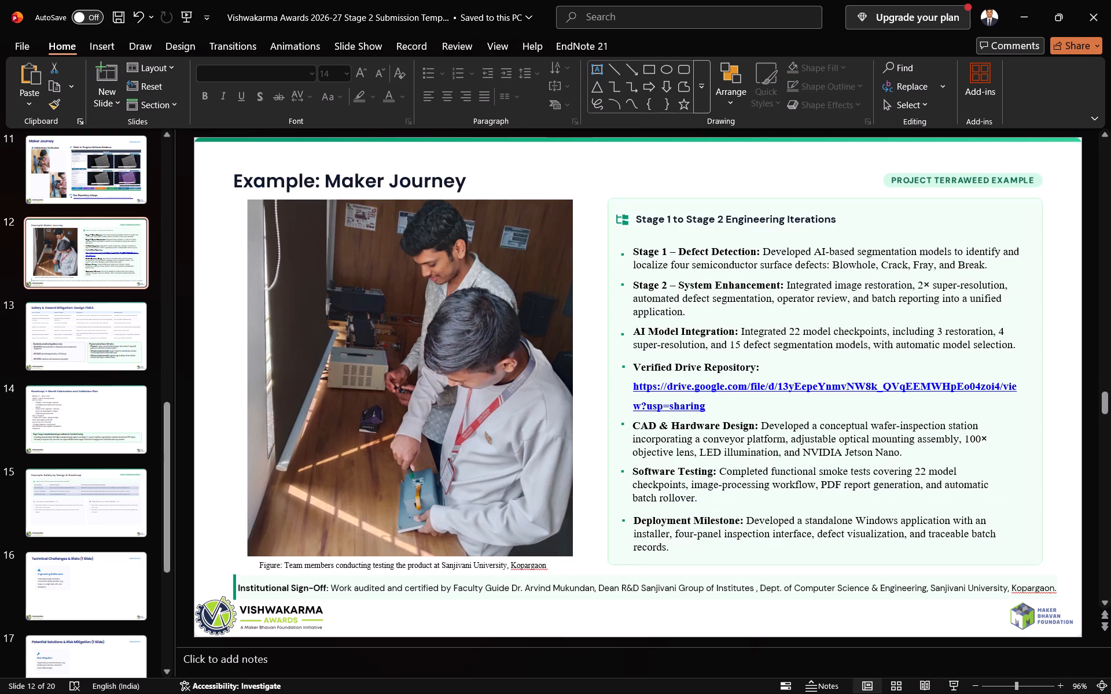
left_click(59, 176)
left_click(423, 296)
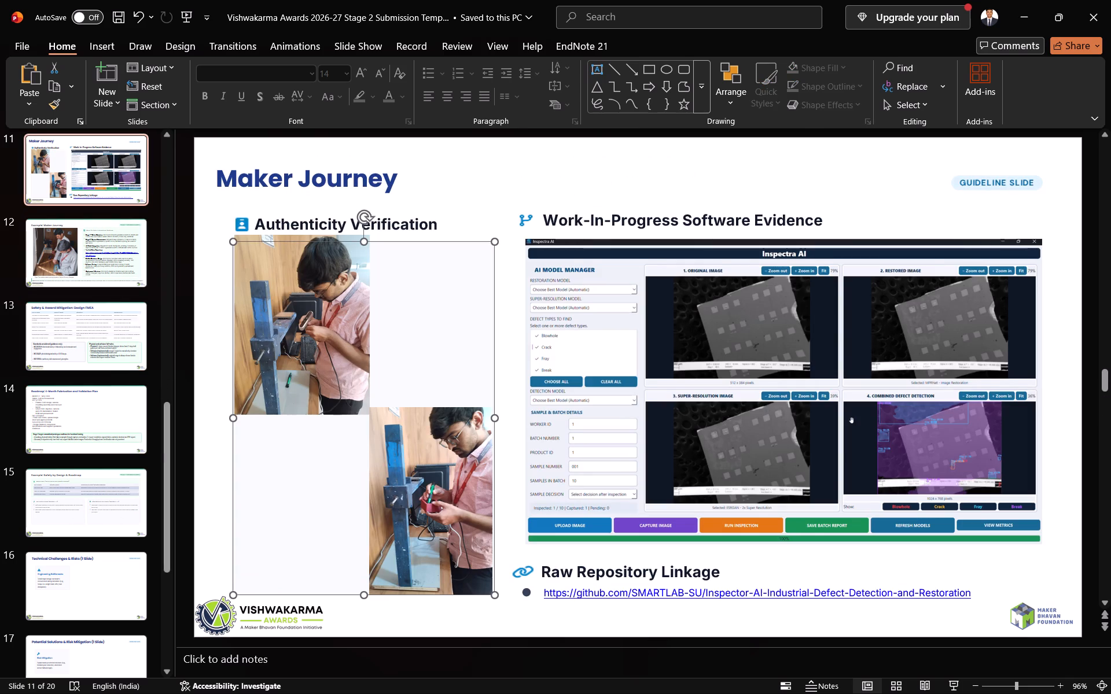
key("ctrl+c")
Paste the panel on the Roadmap slide over the Month 1 text, fitting it between title and Stage 3 box at about 10.59 cm high.
left_click(80, 576)
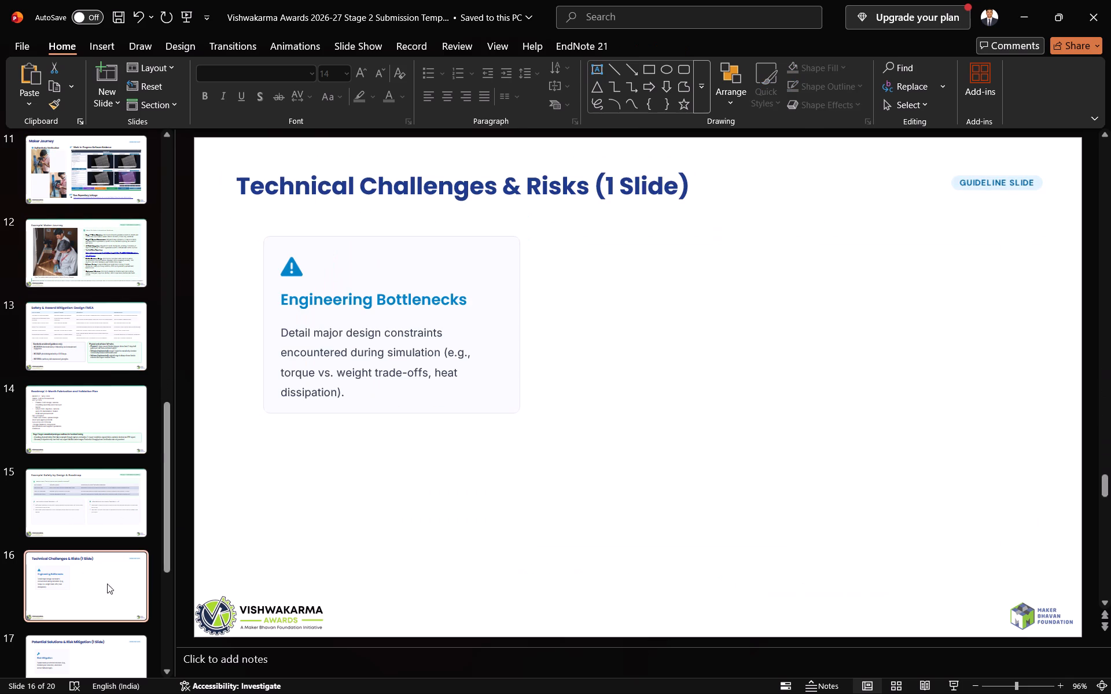
left_click(57, 496)
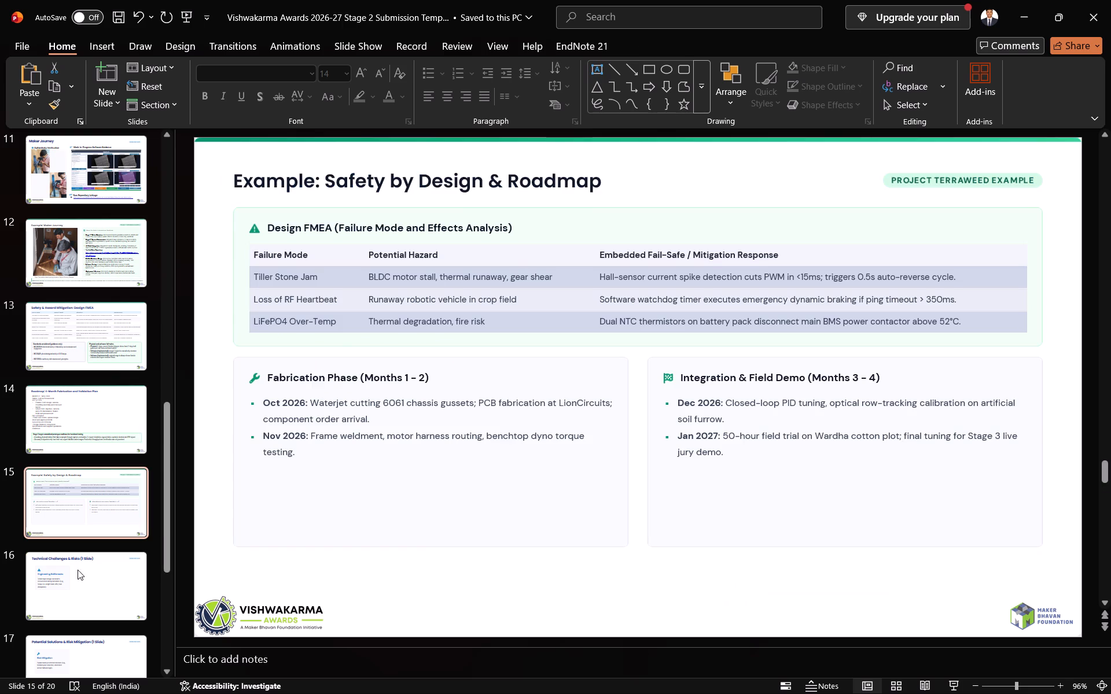
left_click(60, 586)
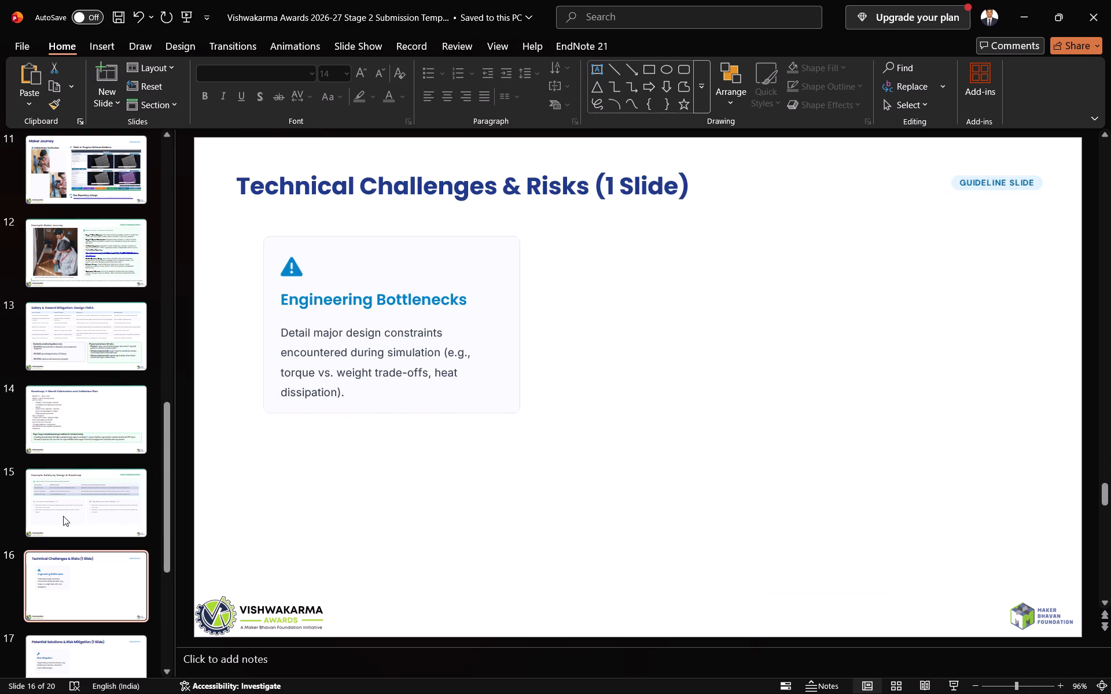
left_click(63, 516)
left_click(76, 422)
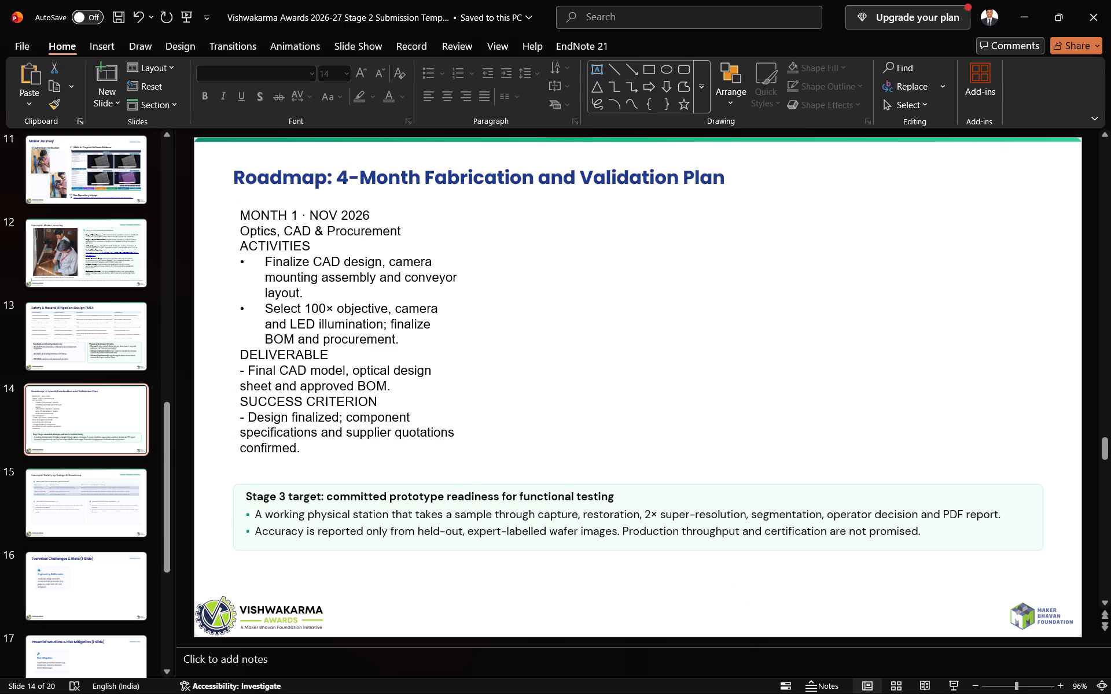
key("ctrl+v")
left_click_drag(342, 339, 337, 283)
left_click_drag(357, 537, 356, 527)
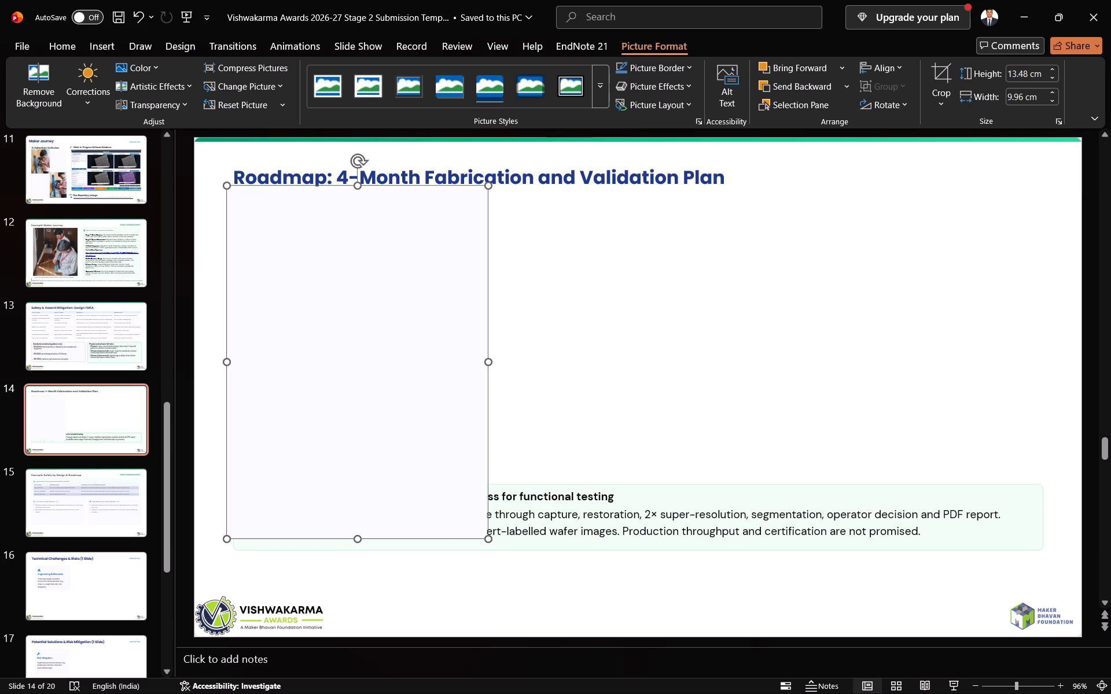
left_click_drag(356, 527, 356, 474)
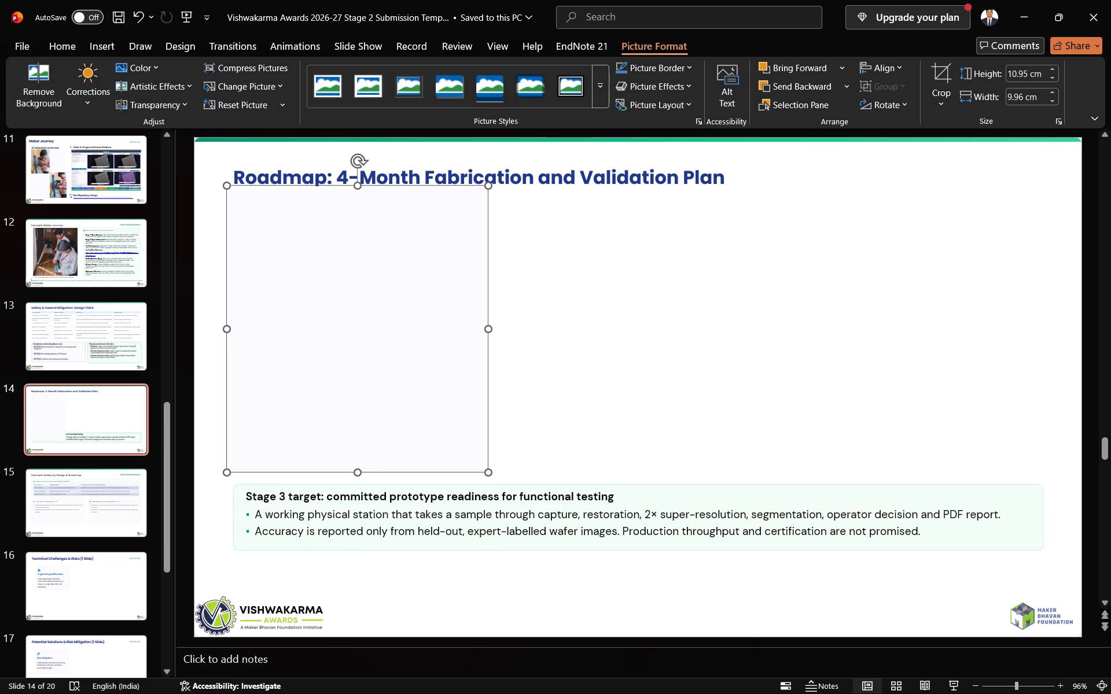
left_click_drag(356, 184, 357, 186)
left_click_drag(357, 186, 357, 197)
Paste a second panel beside the first and resize it to about 10.64 cm high to line up with it.
key("ctrl+v")
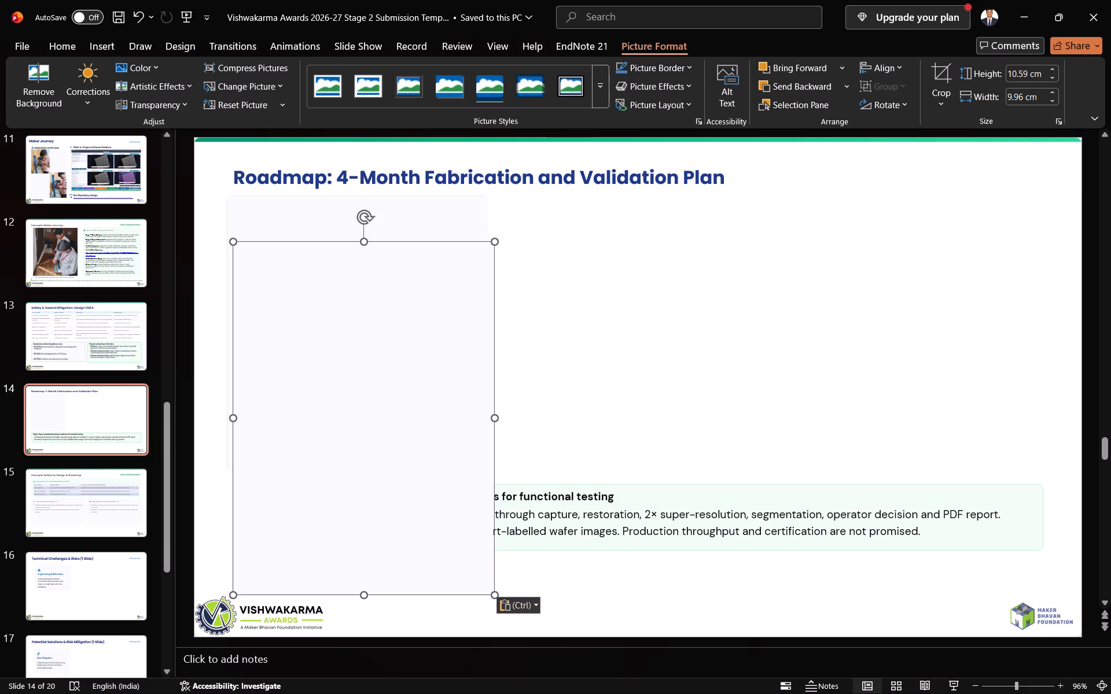
left_click_drag(363, 239, 368, 342)
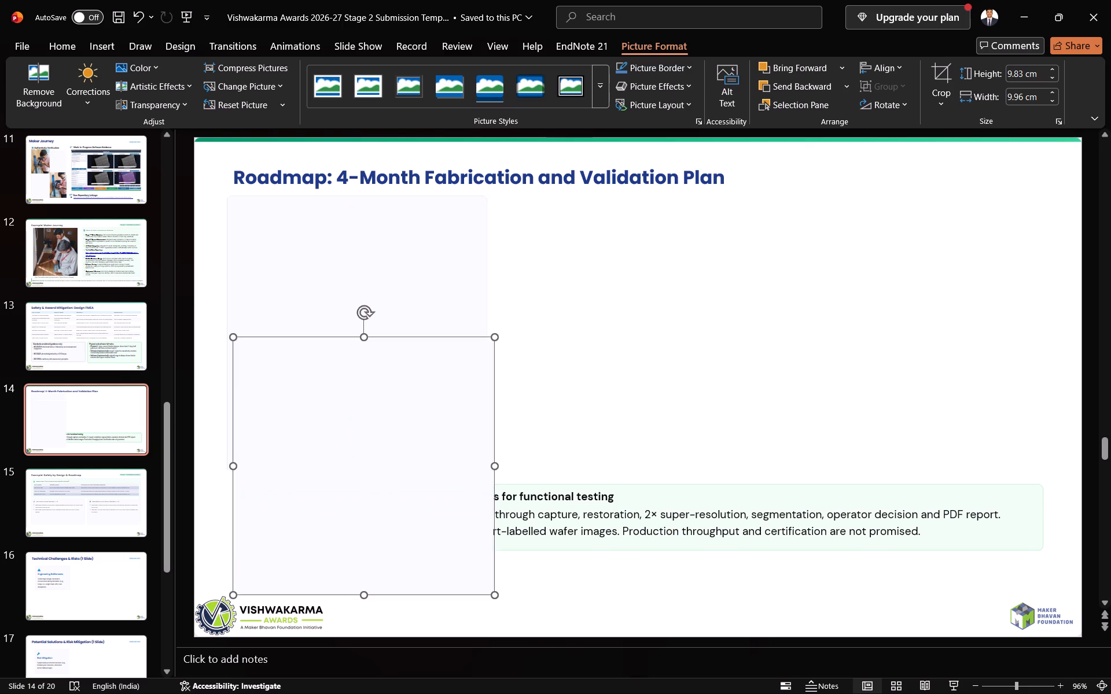
left_click_drag(328, 415, 595, 270)
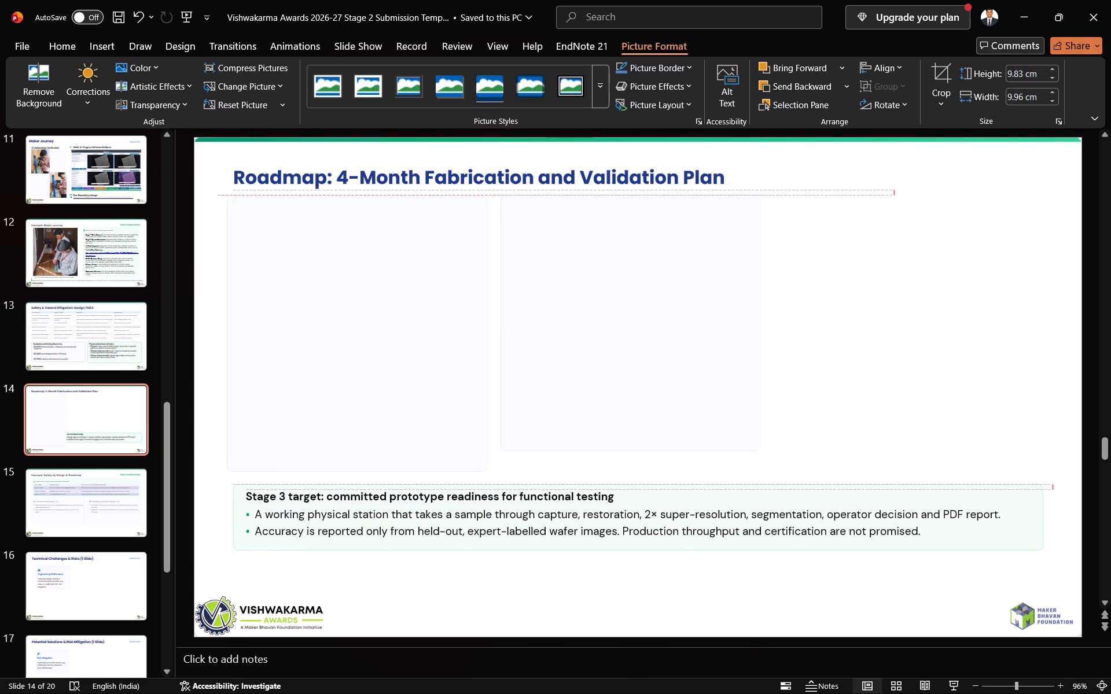
left_click_drag(595, 270, 595, 272)
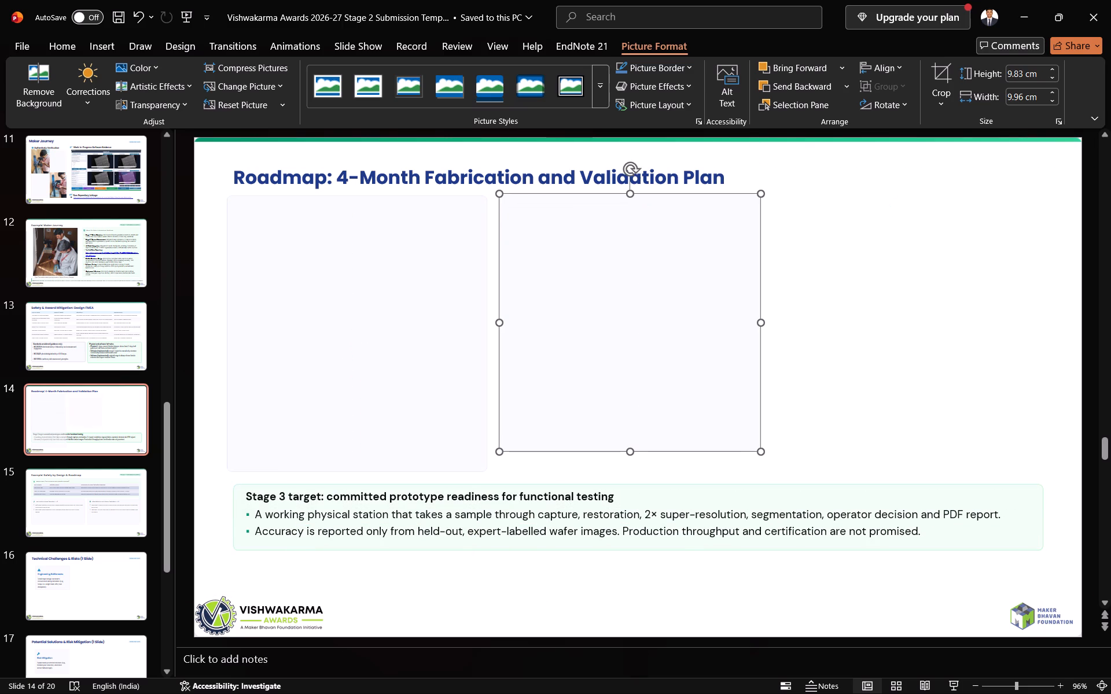
left_click_drag(630, 451, 634, 473)
Paste a third panel and place it toward the slide's right side, beside the second panel.
key("ctrl+v")
left_click_drag(363, 419, 858, 345)
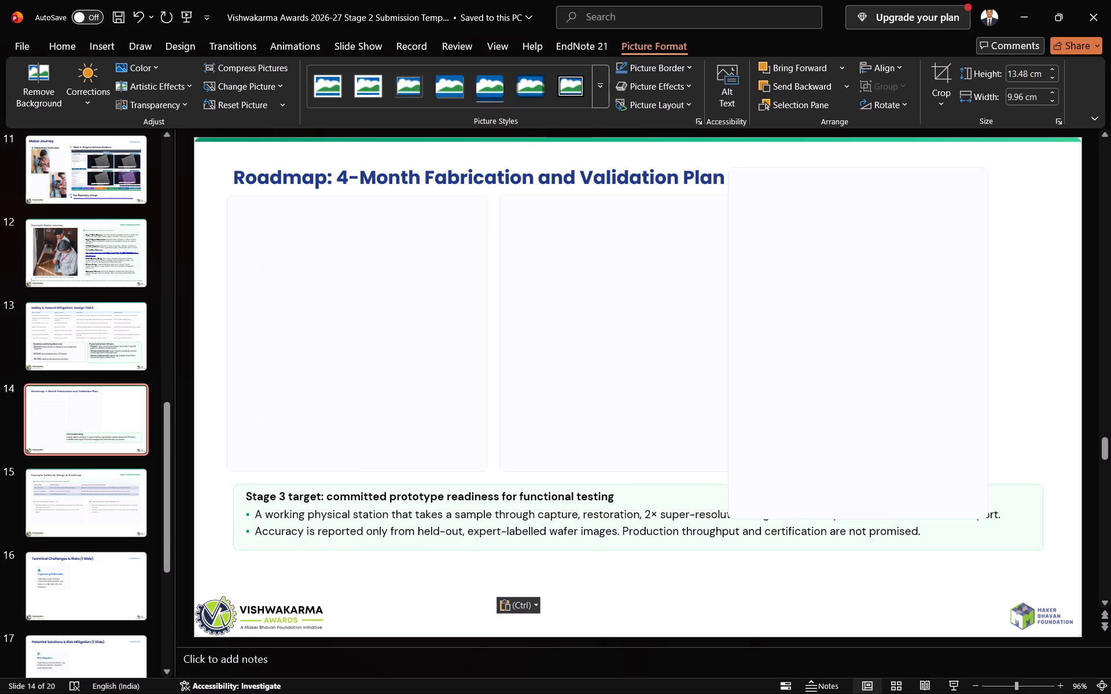
left_click_drag(858, 345, 867, 337)
Narrow the first Roadmap panel, reduce the second to about 8.44 cm wide, and move the second closer to the first.
left_click(477, 346)
left_click_drag(488, 332, 453, 336)
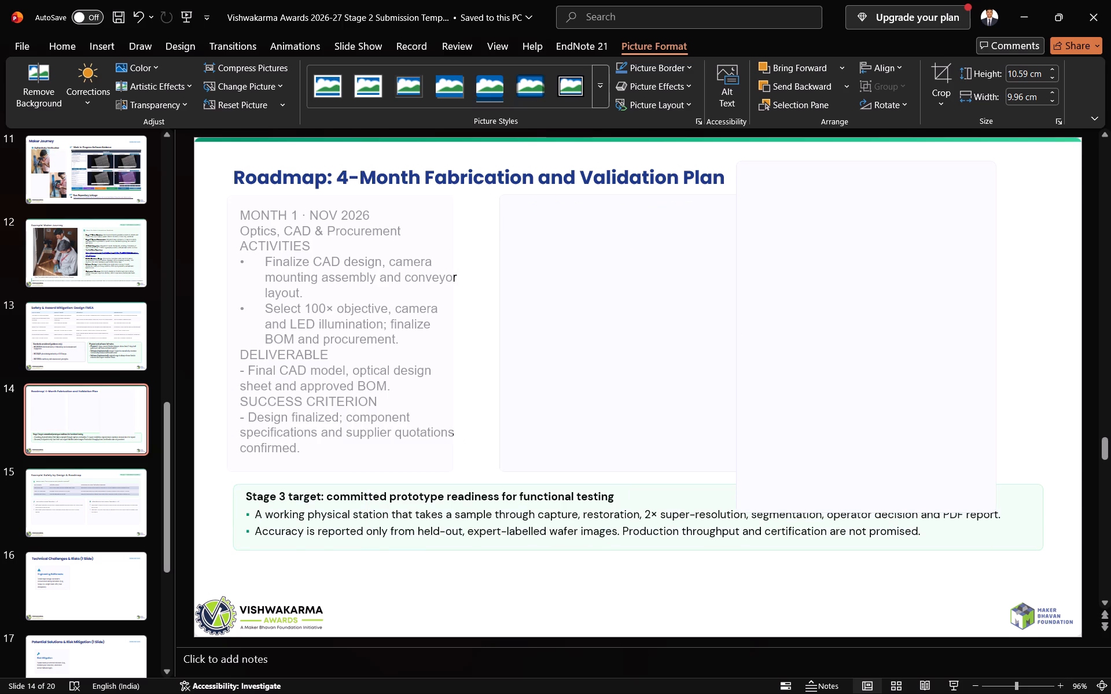
left_click_drag(453, 336, 450, 336)
left_click(597, 348)
left_click_drag(760, 331, 719, 335)
left_click_drag(664, 343, 642, 346)
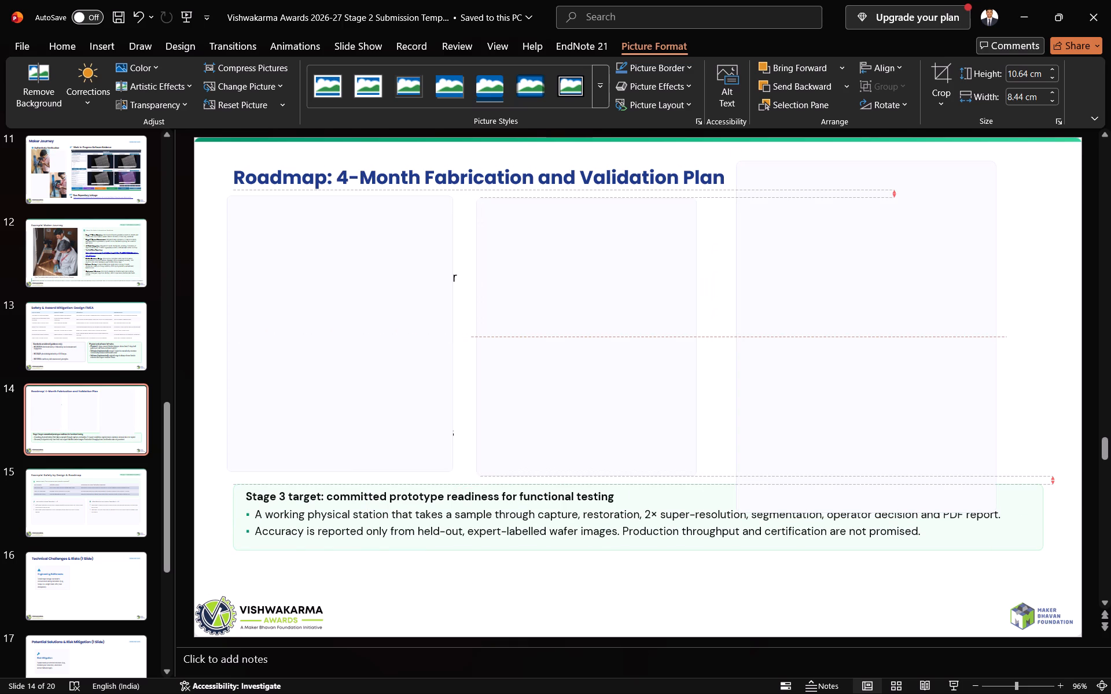
left_click_drag(642, 346, 640, 347)
Resize the third panel to about 10.64 × 8.66 cm and place it beside the second, above the Stage 3 box.
left_click(809, 353)
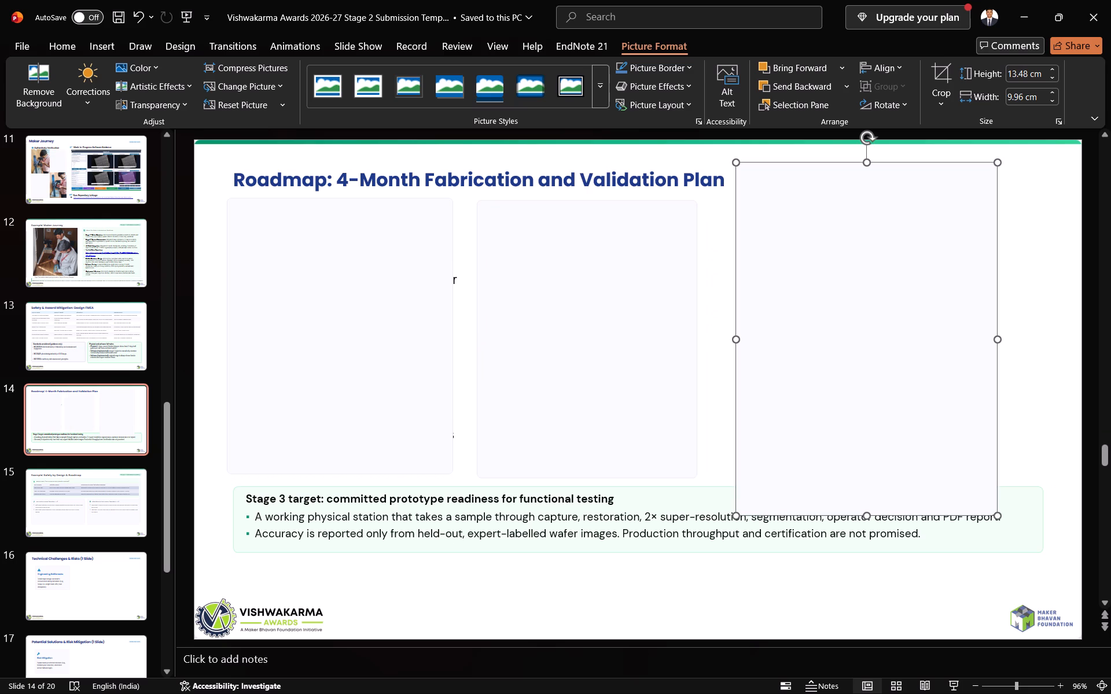
left_click_drag(735, 339, 773, 339)
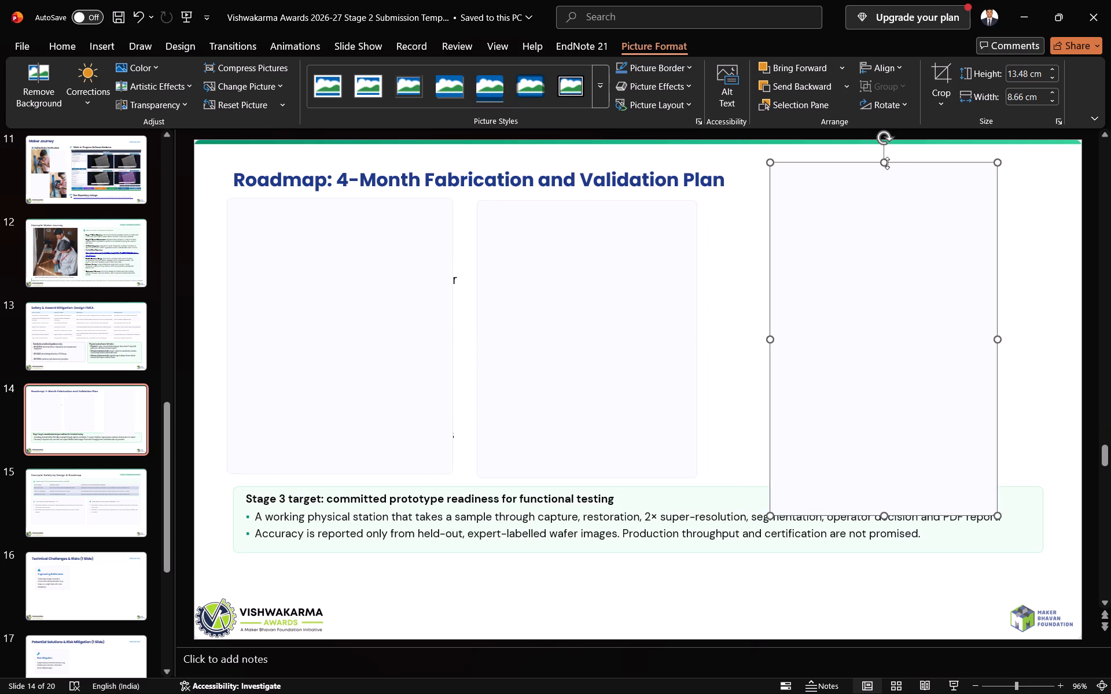
left_click_drag(887, 163, 890, 230)
left_click_drag(901, 331, 844, 305)
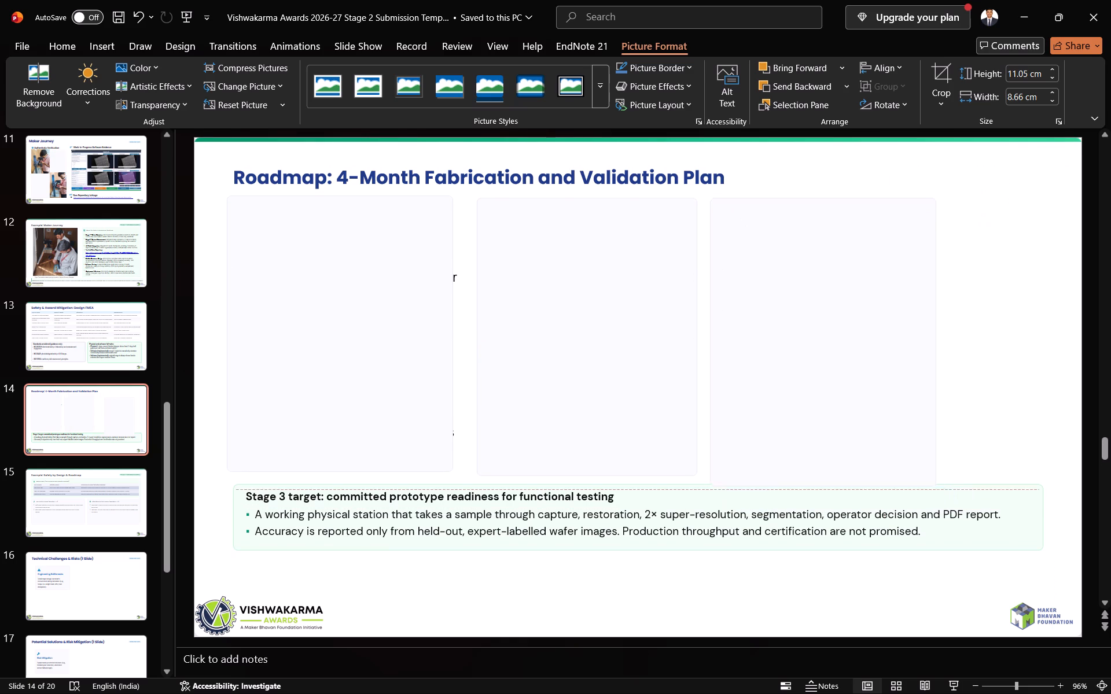
left_click_drag(844, 305, 841, 303)
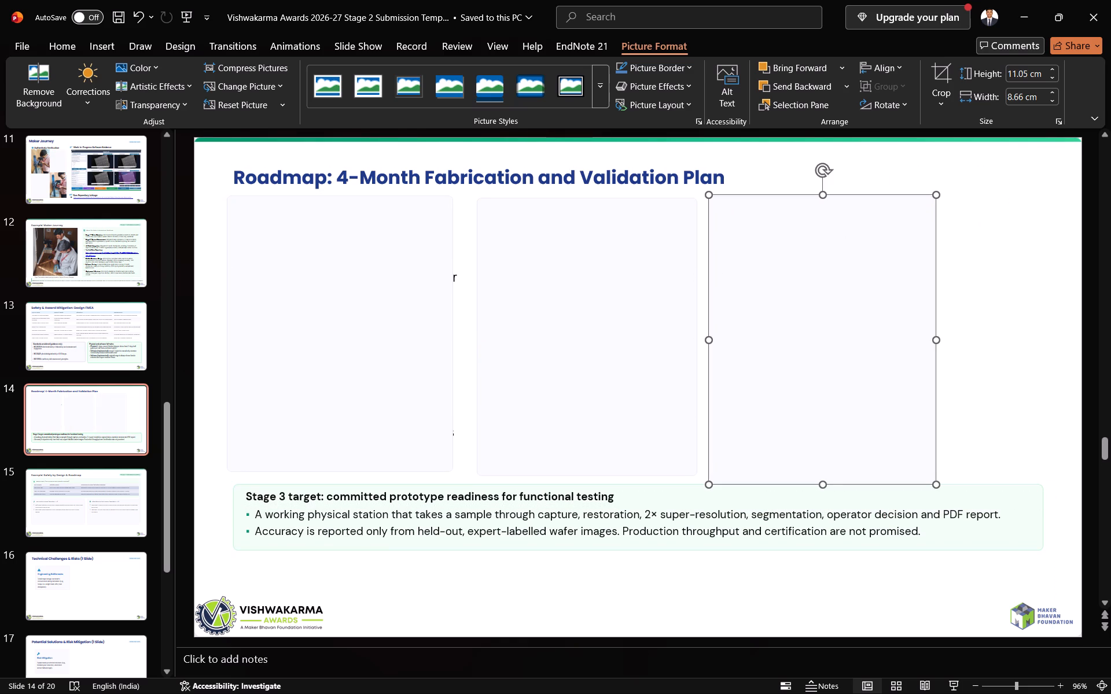
left_click_drag(823, 485, 823, 474)
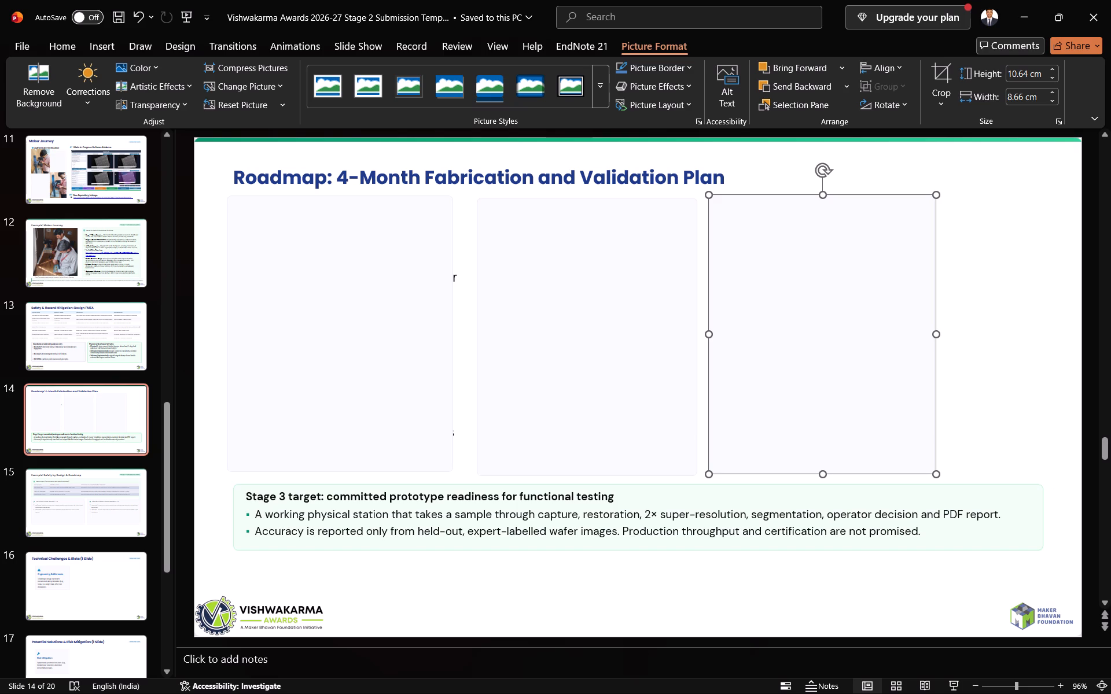
Shift the second and third panels toward the first so only small gaps separate them.
left_click_drag(583, 311, 574, 313)
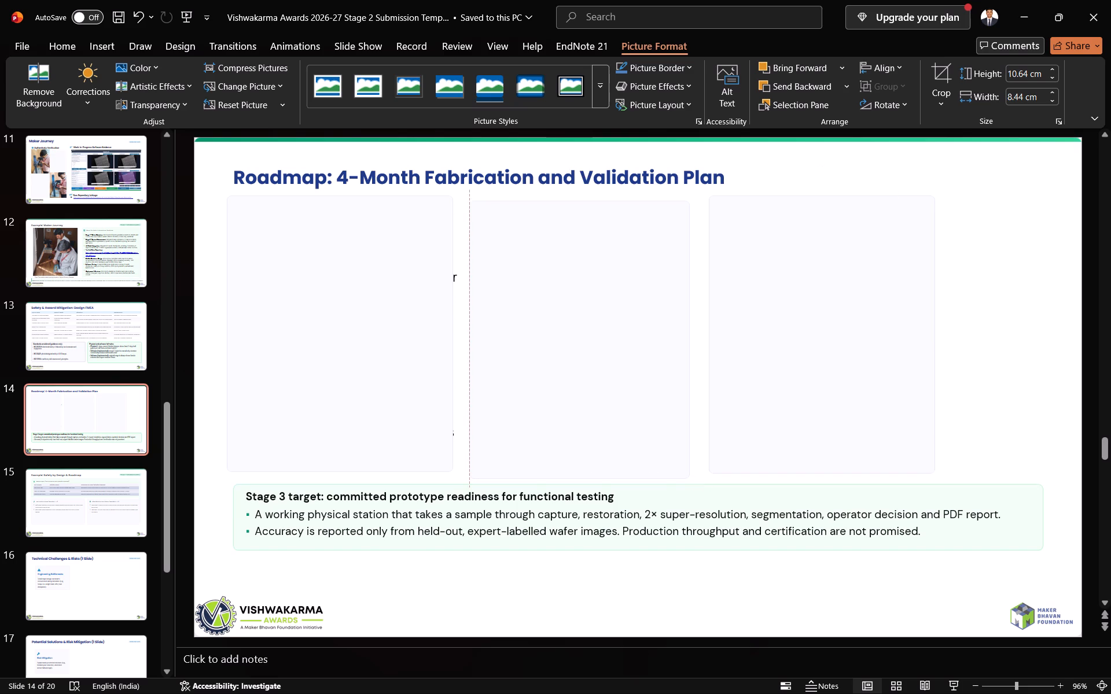
left_click_drag(574, 313, 564, 315)
left_click_drag(751, 312, 735, 316)
left_click_drag(735, 316, 732, 318)
Paste a fourth background panel, about 10.1 cm wide, and place it at the slide's right side.
key("ctrl+v")
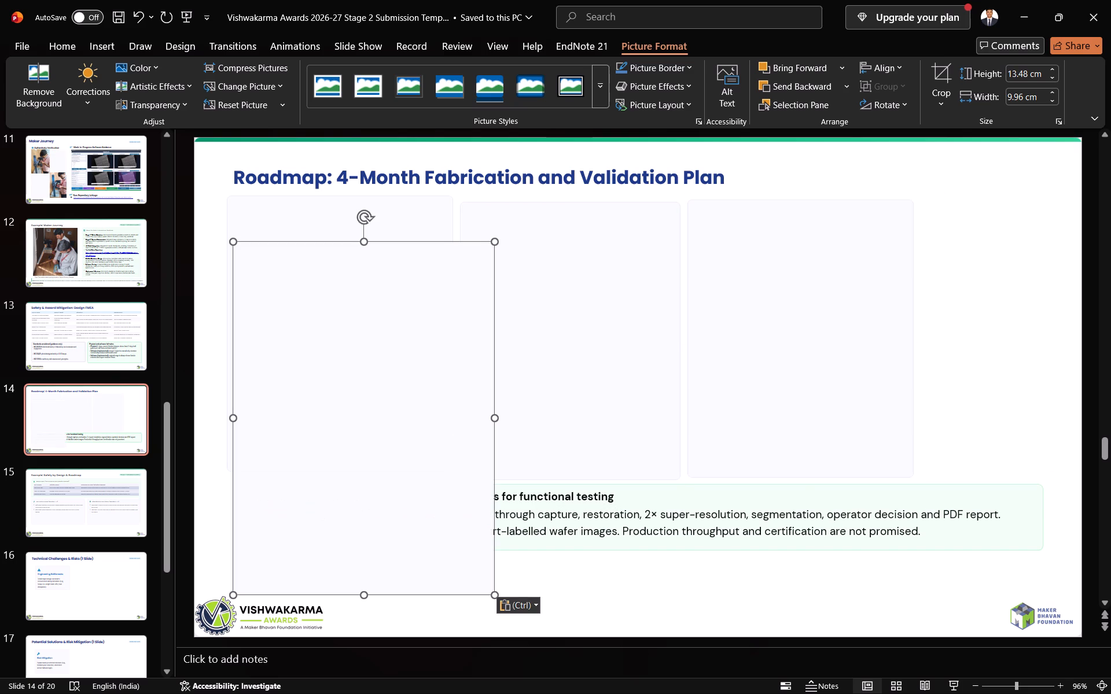
left_click_drag(234, 417, 359, 415)
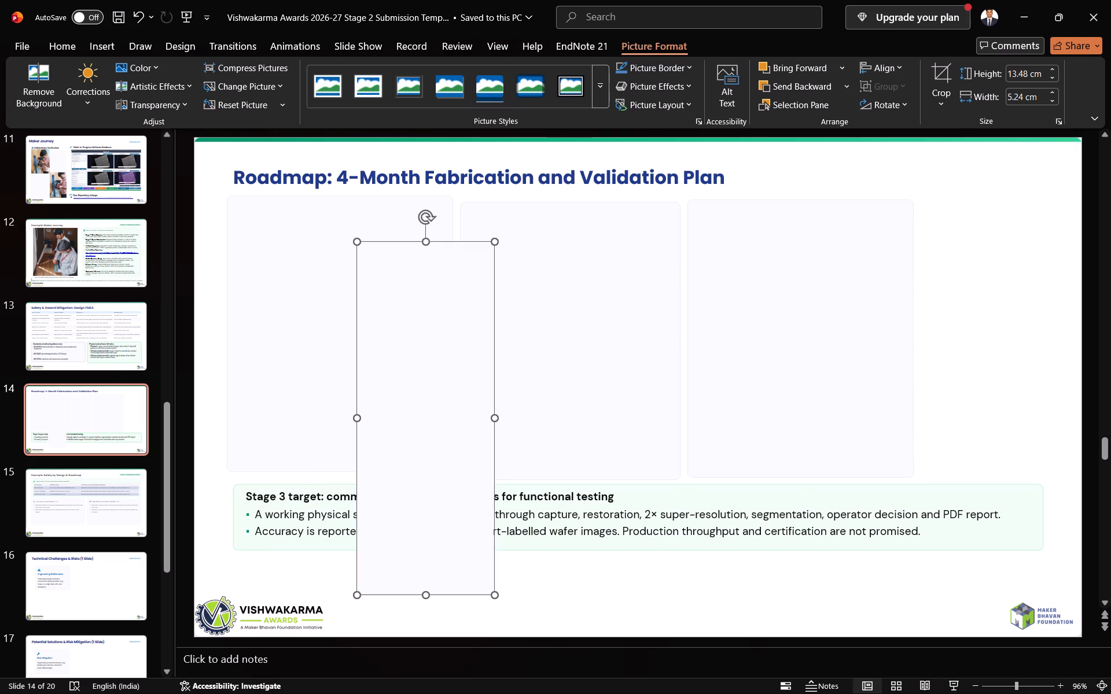
left_click_drag(495, 418, 621, 397)
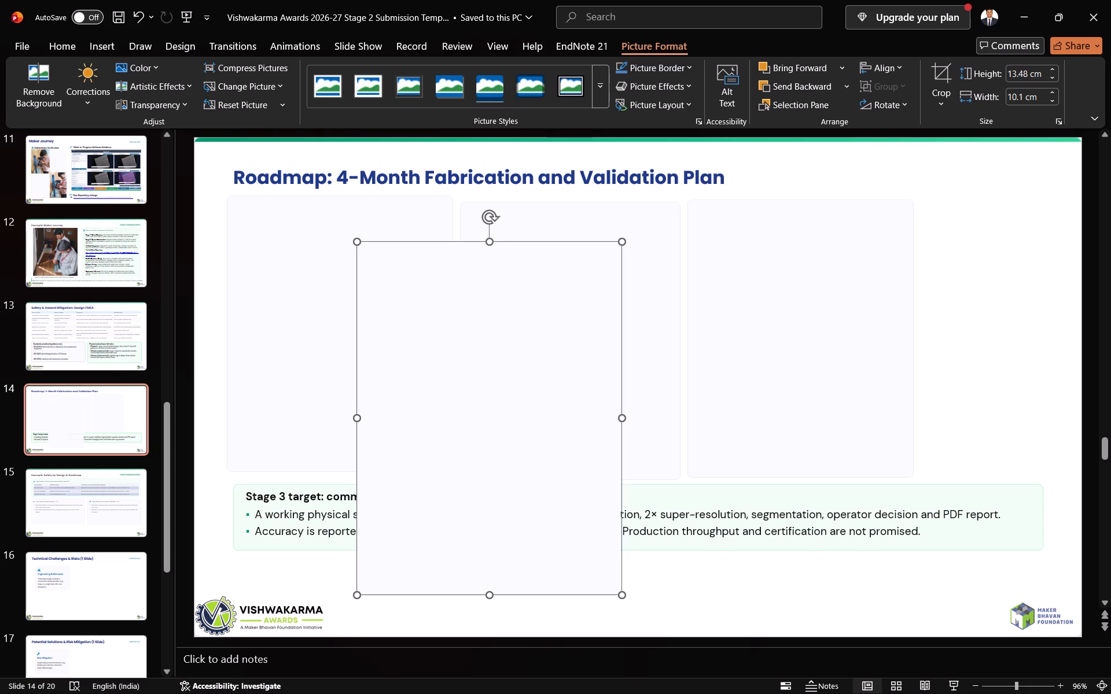
left_click_drag(424, 279, 846, 254)
Narrow the first three panels, the second to about 7.66 cm, and close them up with small, even gaps.
left_click(398, 312)
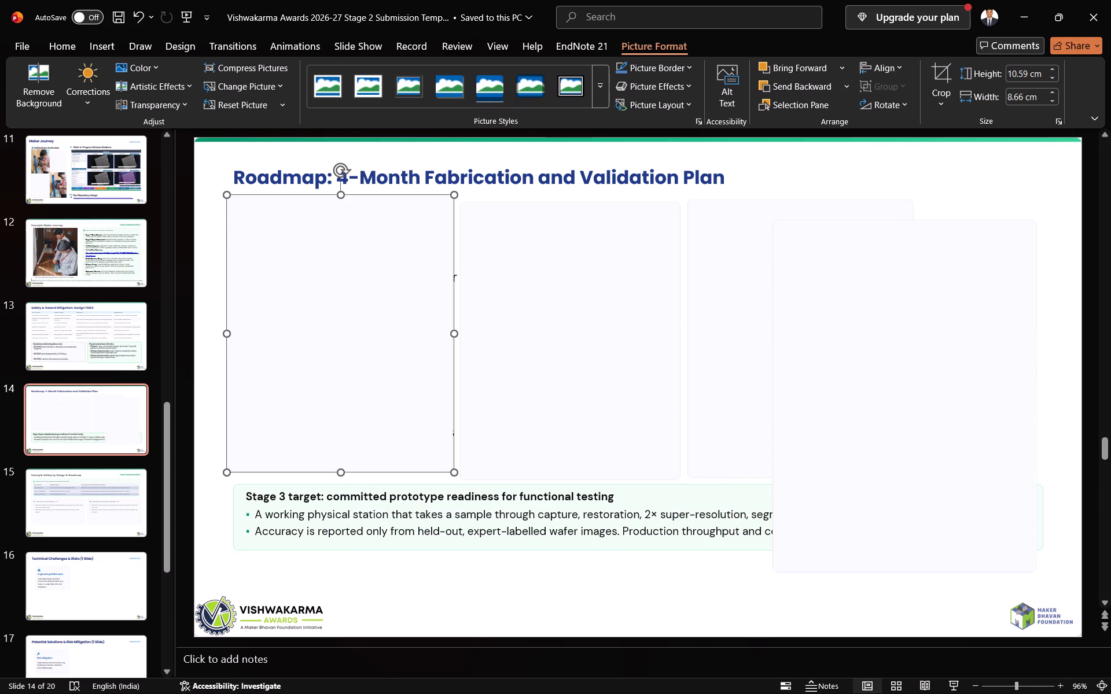
left_click_drag(454, 333, 426, 332)
left_click(542, 338)
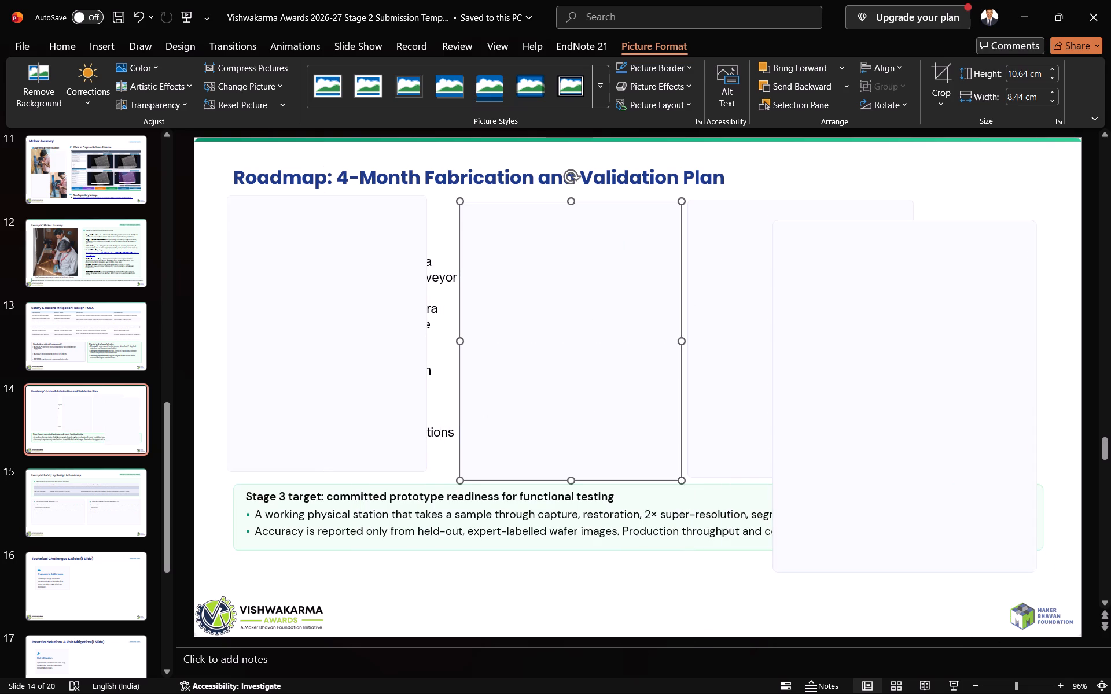
left_click_drag(679, 338, 661, 341)
left_click_drag(599, 360, 568, 359)
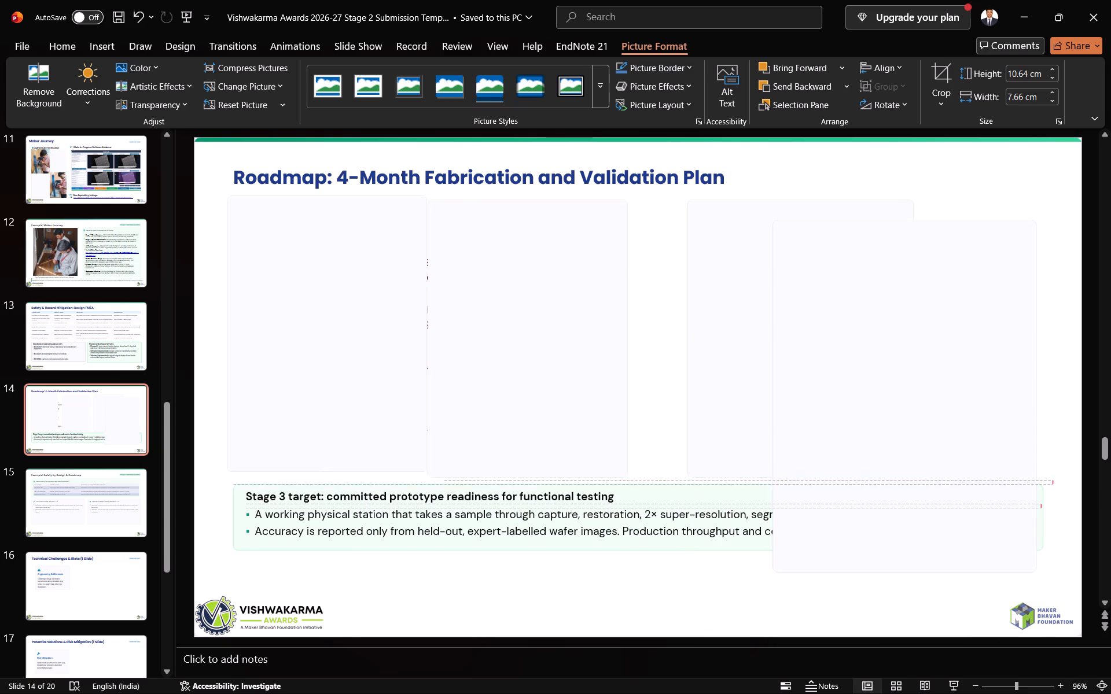
left_click_drag(568, 359, 577, 352)
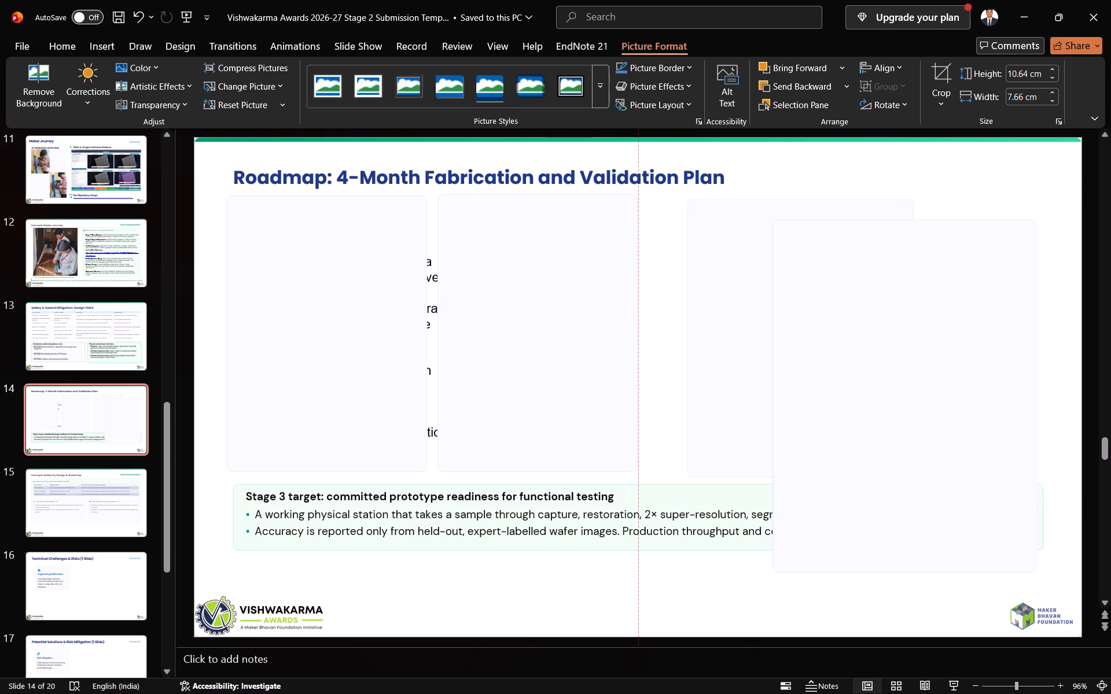
left_click_drag(577, 352, 577, 352)
left_click(782, 363)
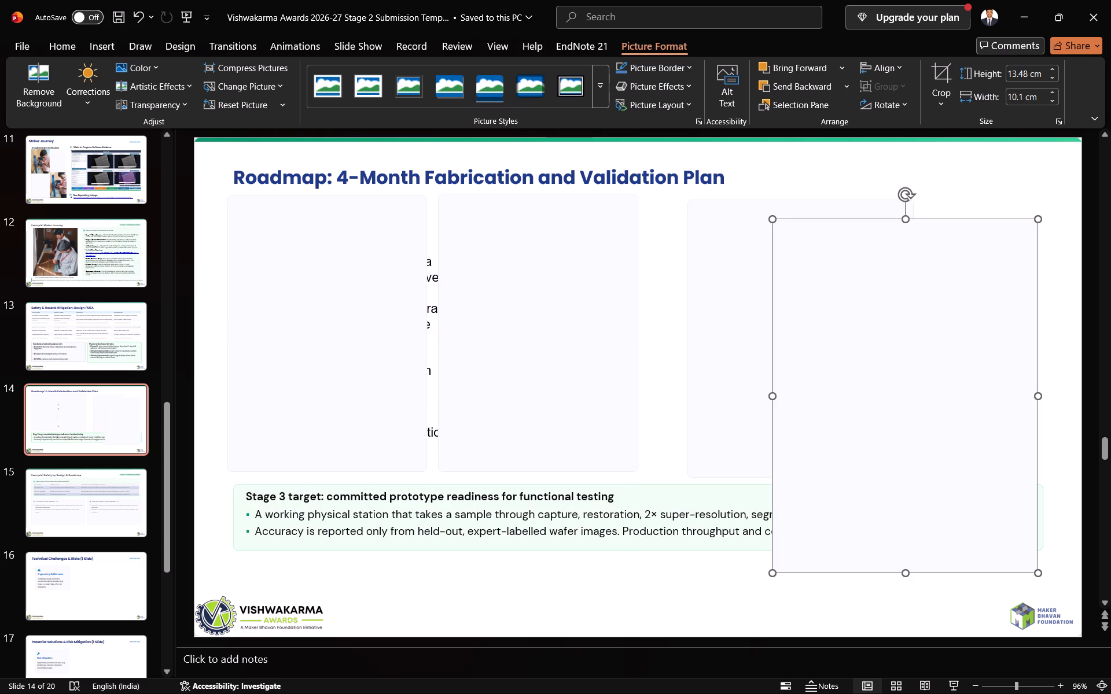
left_click(731, 368)
left_click_drag(758, 358, 722, 352)
left_click_drag(877, 333, 856, 338)
Shrink the fourth panel to match the others and position it beside the third as the last column.
left_click(954, 345)
left_click_drag(771, 392, 848, 386)
left_click_drag(847, 395, 820, 398)
left_click_drag(911, 410, 948, 376)
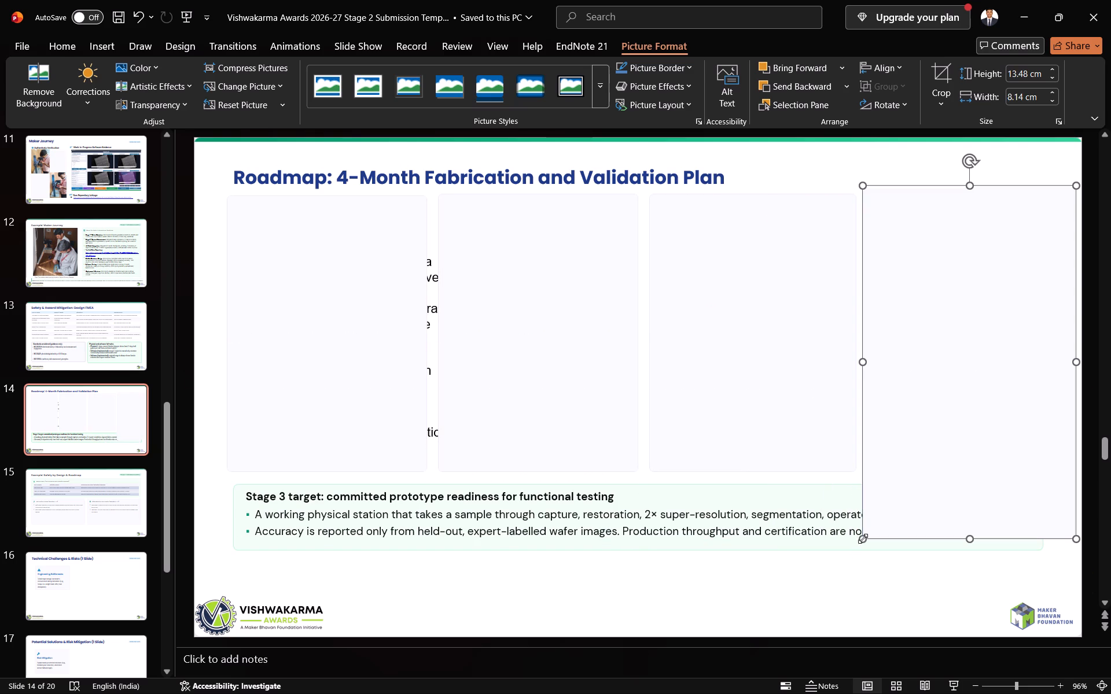
left_click_drag(863, 539, 950, 437)
left_click_drag(1019, 363, 950, 374)
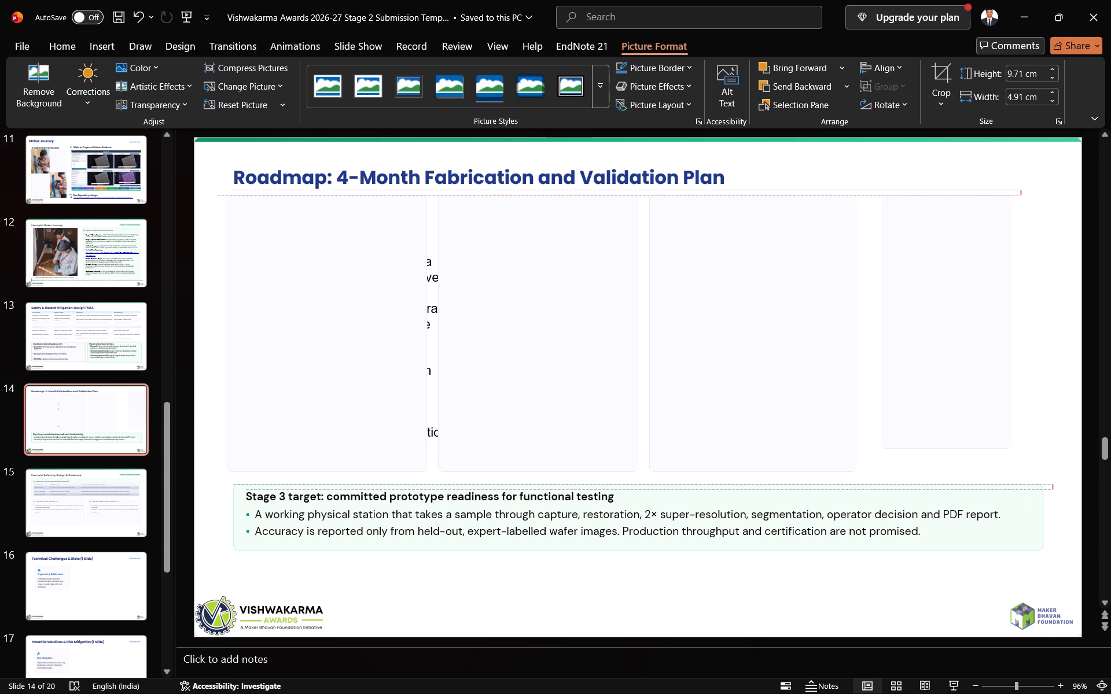
Move the fourth background panel beside the third, then widen and lengthen it to match the other columns.
left_click_drag(950, 374, 936, 374)
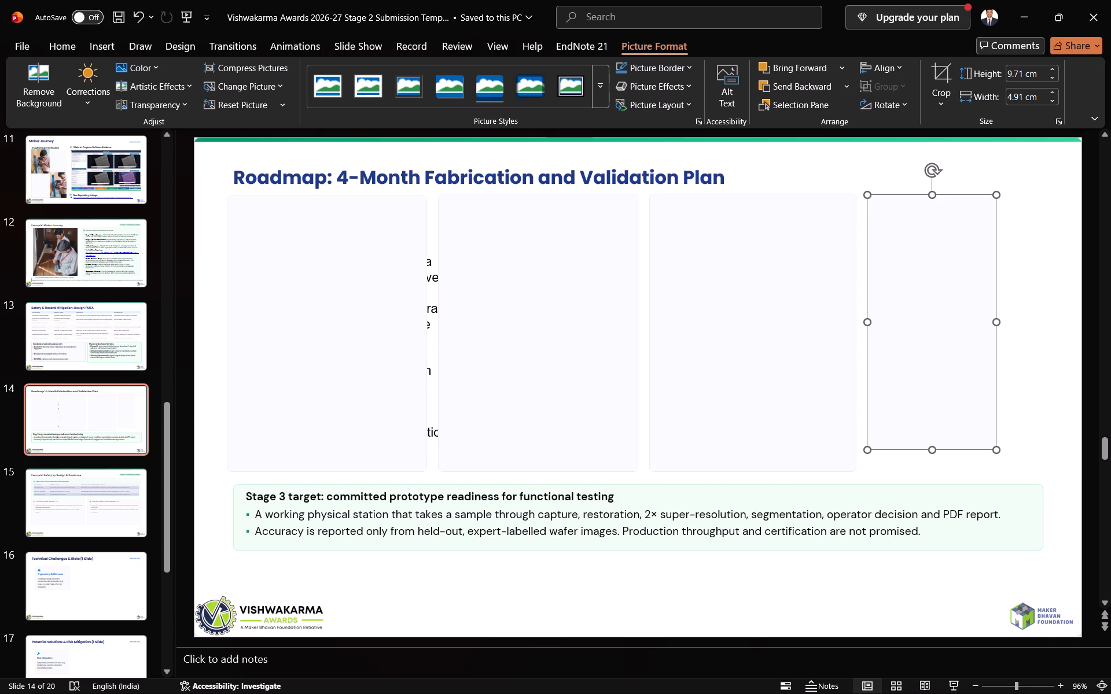
left_click_drag(996, 322, 1074, 319)
left_click_drag(973, 449, 976, 475)
Move the hidden Month 1 text box out from behind the panels to the bottom of the slide.
left_click(429, 308)
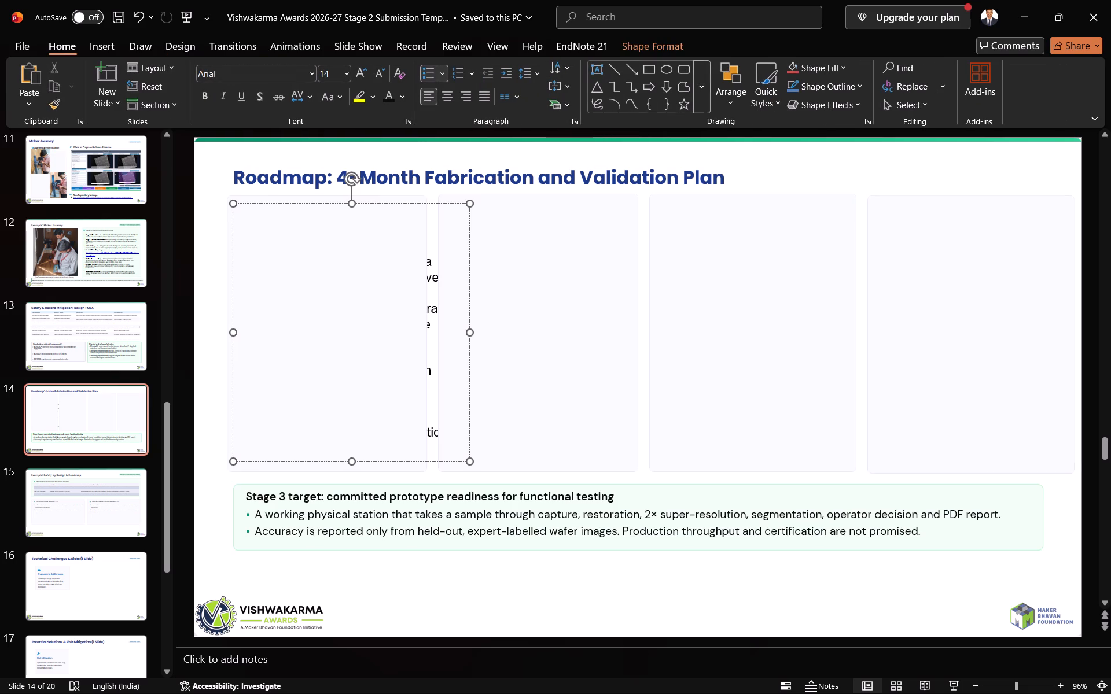
left_click_drag(427, 203, 612, 453)
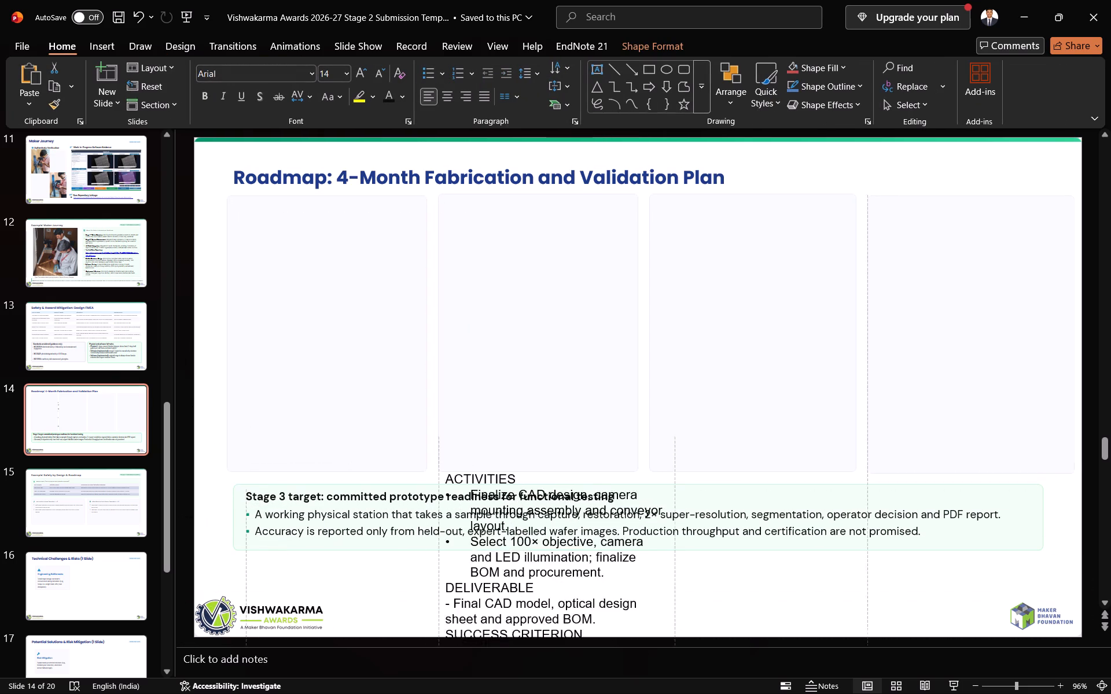
left_click_drag(612, 453, 568, 503)
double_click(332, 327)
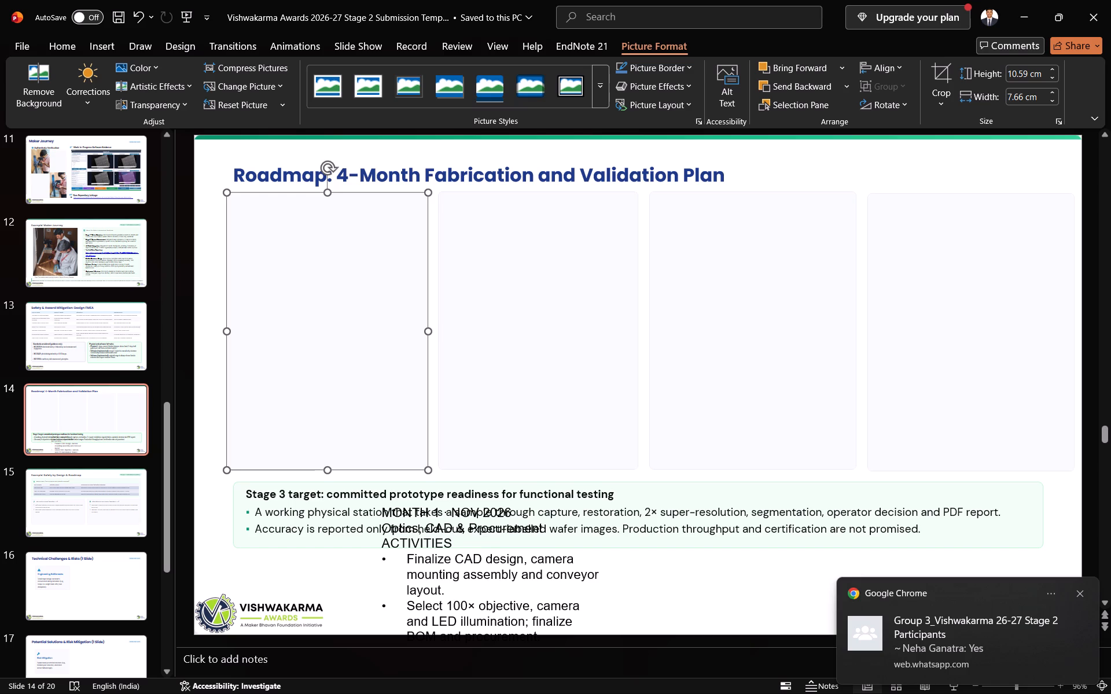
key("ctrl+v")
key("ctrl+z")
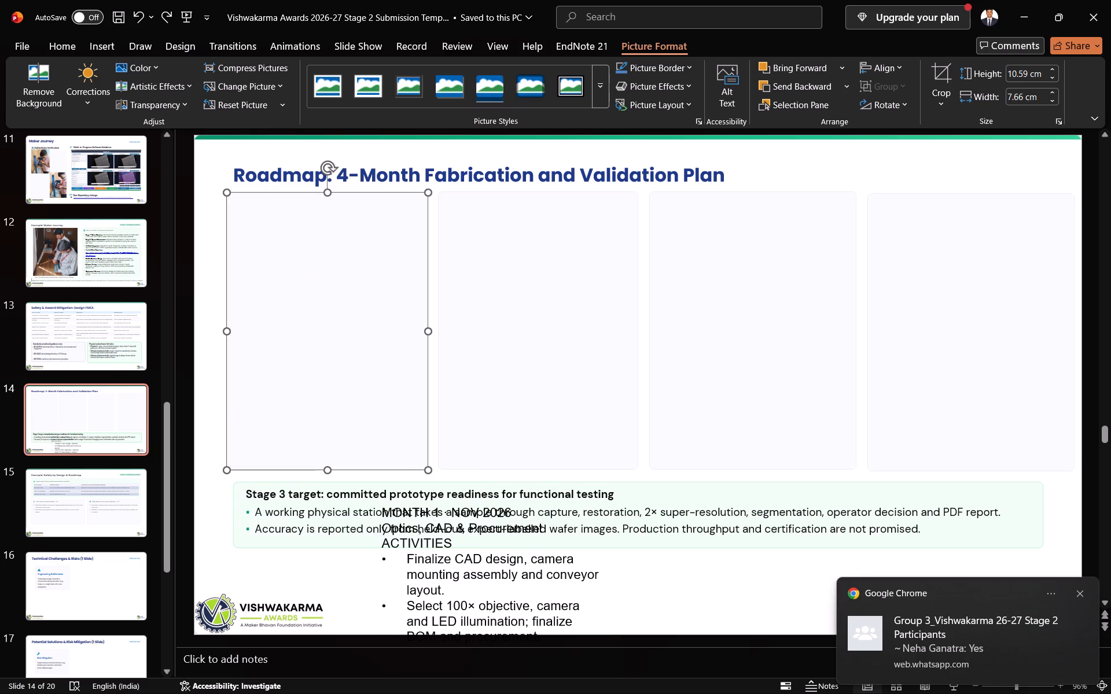
Copy all the Month 1 text from the lower text box and paste it as a new text box above the panels.
left_click(498, 545)
key("ctrl+a")
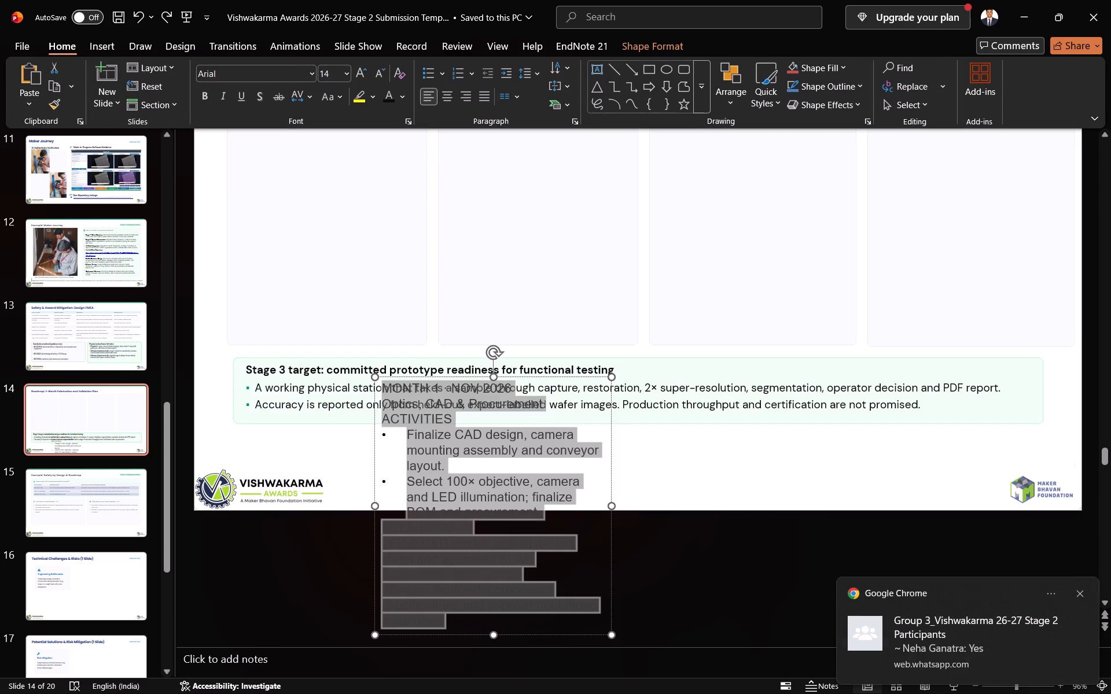
key("ctrl+c")
key("ctrl+c")
left_click(382, 205)
scroll(339, 286, "up", 6)
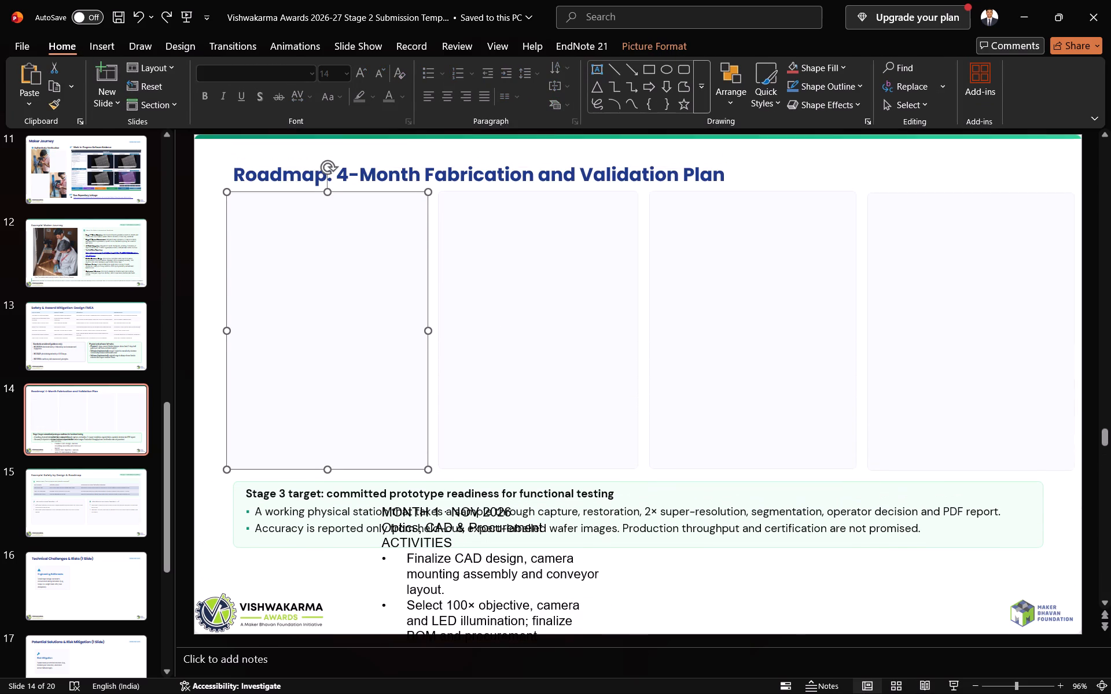
scroll(339, 286, "up", 2)
double_click(332, 326)
key("ctrl+v")
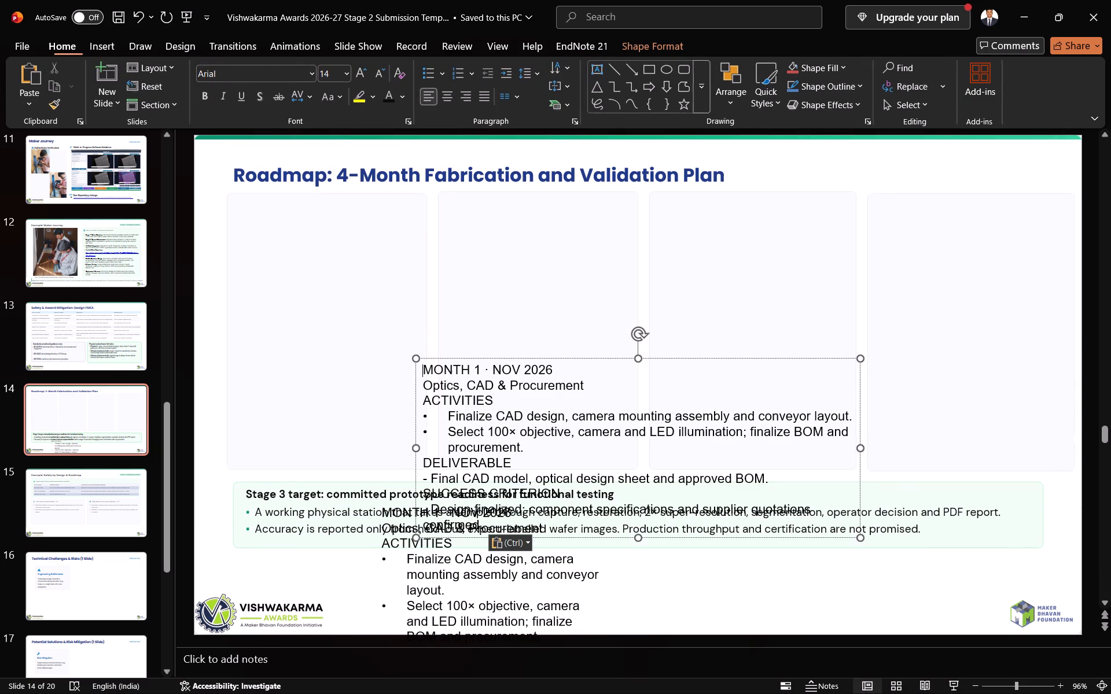
Place the pasted Month 1 text box at the first panel's top-left corner and narrow it to fit the panel's width.
left_click(612, 357)
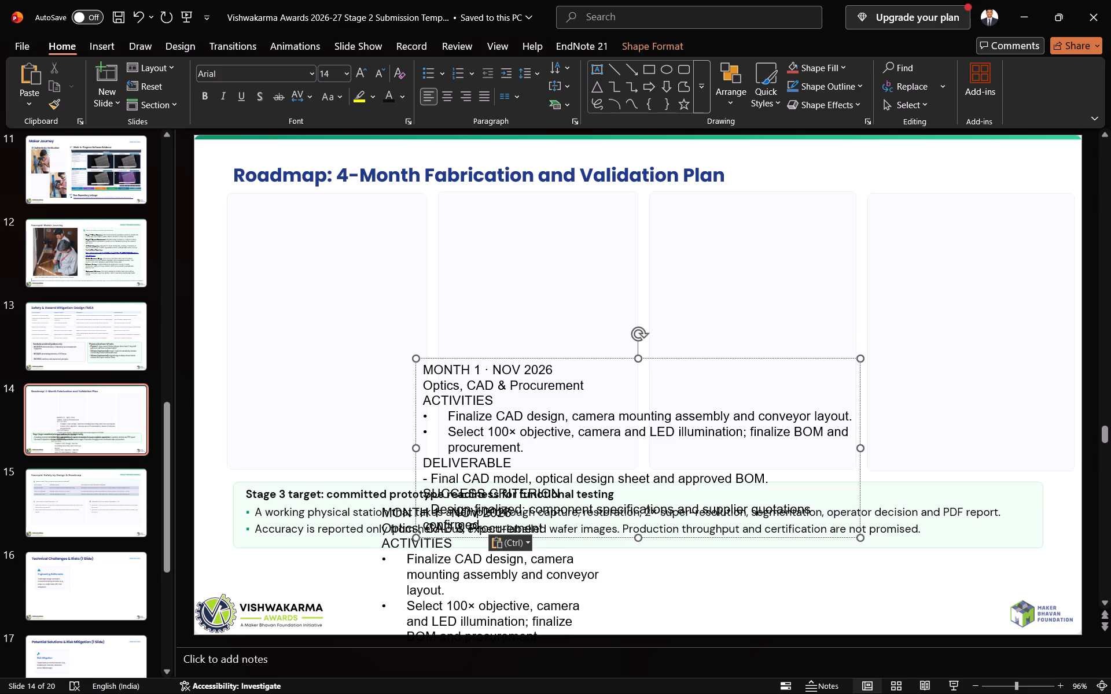
left_click_drag(615, 357, 439, 205)
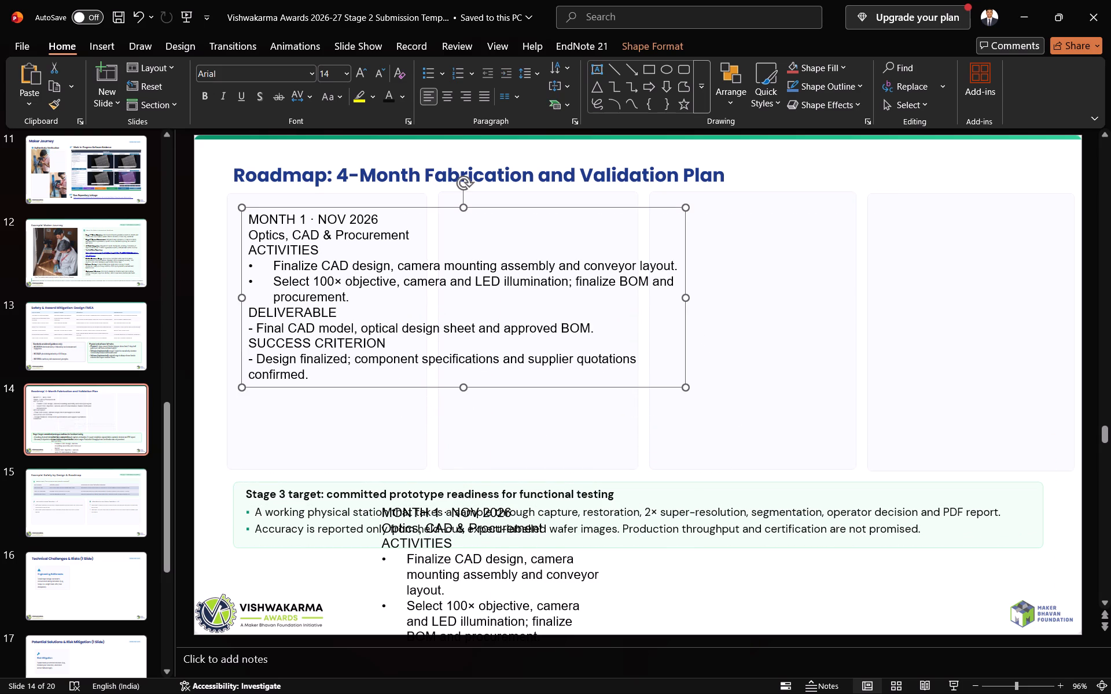
left_click_drag(688, 300, 426, 326)
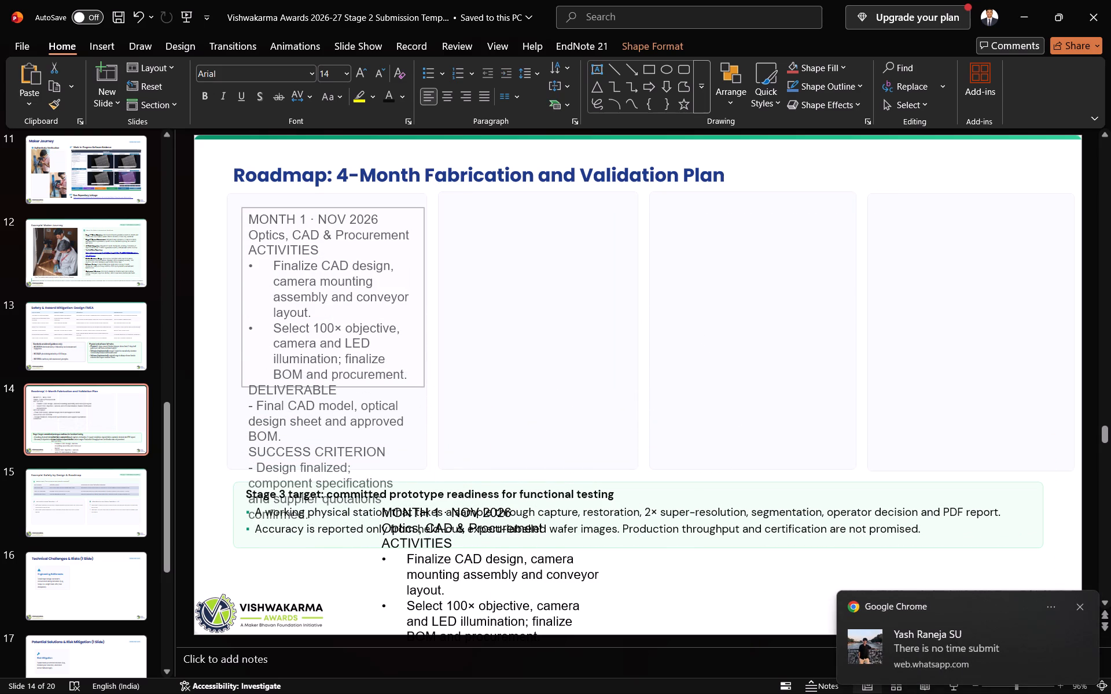
left_click_drag(426, 326, 427, 327)
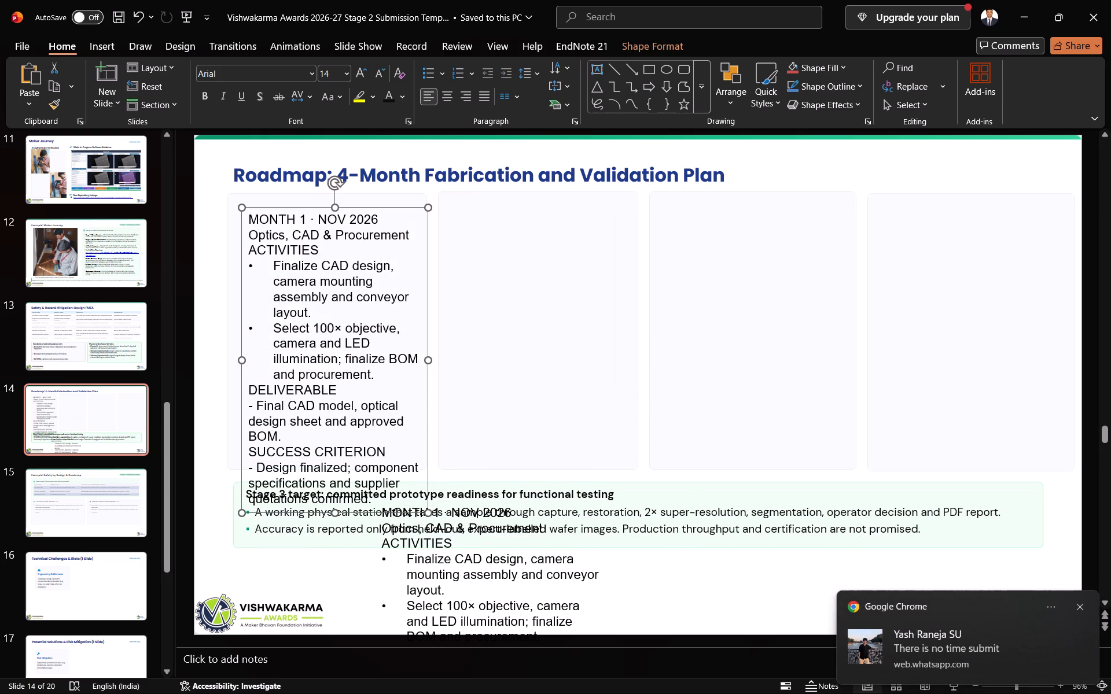
left_click_drag(319, 209, 319, 208)
left_click_drag(319, 208, 305, 194)
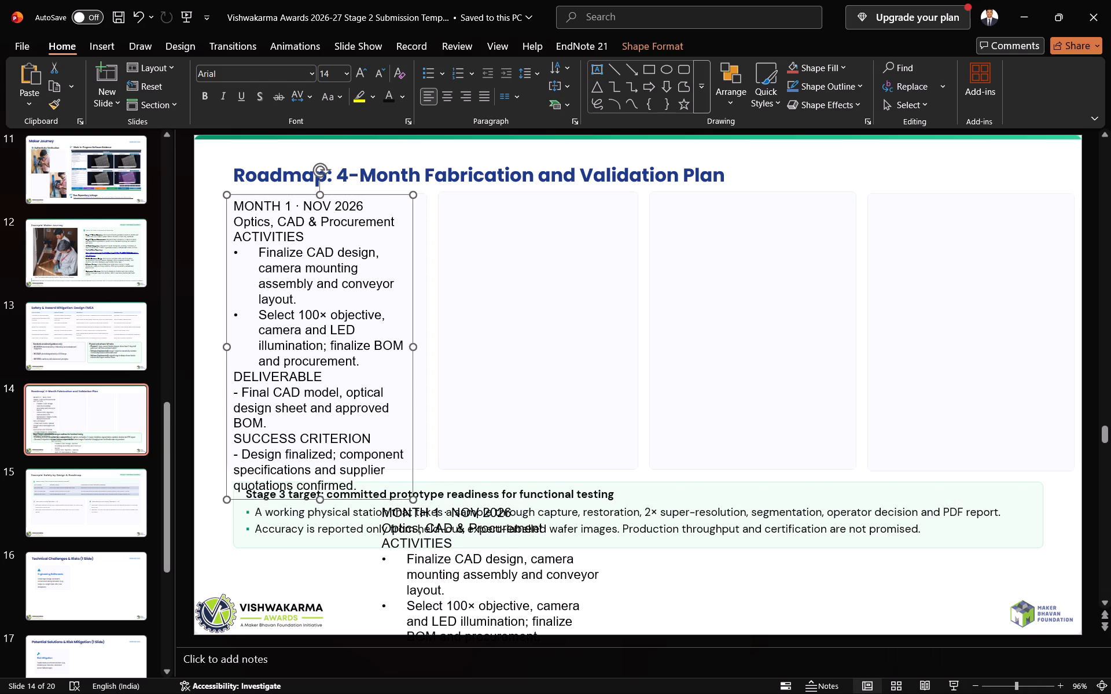
Set all the text in the first panel's Month 1 text box to size 12.
left_click(337, 284)
key("ctrl+a")
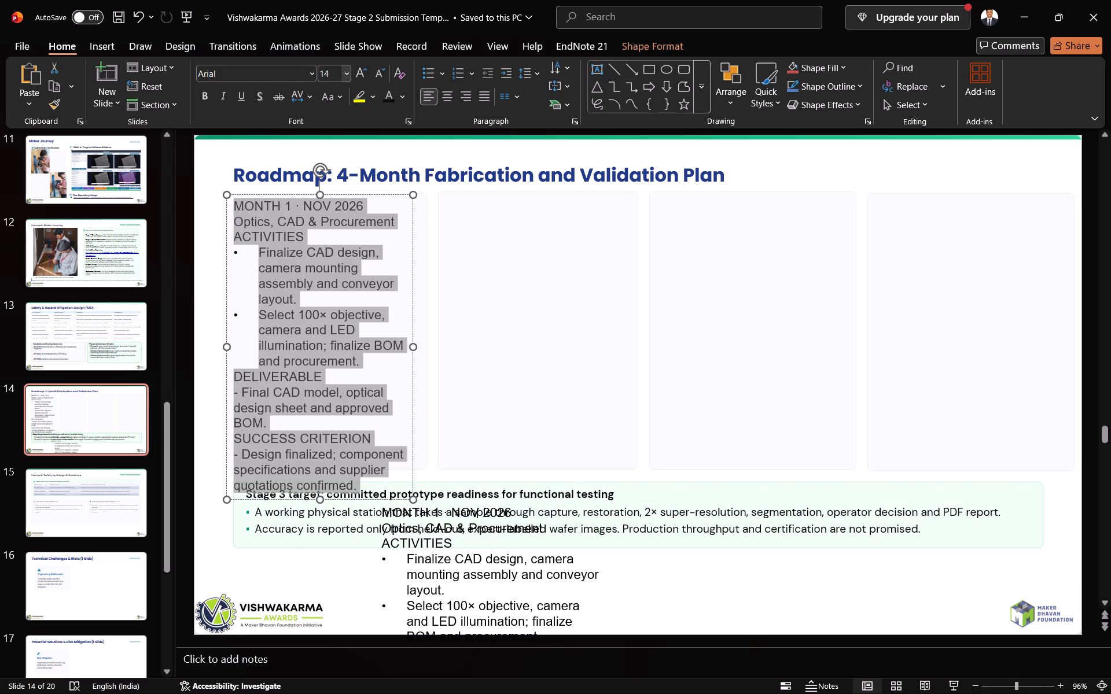
left_click(332, 73)
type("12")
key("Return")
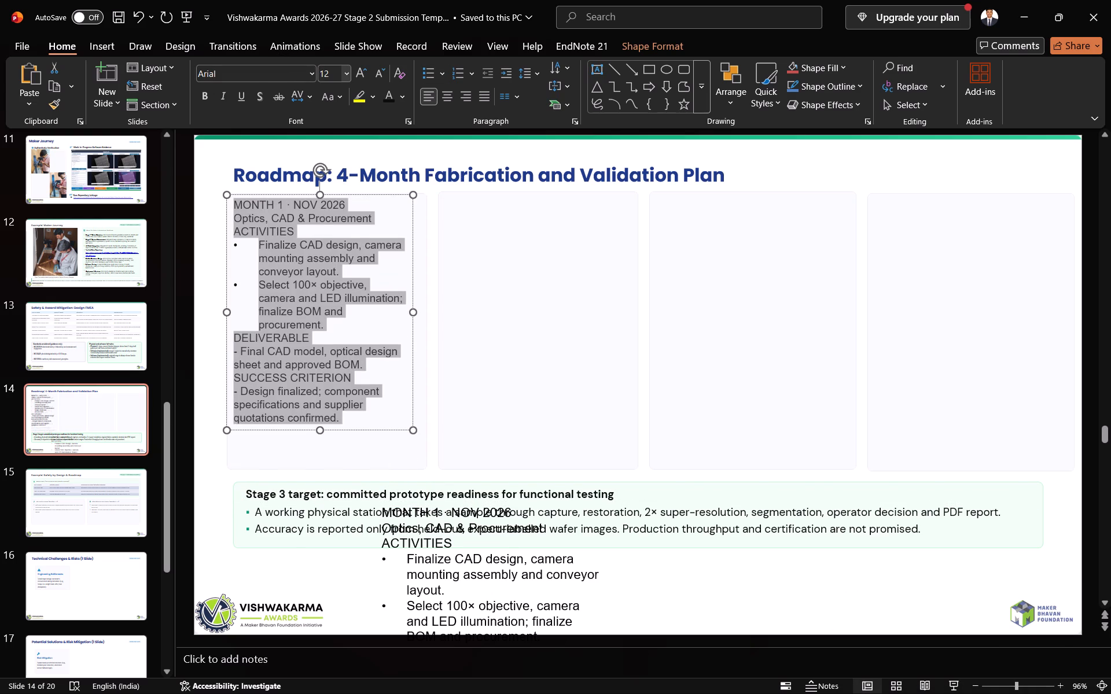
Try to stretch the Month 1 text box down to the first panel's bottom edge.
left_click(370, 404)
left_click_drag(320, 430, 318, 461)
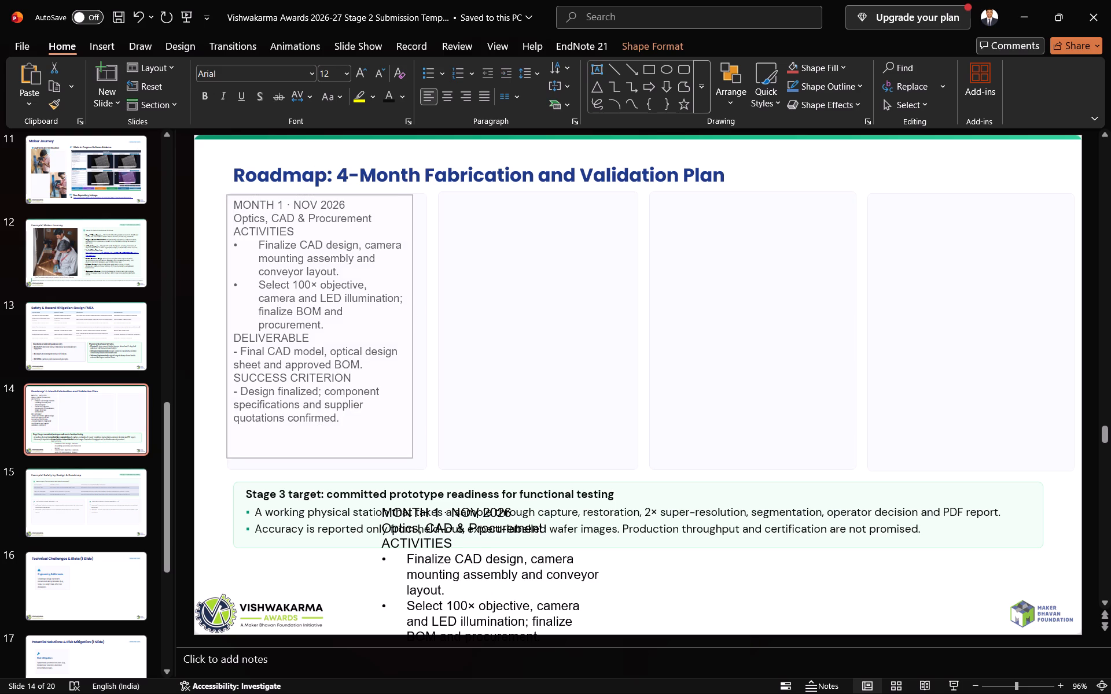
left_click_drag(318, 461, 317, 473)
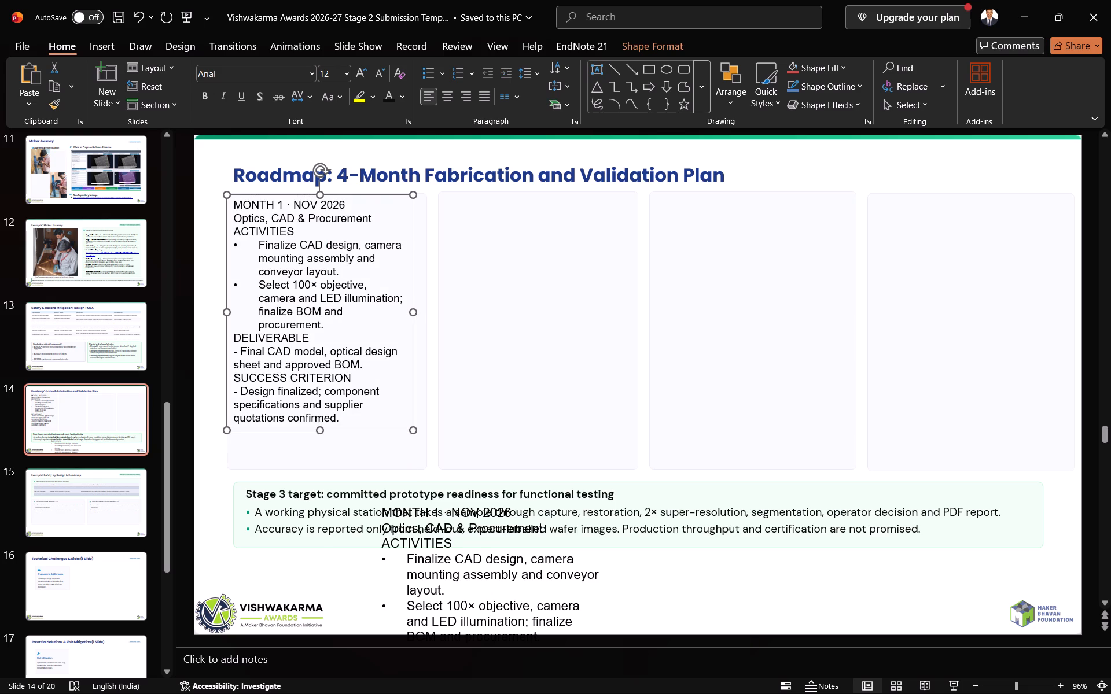
Change the font of all the text in the first panel's Month 1 text box to Times New Roman.
key("ctrl+a")
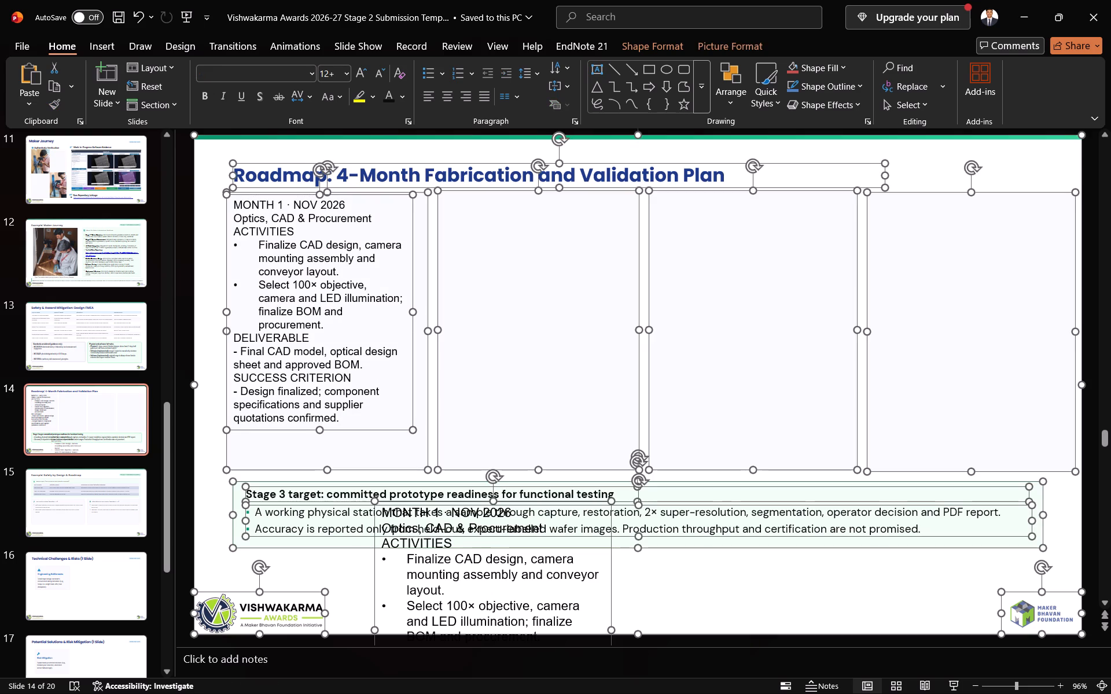
left_click(337, 287)
key("ctrl+a")
left_click(232, 72)
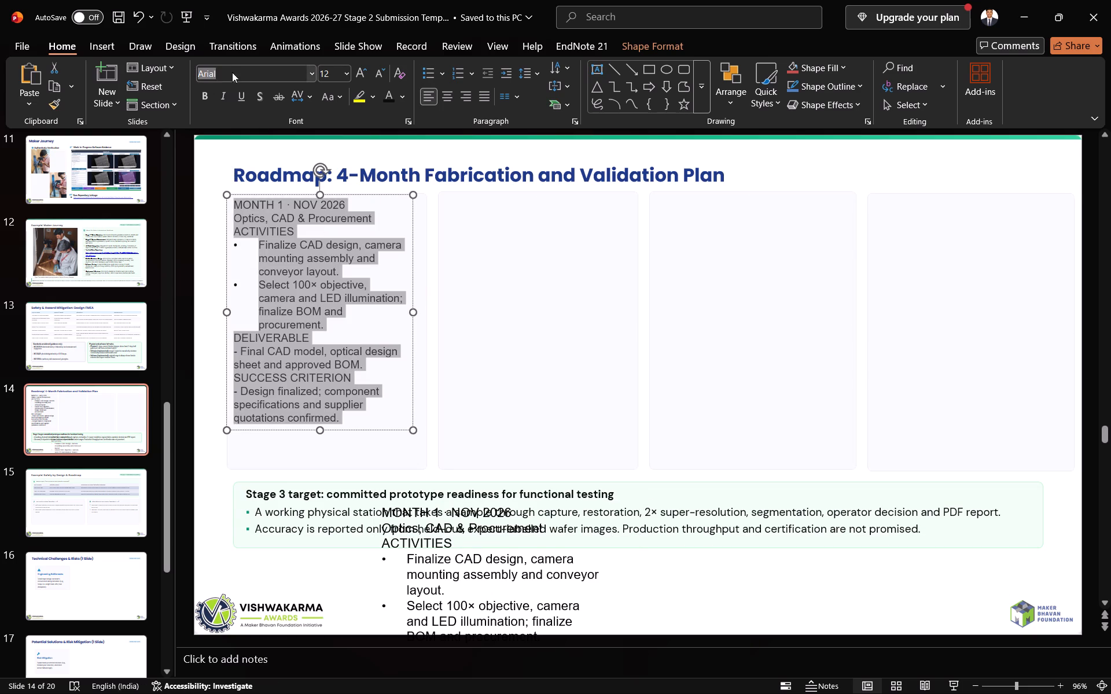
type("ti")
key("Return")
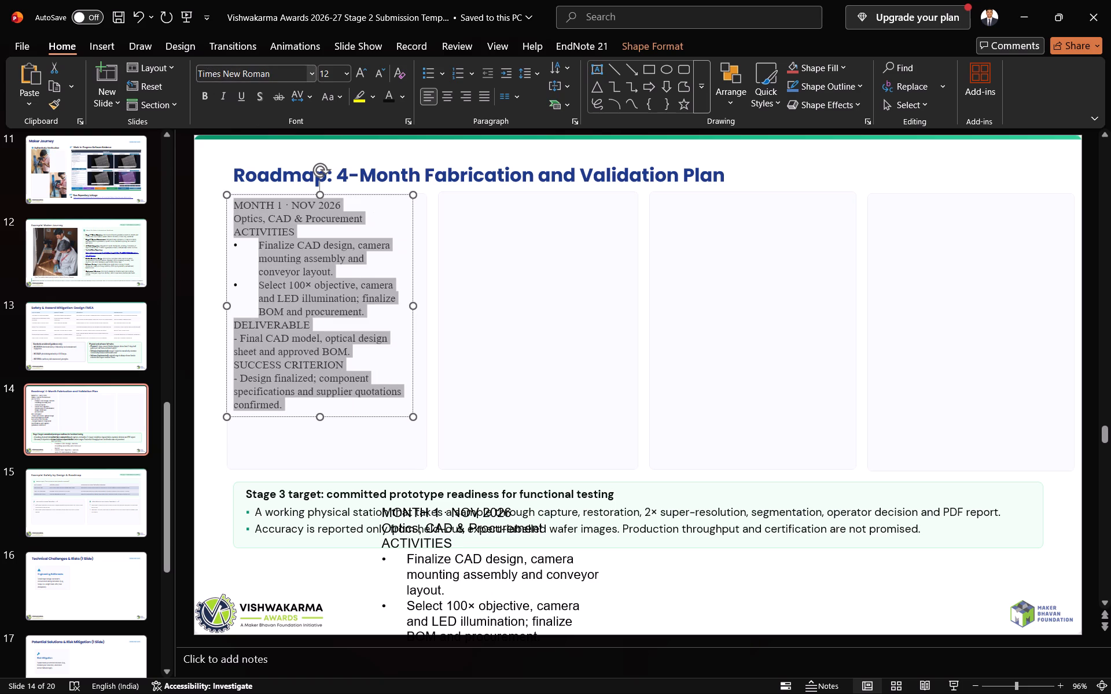
Reapply standard bullets with a tighter indent to the two ACTIVITIES items in the Month 1 text.
left_click(319, 277)
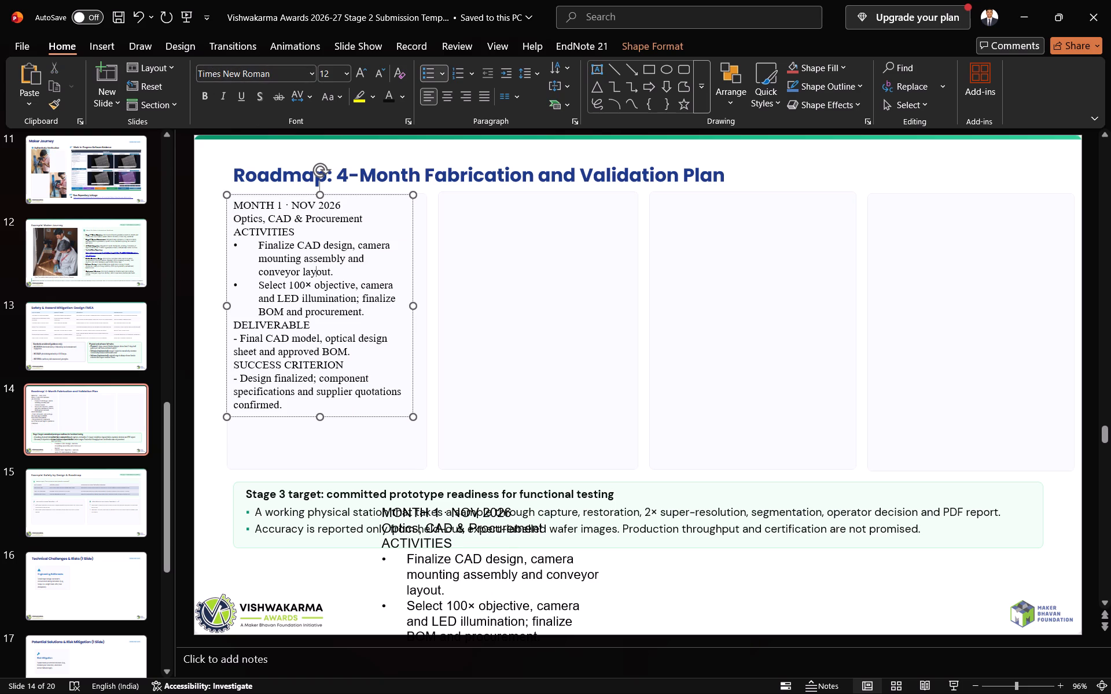
left_click(257, 243)
key("BackSpace")
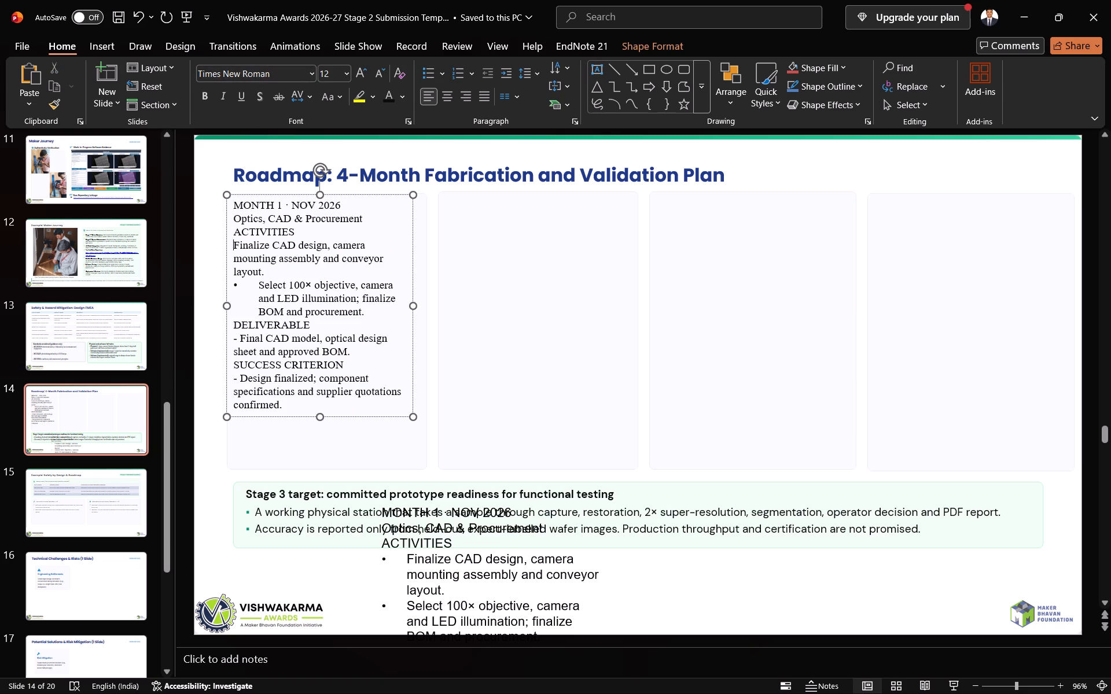
left_click(429, 74)
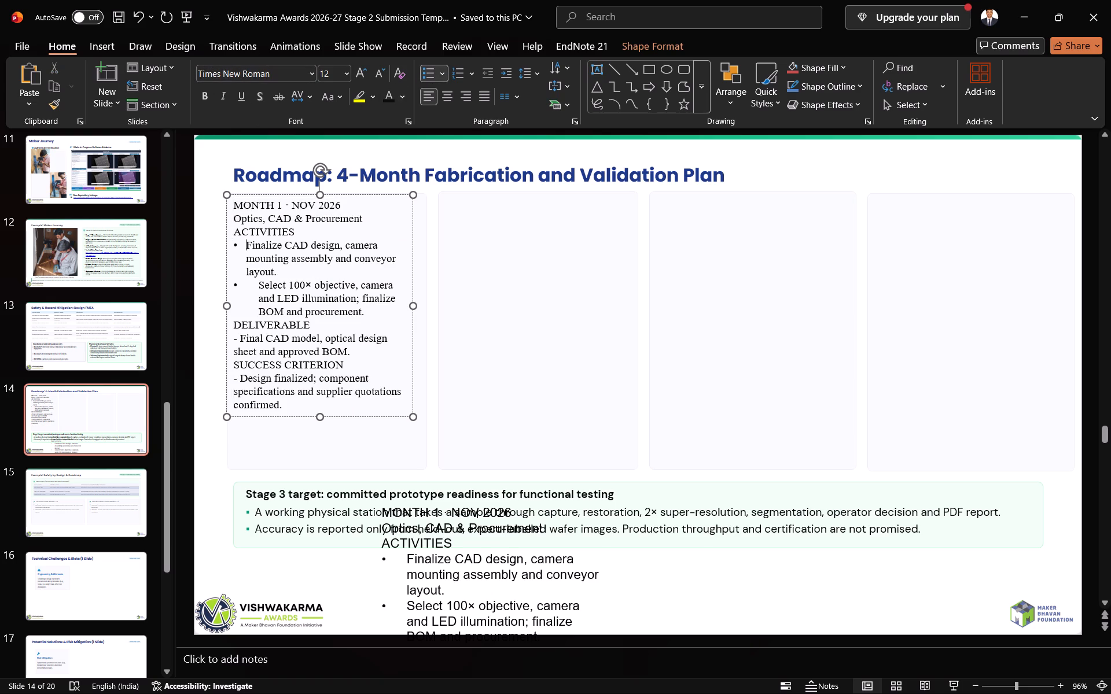
left_click(262, 289)
left_click(258, 286)
key("BackSpace")
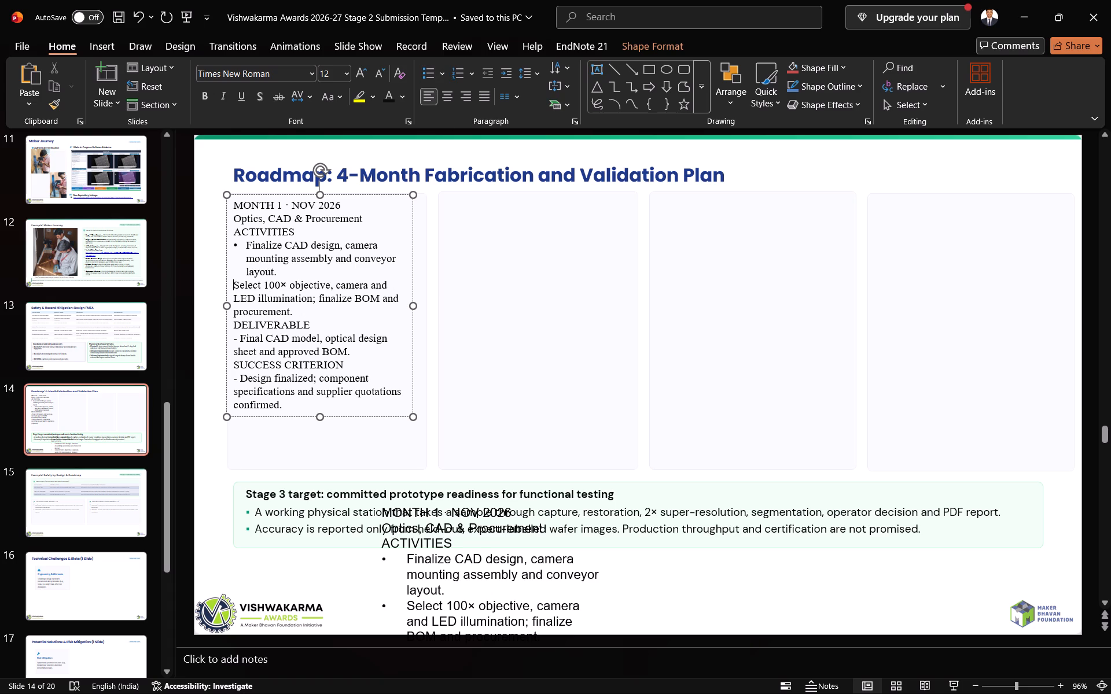
left_click(429, 77)
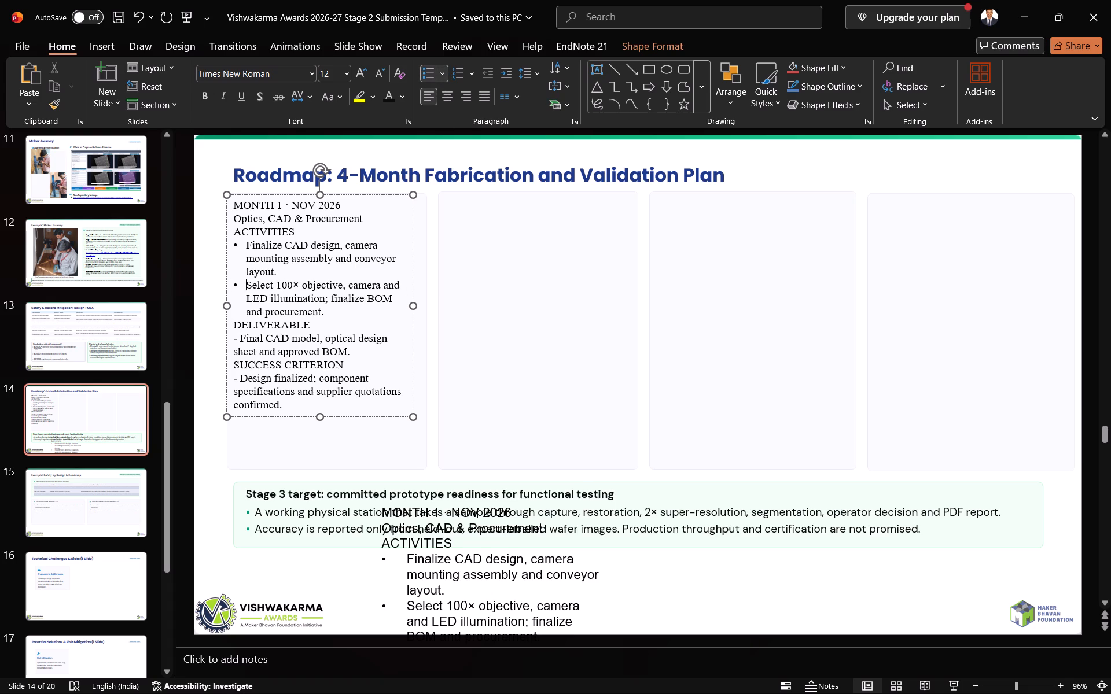
Insert a blank line between "Optics, CAD & Procurement" and the ACTIVITIES heading.
left_click(367, 223)
key("Return")
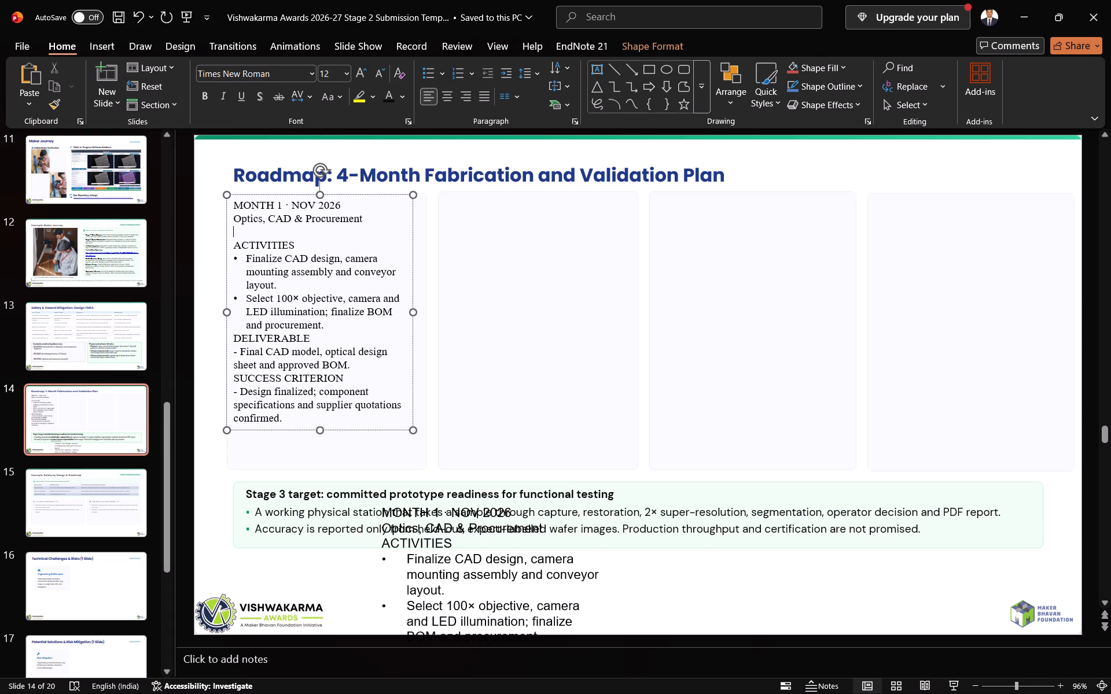
Nudge the first panel toward the second, widen the Month 1 text box and position it inside that panel.
left_click_drag(415, 316, 424, 314)
left_click(391, 312)
left_click_drag(415, 312, 425, 312)
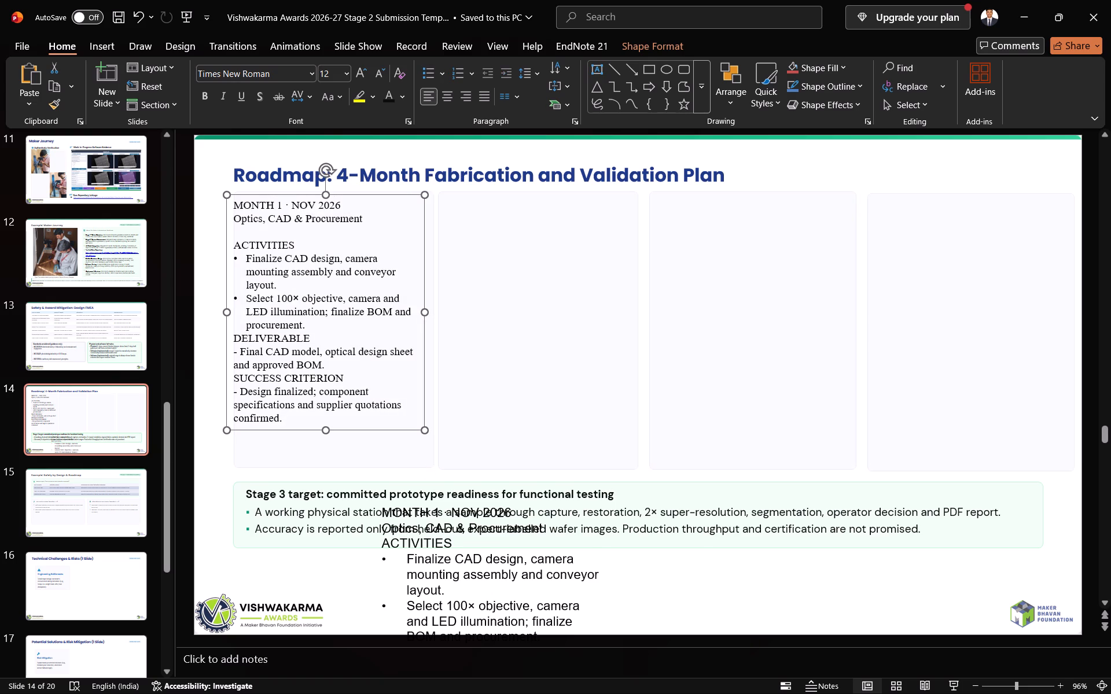
left_click_drag(325, 426, 330, 459)
left_click_drag(314, 304, 327, 307)
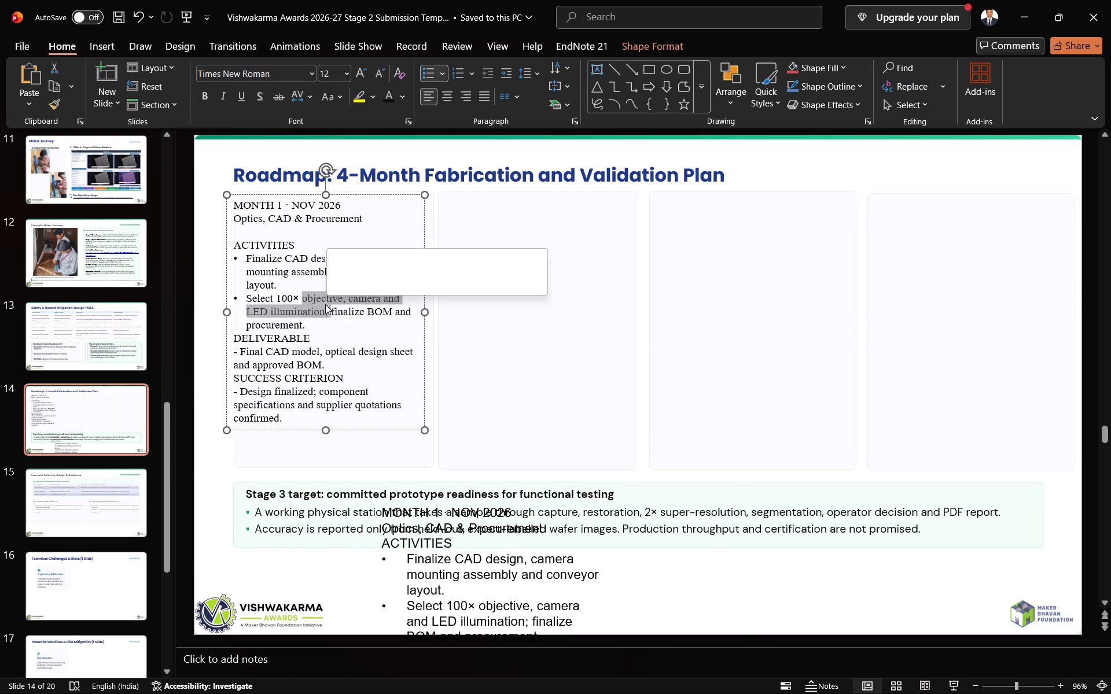
left_click(290, 195)
left_click_drag(290, 195, 301, 201)
left_click(478, 267)
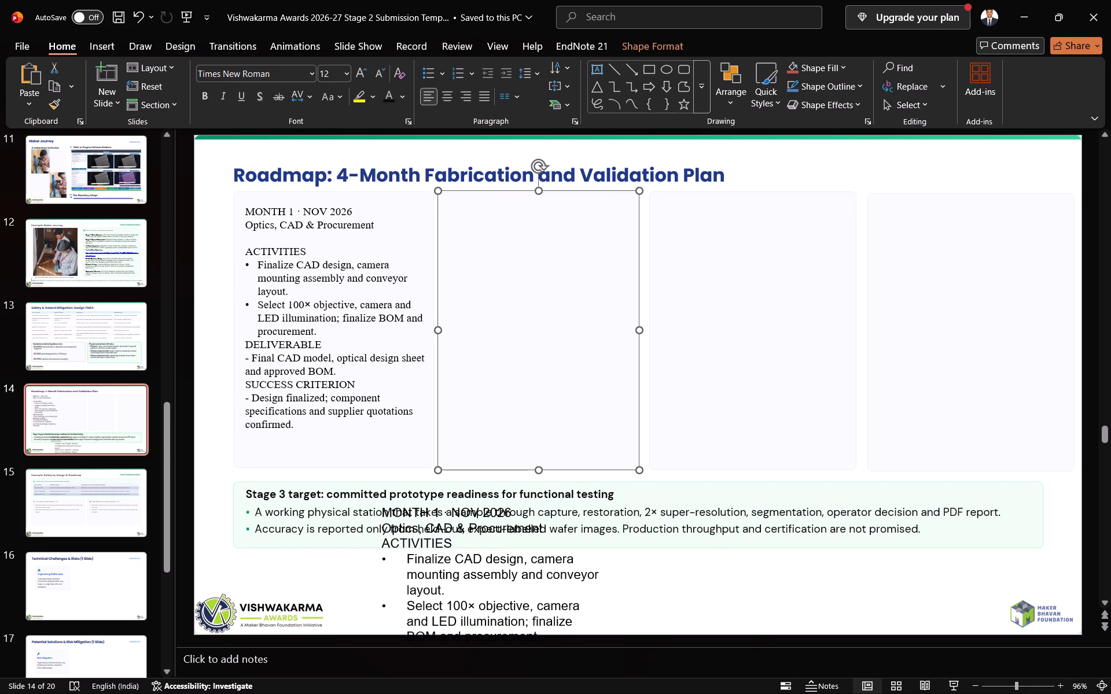
Bold the ACTIVITIES, MONTH 1 · NOV 2026, DELIVERABLE and SUCCESS CRITERION headings in the Month 1 text.
left_click(301, 252)
left_click_drag(313, 249, 230, 255)
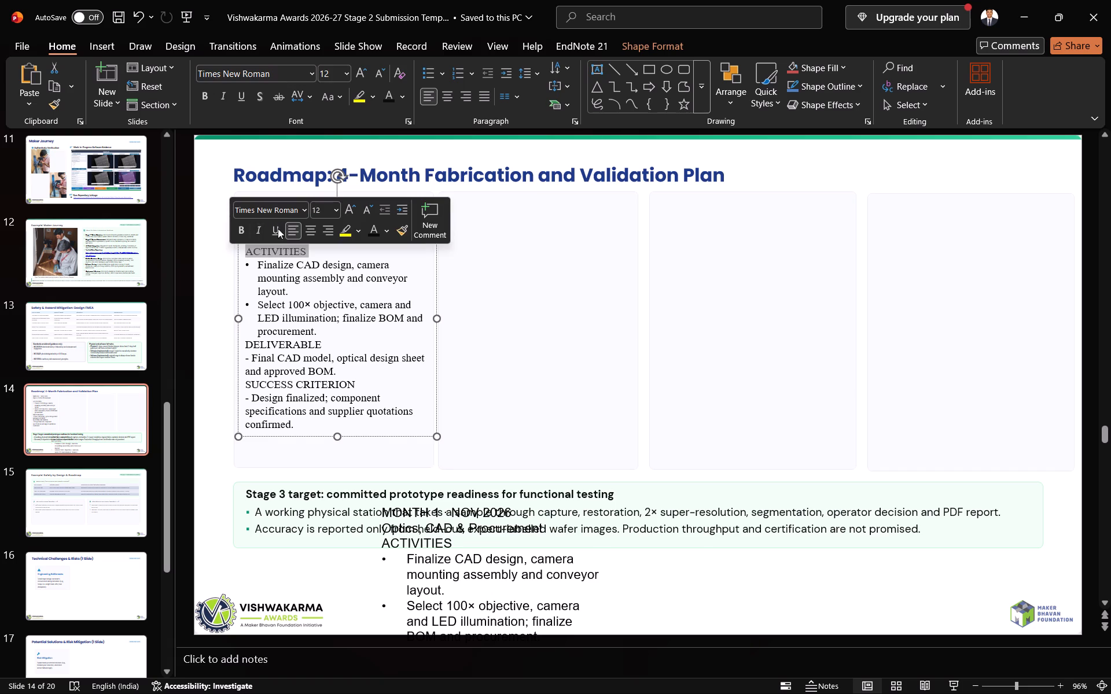
left_click(238, 231)
left_click(307, 183)
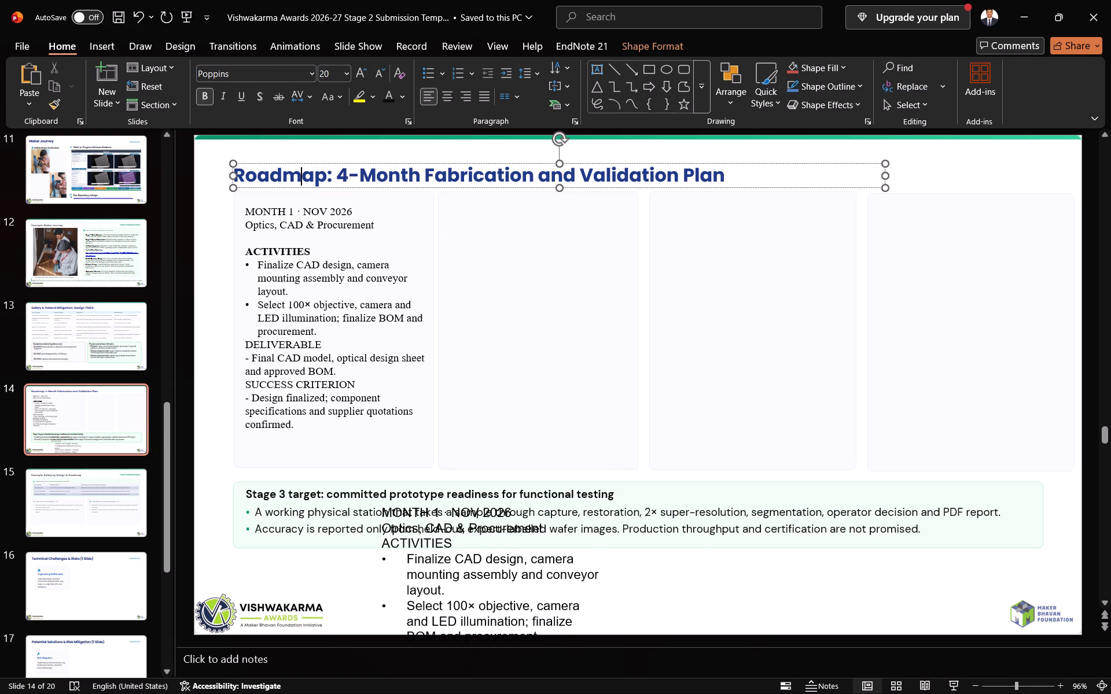
left_click_drag(355, 211, 214, 211)
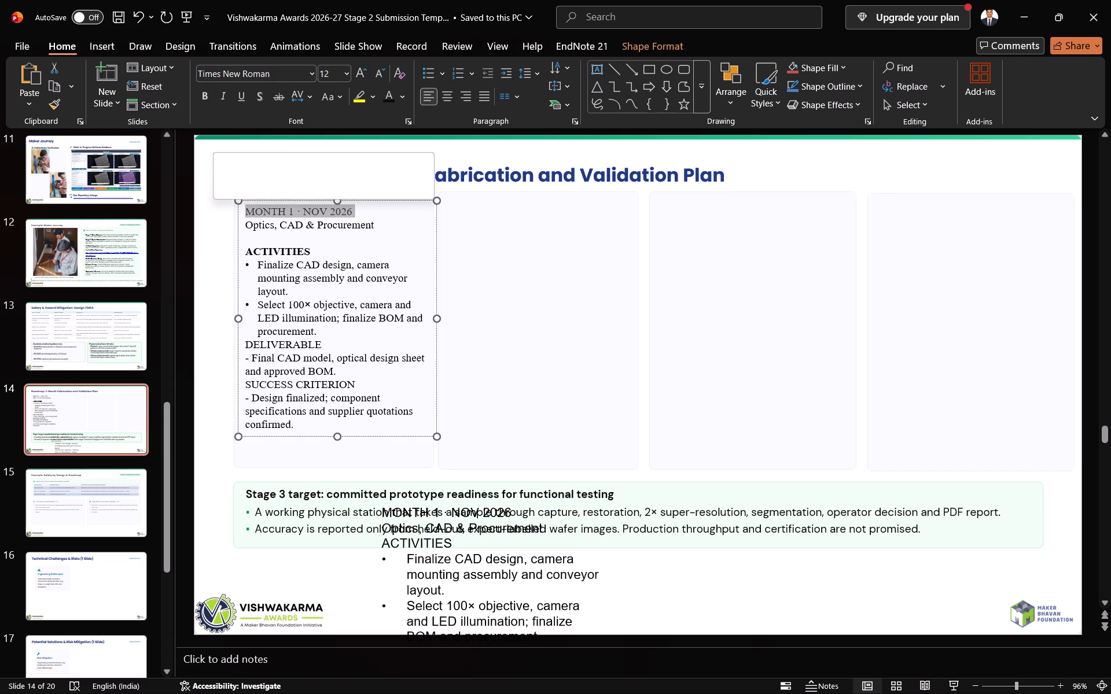
left_click(213, 190)
left_click(220, 186)
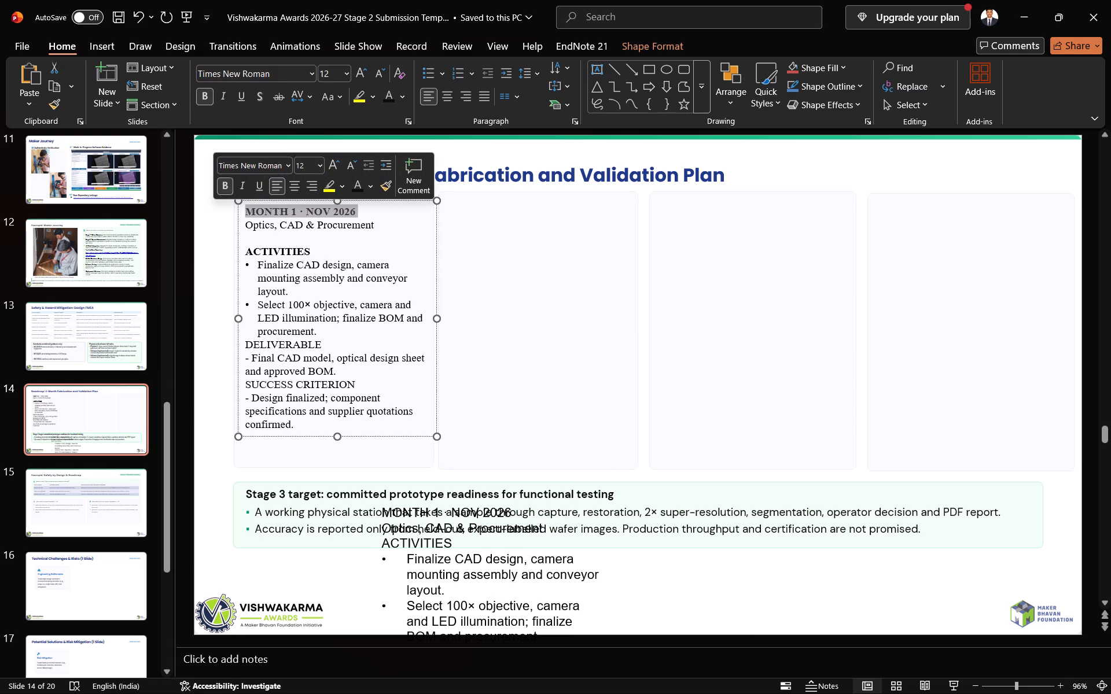
left_click(340, 270)
left_click_drag(319, 338, 250, 342)
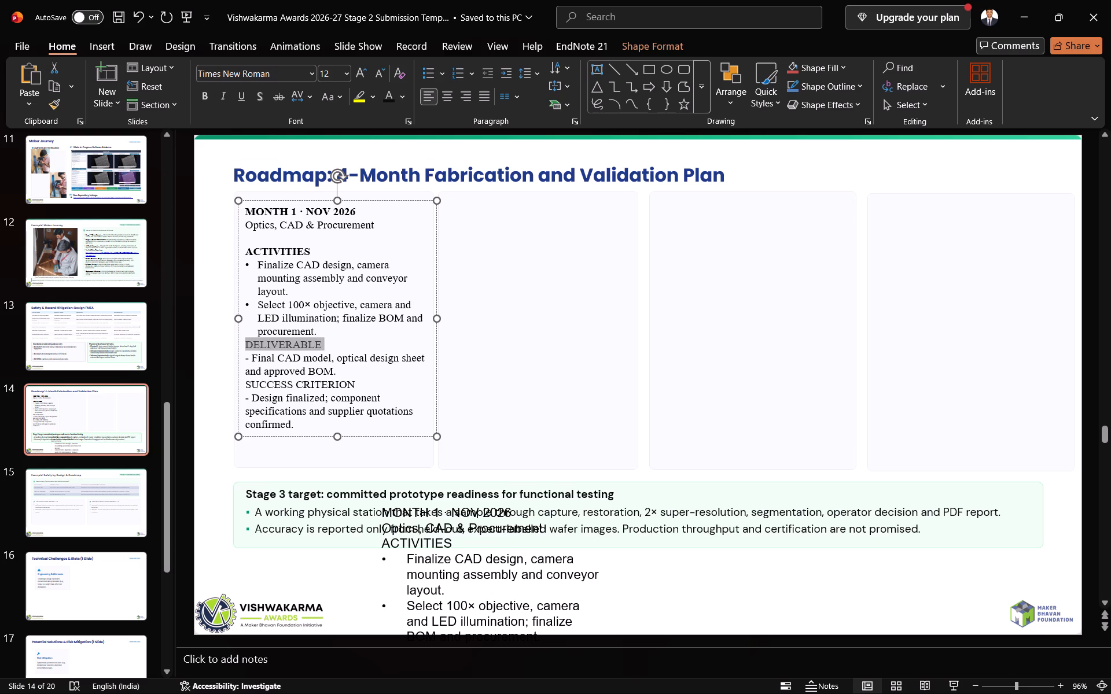
left_click_drag(250, 342, 234, 337)
left_click(243, 310)
left_click(321, 368)
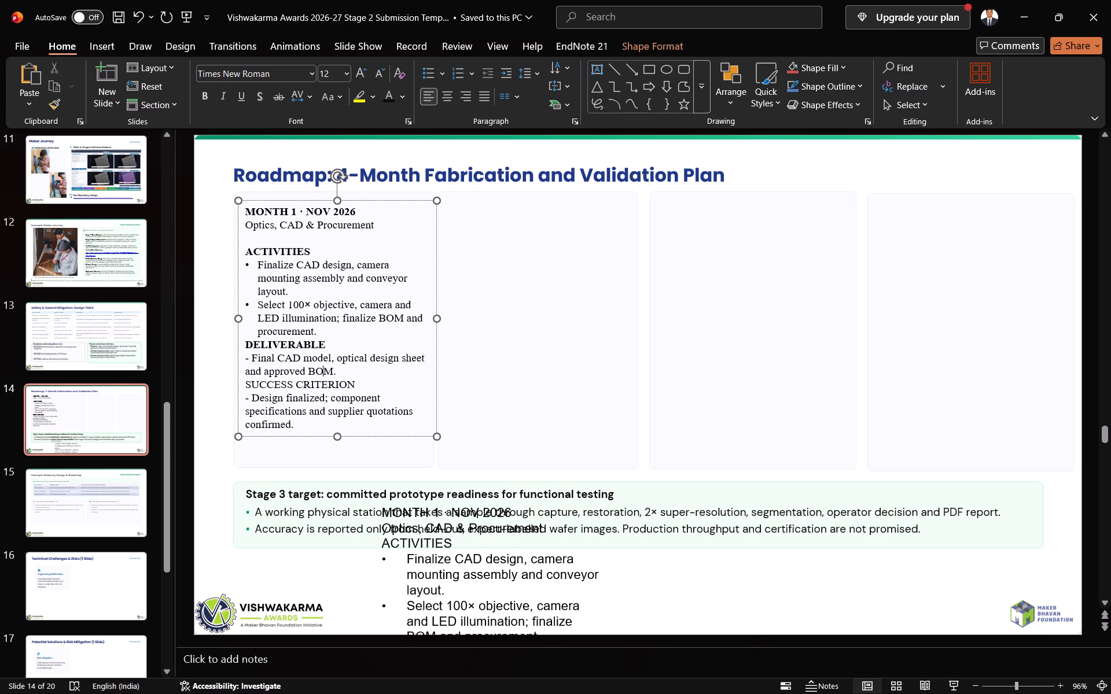
left_click_drag(352, 382, 252, 382)
left_click(267, 356)
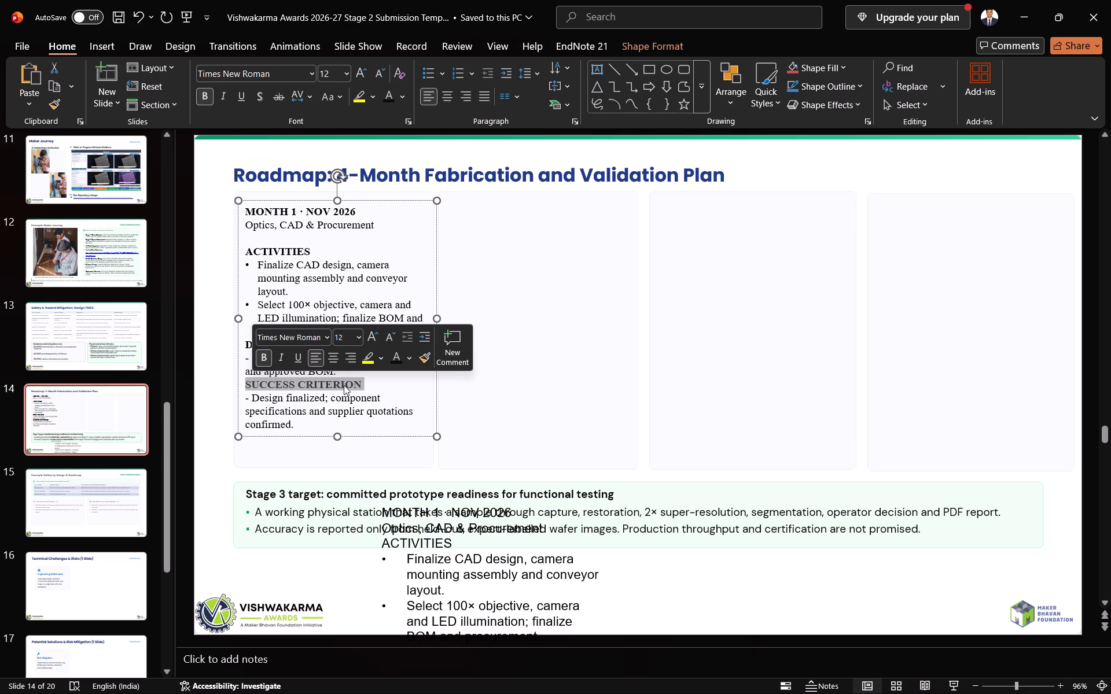
Insert a blank line between the Month 1 deliverable text and the SUCCESS CRITERION heading.
left_click(346, 384)
left_click(344, 372)
key("Return")
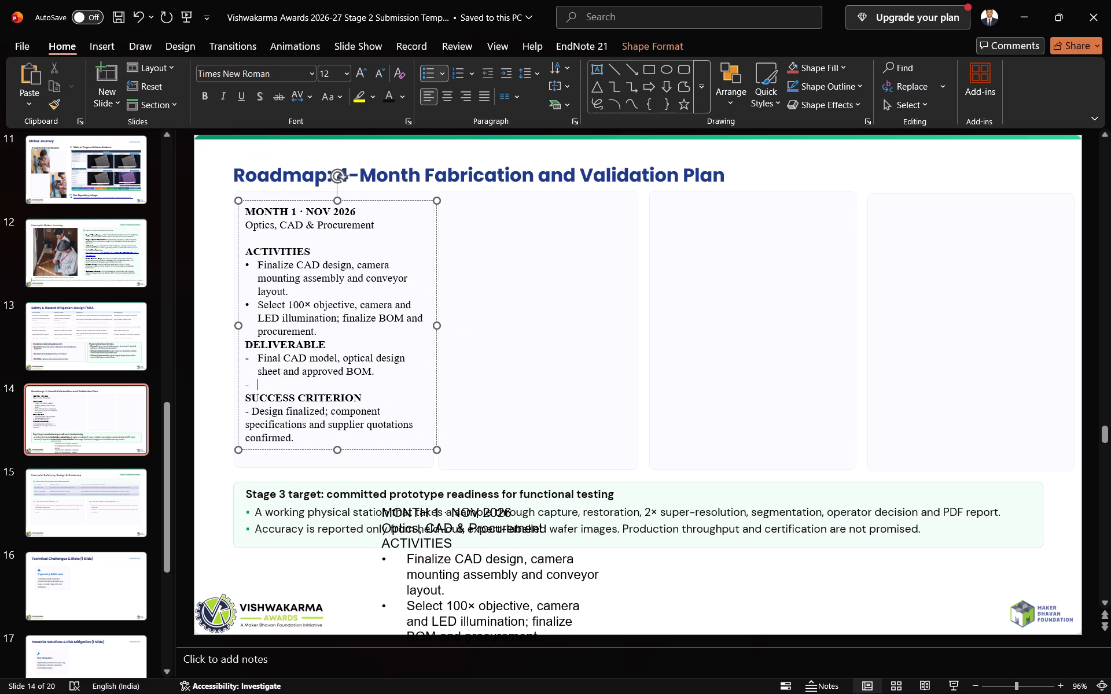
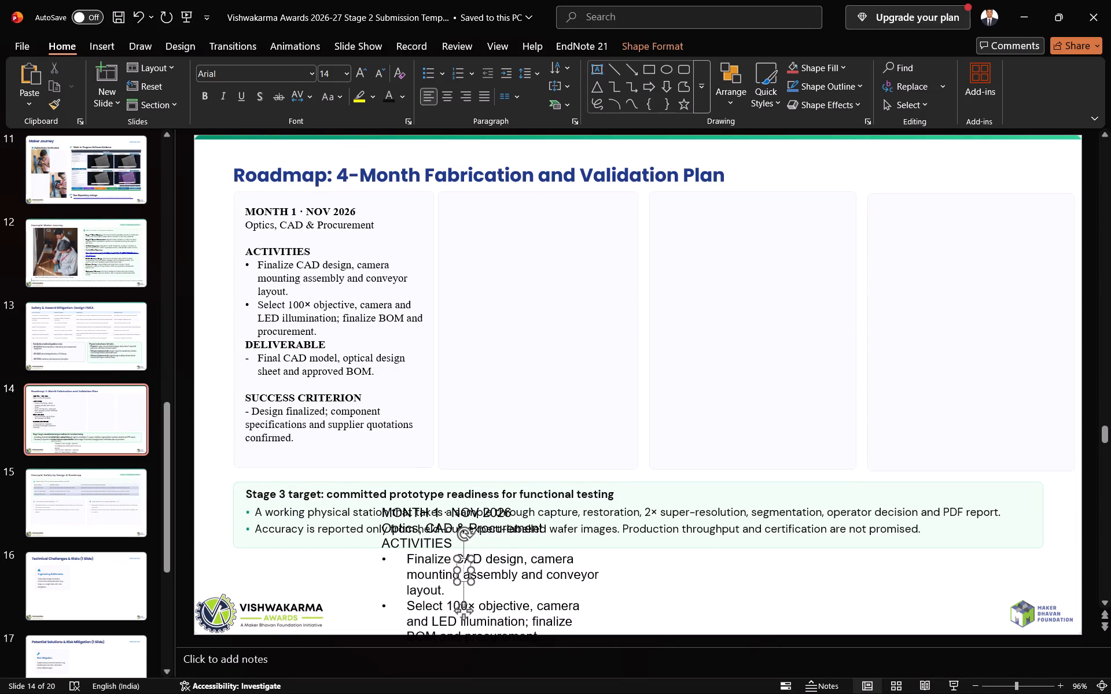
Delete the duplicate Month 1 text box overlapping the Stage 3 target box on the Roadmap slide.
key("Delete")
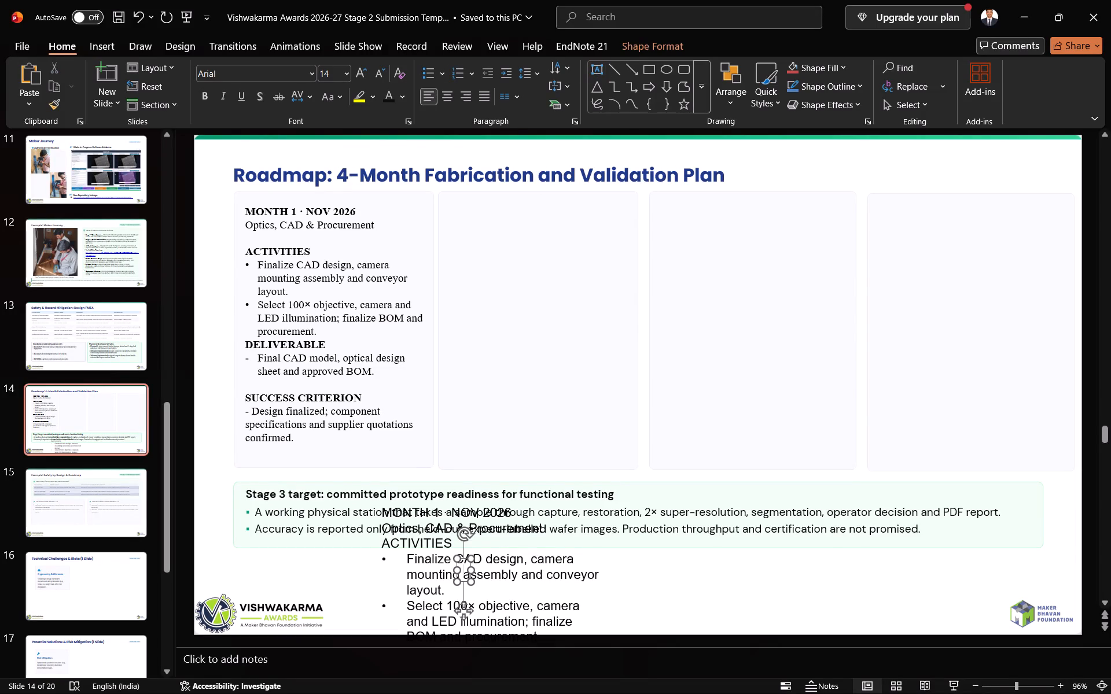
left_click(465, 613)
key("Delete")
left_click(465, 613)
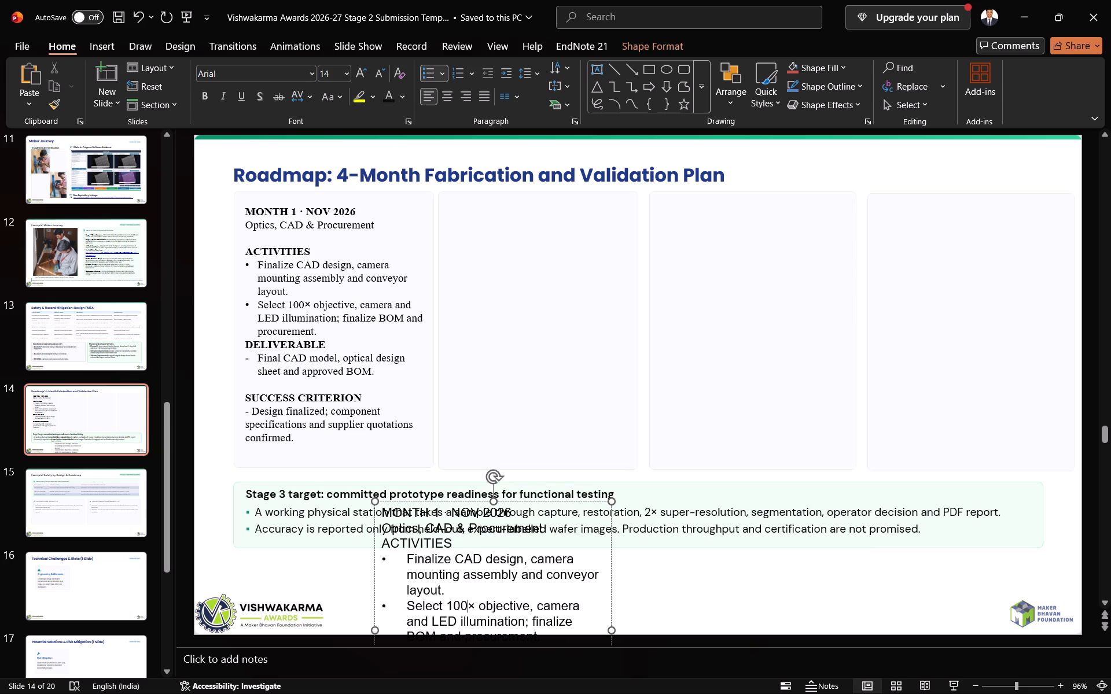
left_click_drag(477, 502, 542, 214)
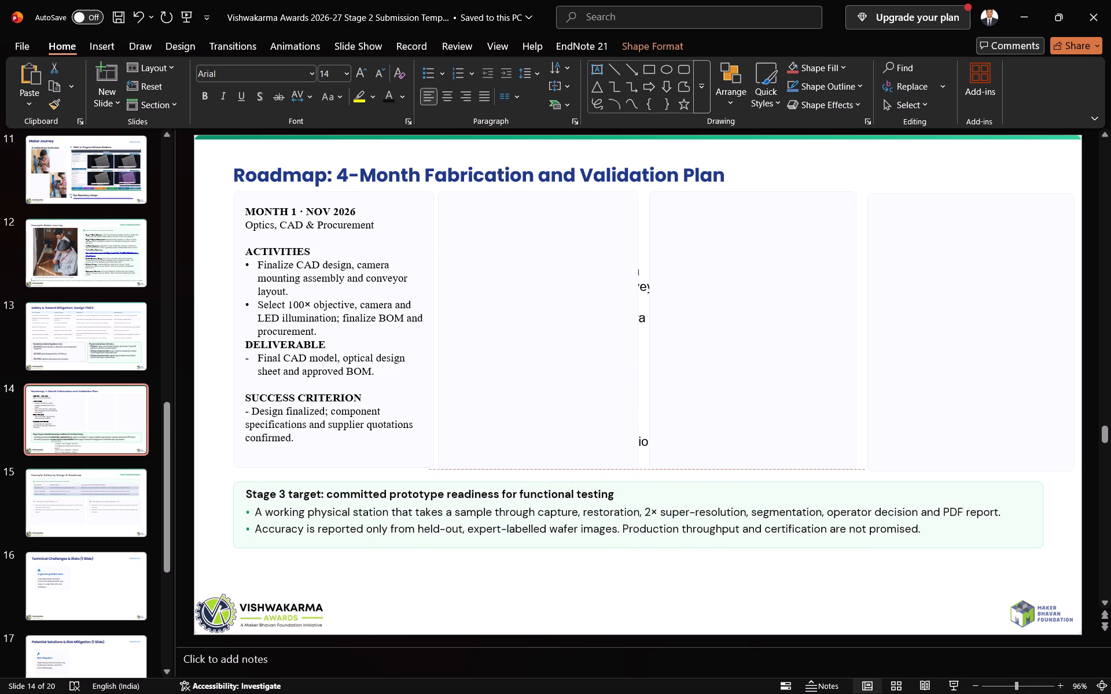
left_click_drag(542, 214, 572, 515)
key("Delete")
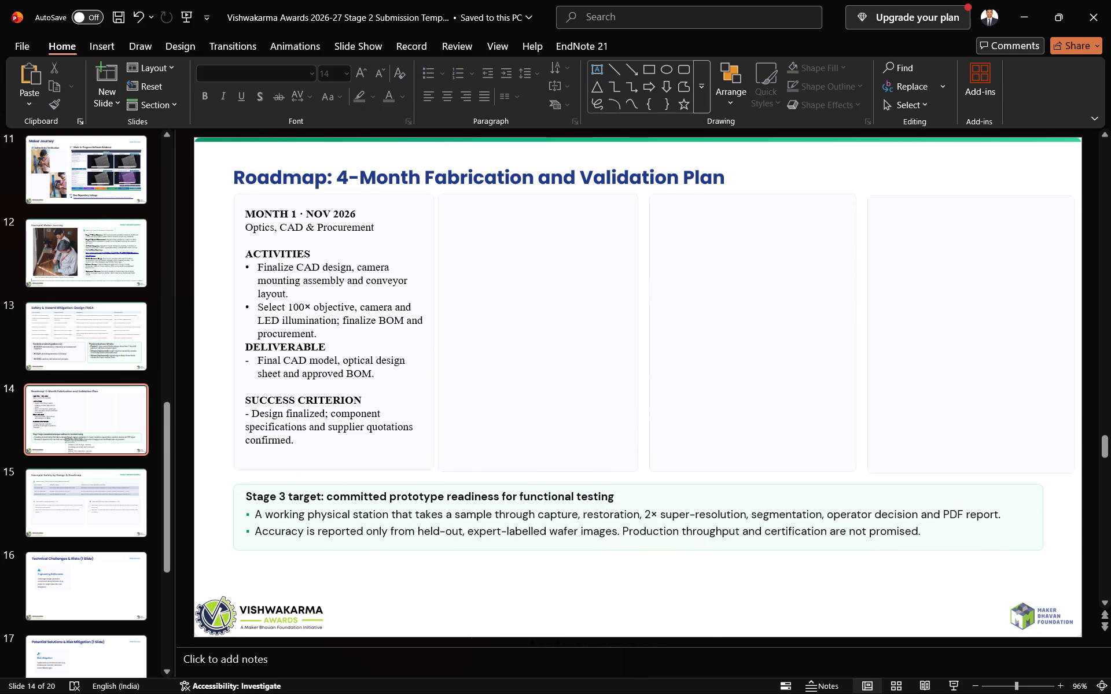
Draw a text box over the second Roadmap panel and paste the copied MONTH 2 · DEC 2026 content into it.
left_click(600, 68)
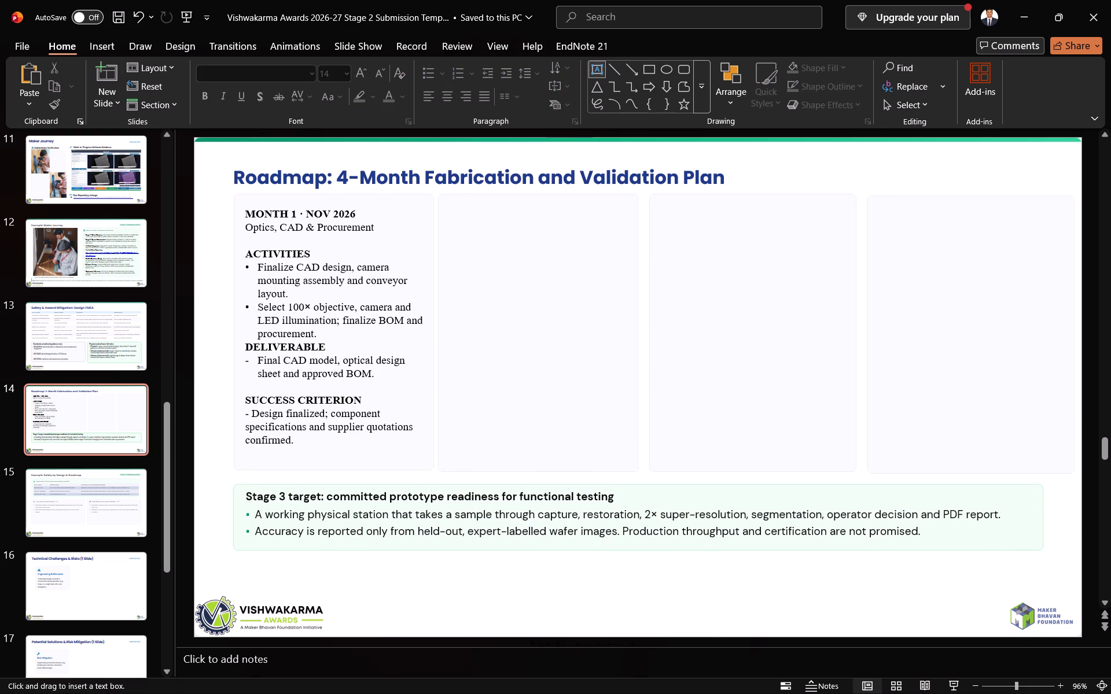
left_click_drag(440, 198, 643, 464)
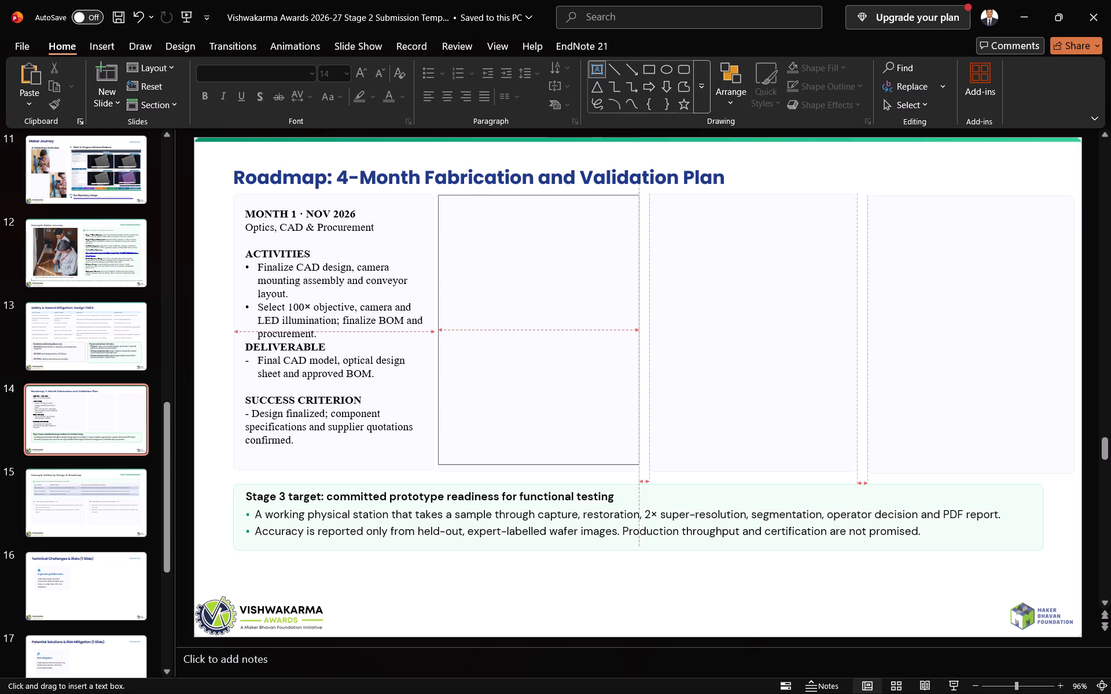
left_click_drag(643, 464, 642, 471)
key("ctrl+v")
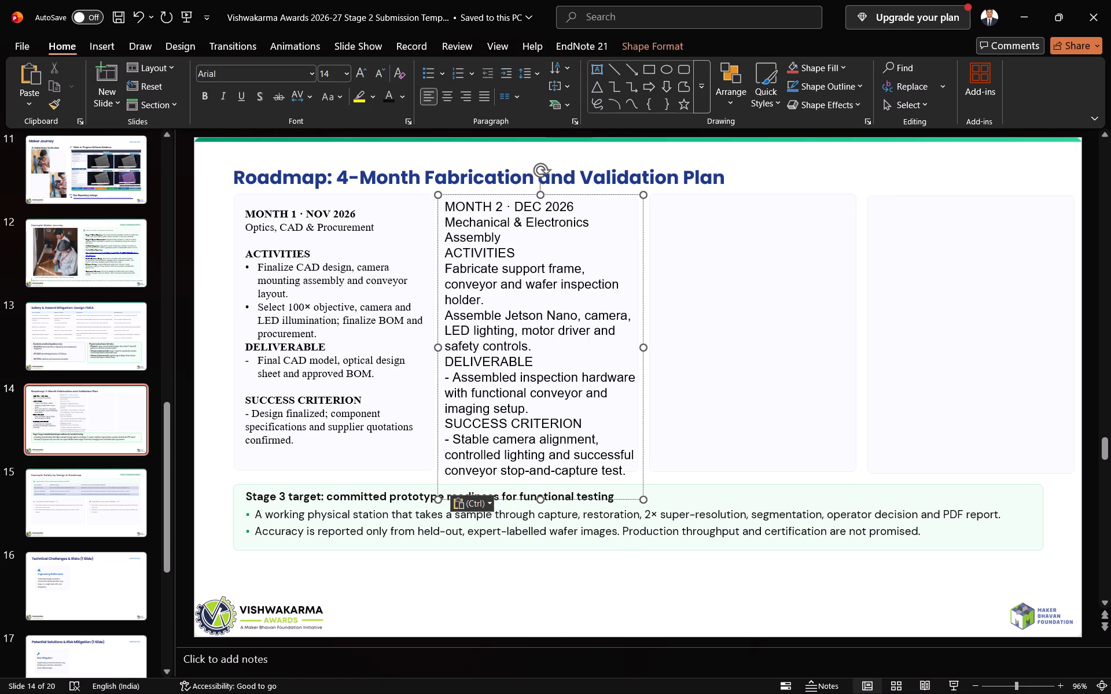
Set all the Month 2 text to 12 pt Times New Roman.
key("ctrl+a")
left_click(333, 75)
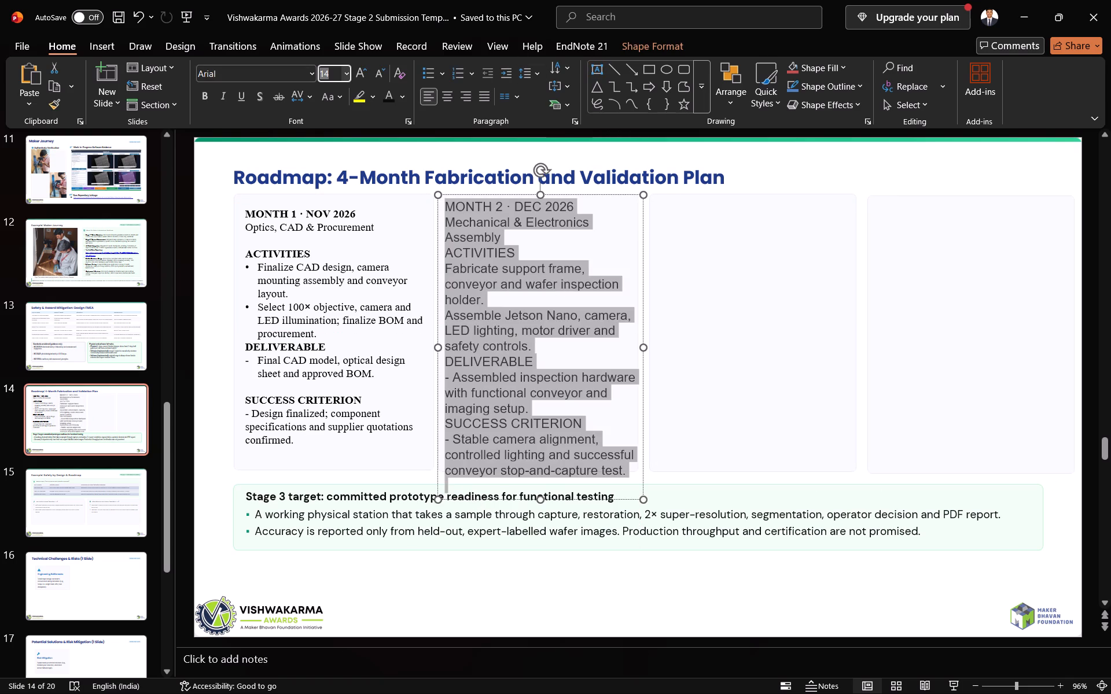
type("12")
key("Return")
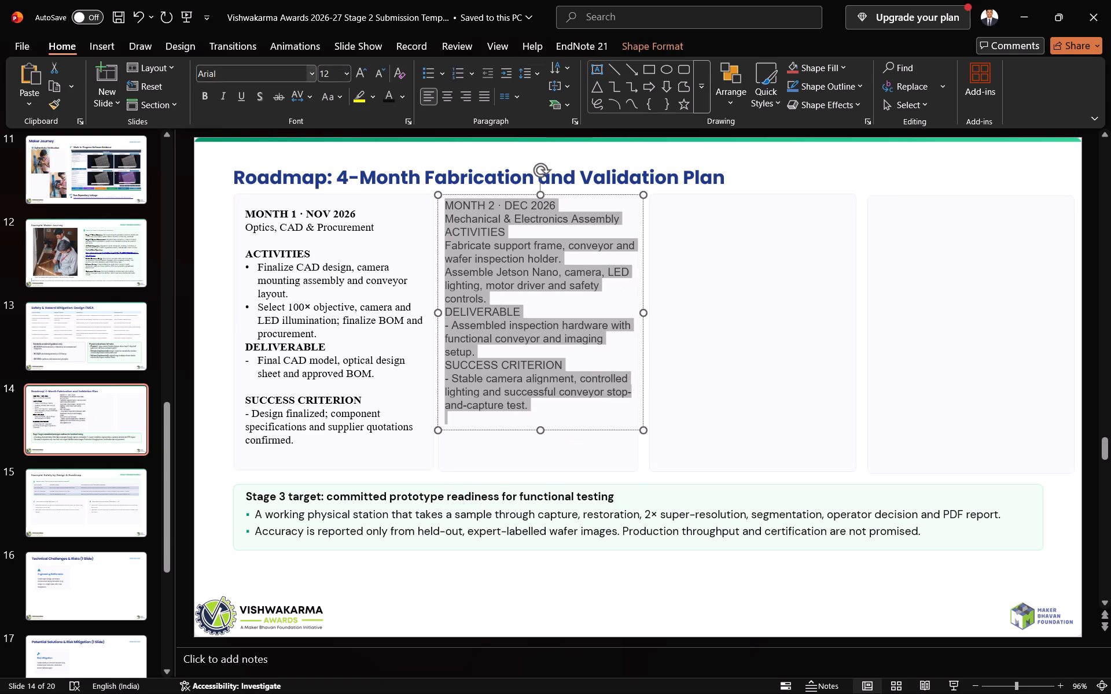
left_click(289, 76)
type("ti")
key("Return")
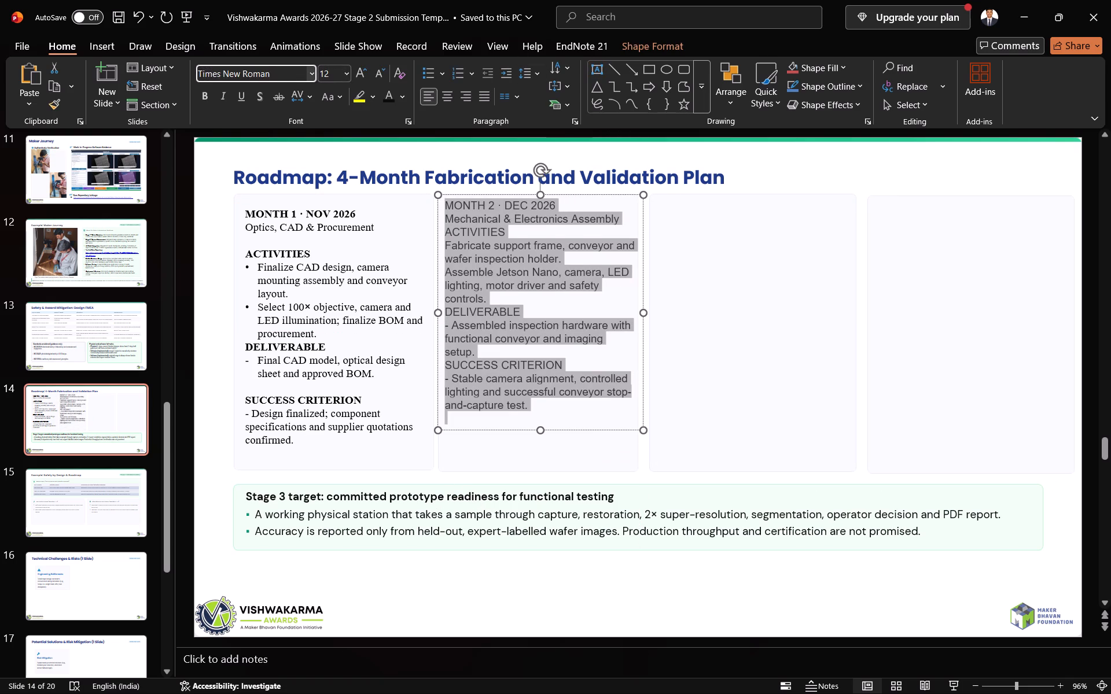
Narrow the Month 2 text box to match the second panel's width.
left_click(597, 372)
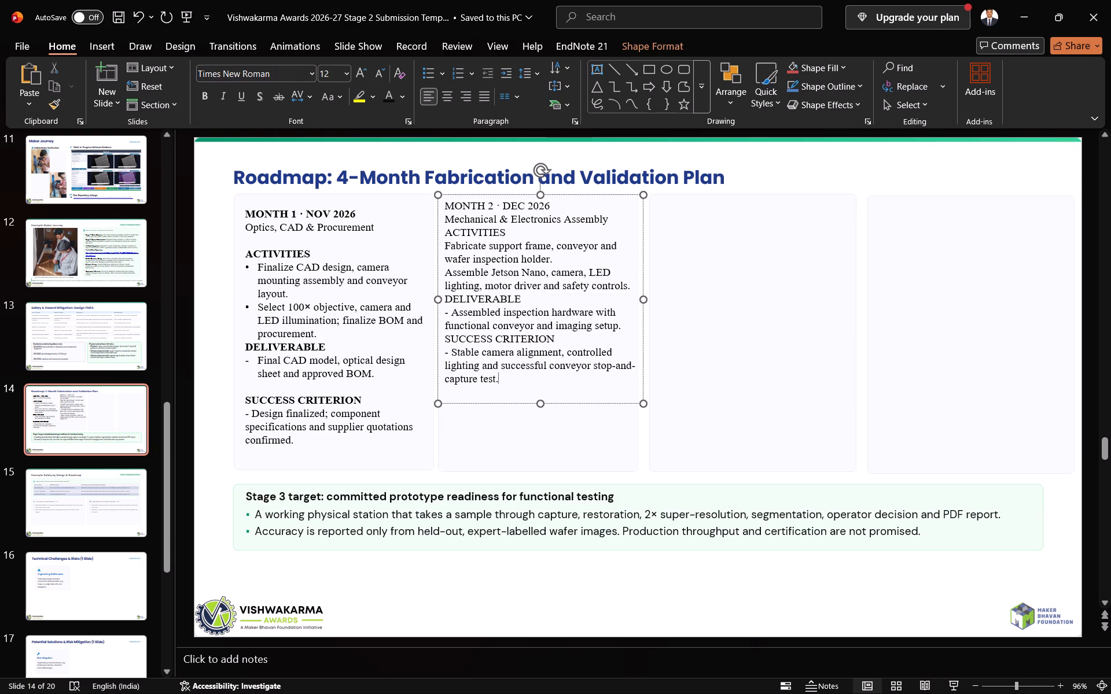
left_click_drag(644, 403, 638, 470)
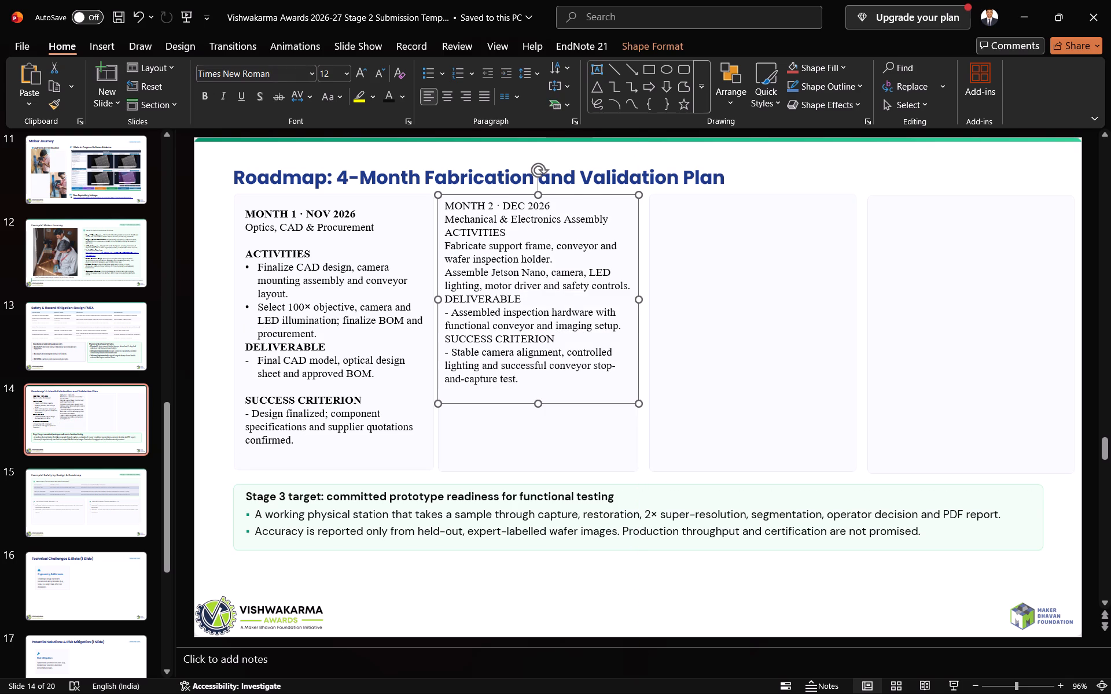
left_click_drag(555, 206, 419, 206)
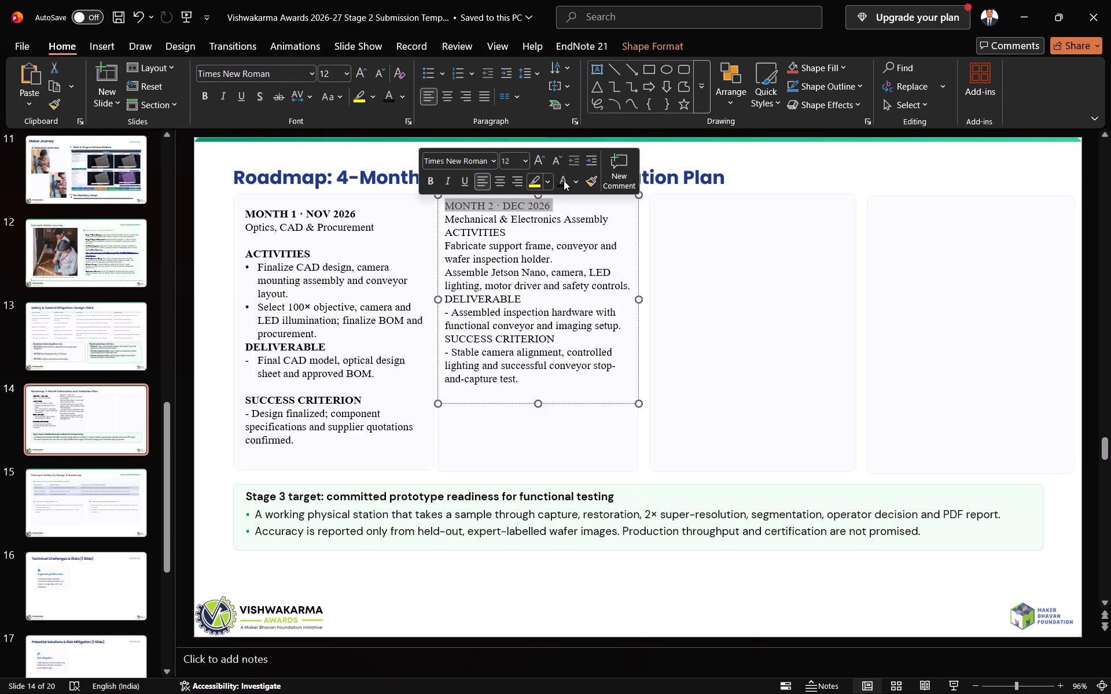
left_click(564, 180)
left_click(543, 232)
Insert a blank line between Mechanical & Electronics Assembly and the ACTIVITIES heading in the Month 2 text.
left_click(605, 220)
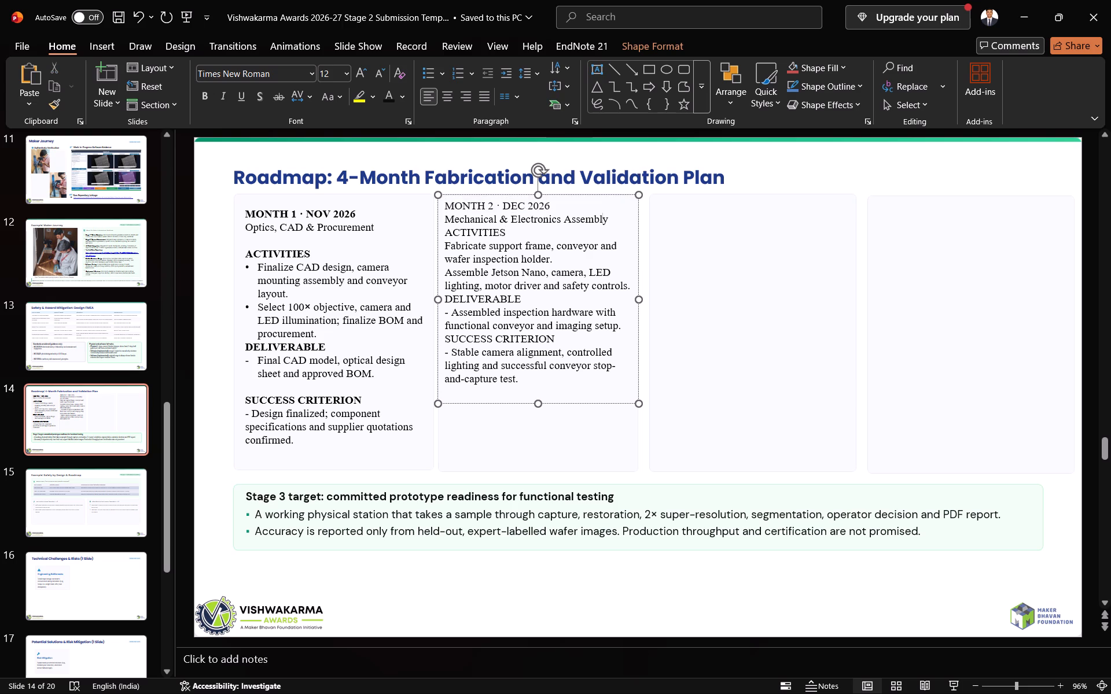
left_click(613, 223)
key("Return")
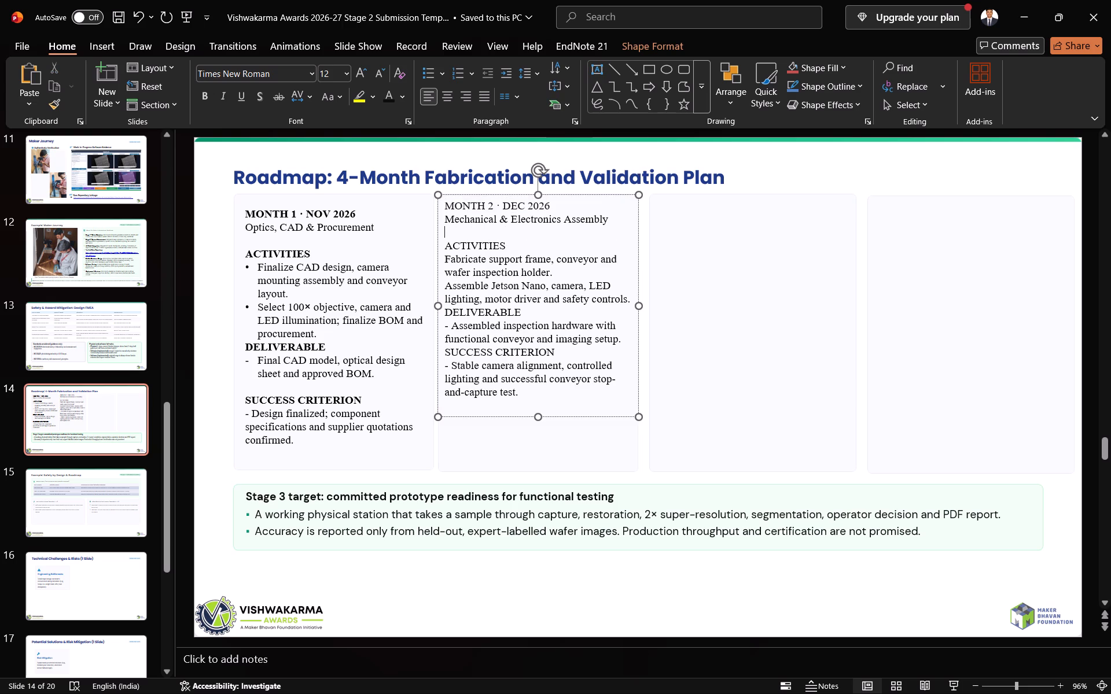
Bold the MONTH 2 · DEC 2026 and ACTIVITIES headings in the second panel.
left_click_drag(553, 201, 415, 200)
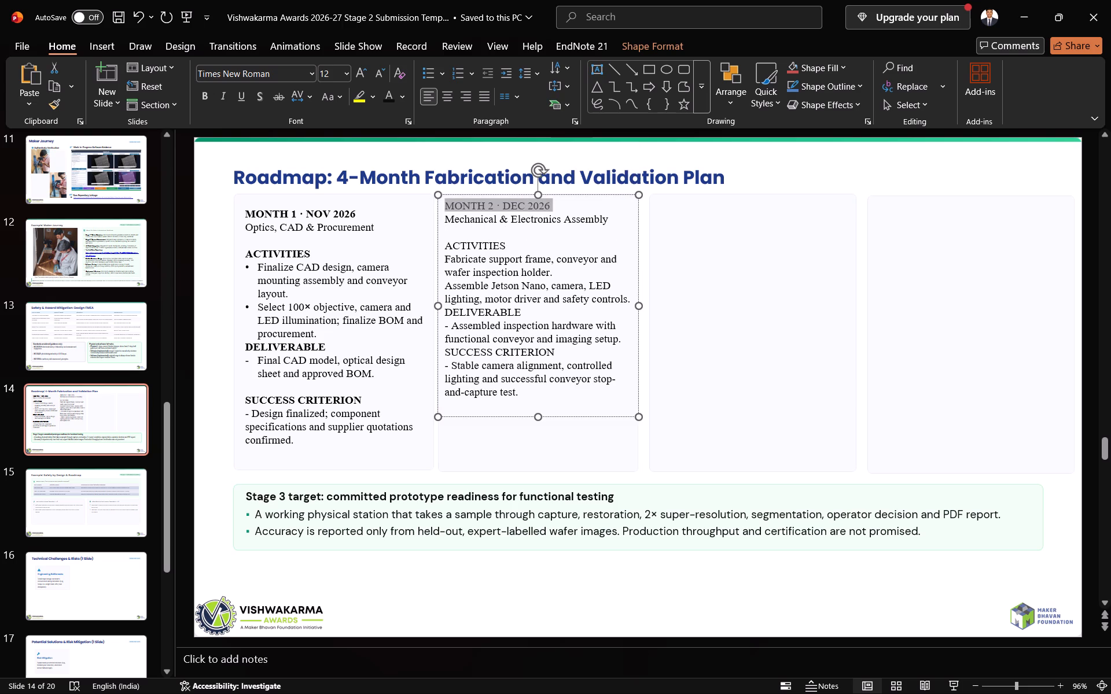
key("ctrl+b")
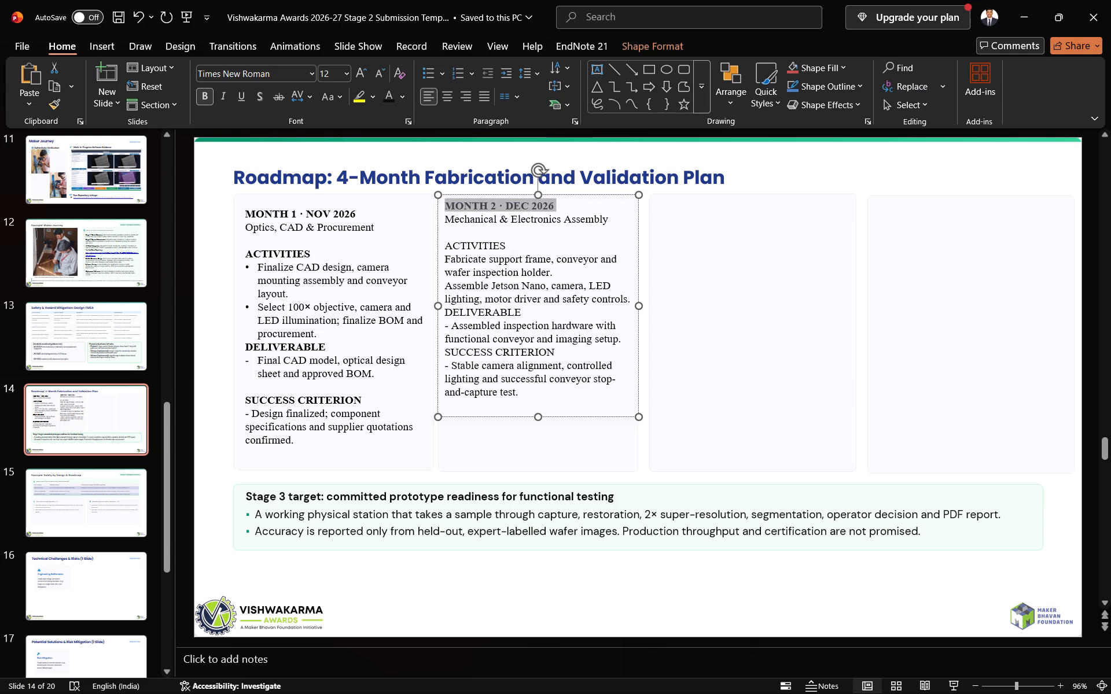
left_click_drag(527, 249, 432, 236)
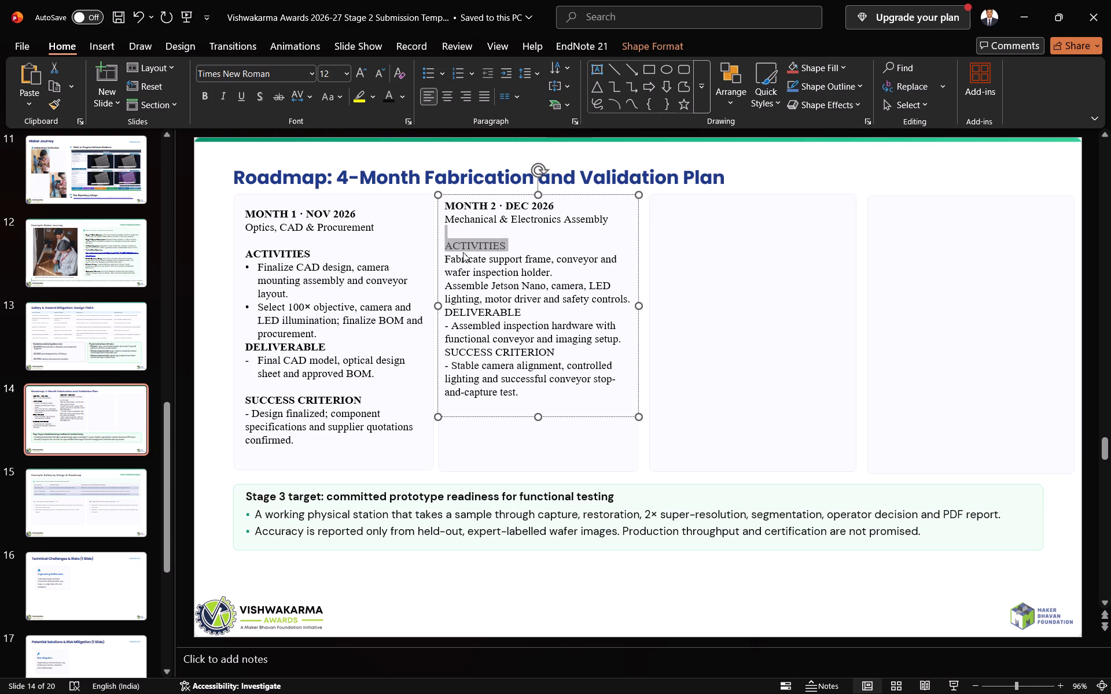
key("ctrl+b")
left_click(566, 275)
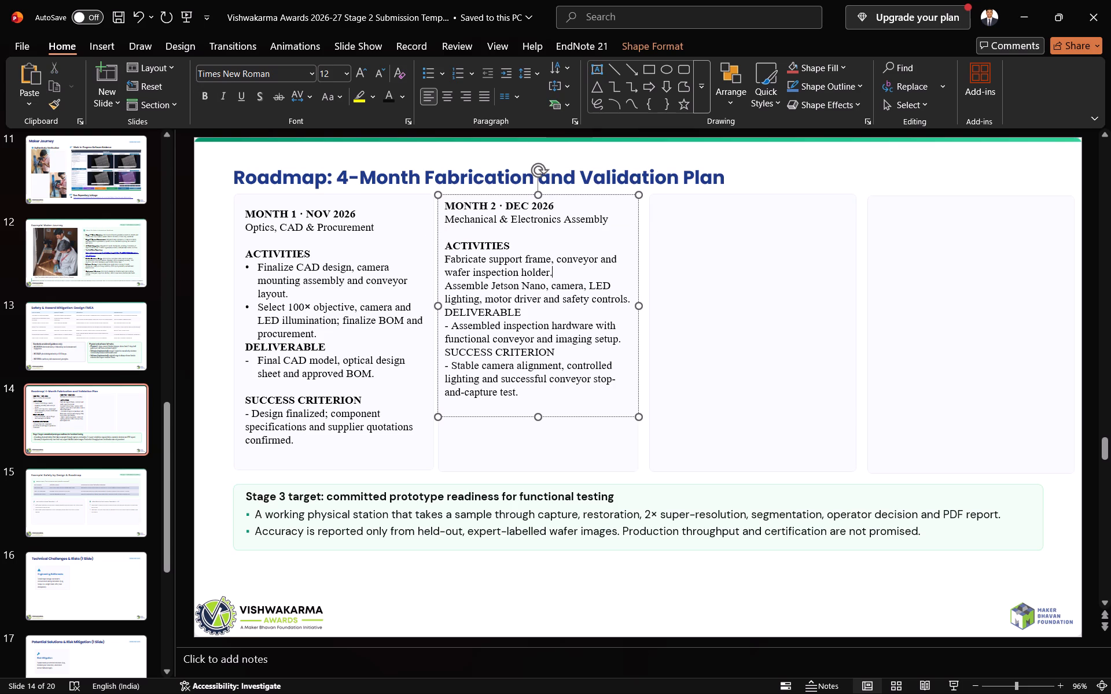
Insert blank lines before the DELIVERABLE and SUCCESS CRITERION headings in the Month 2 text.
left_click(630, 302)
key("Return")
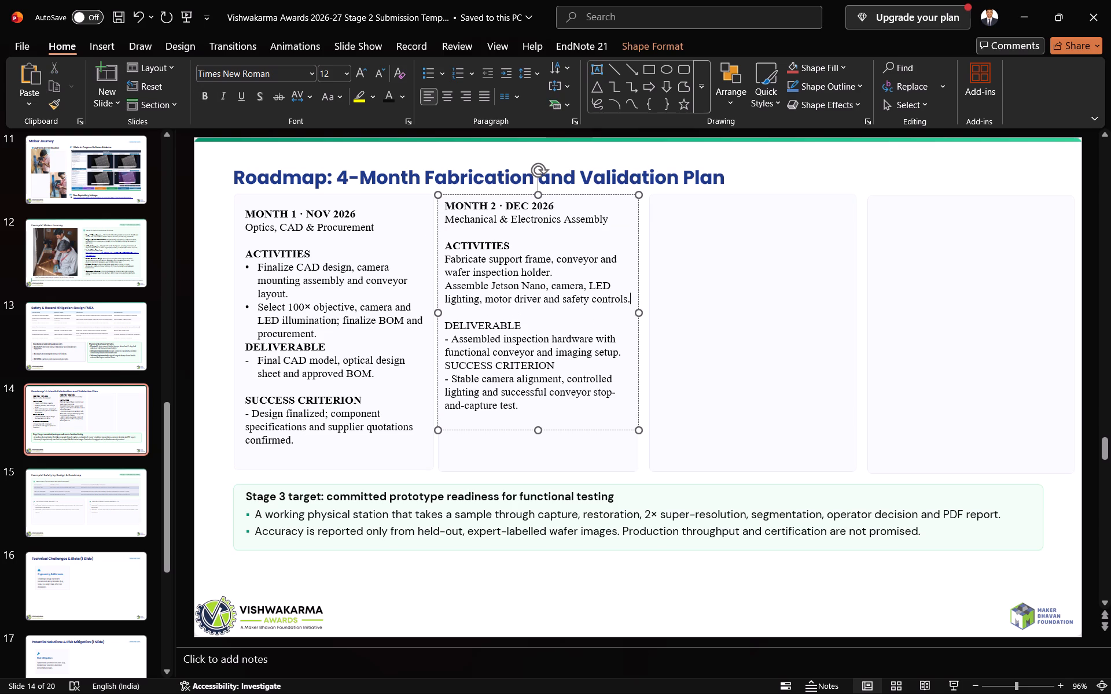
left_click(624, 355)
key("Return")
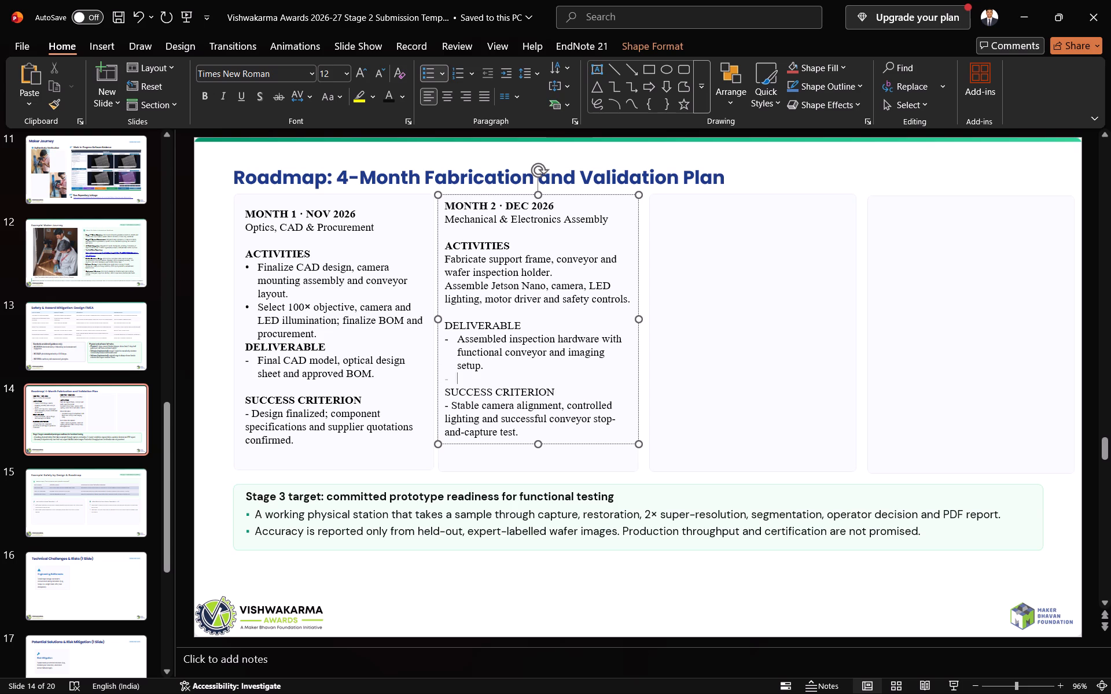
Bold the DELIVERABLE and SUCCESS CRITERION headings in the Month 2 text.
left_click_drag(528, 326, 431, 326)
key("ctrl+b")
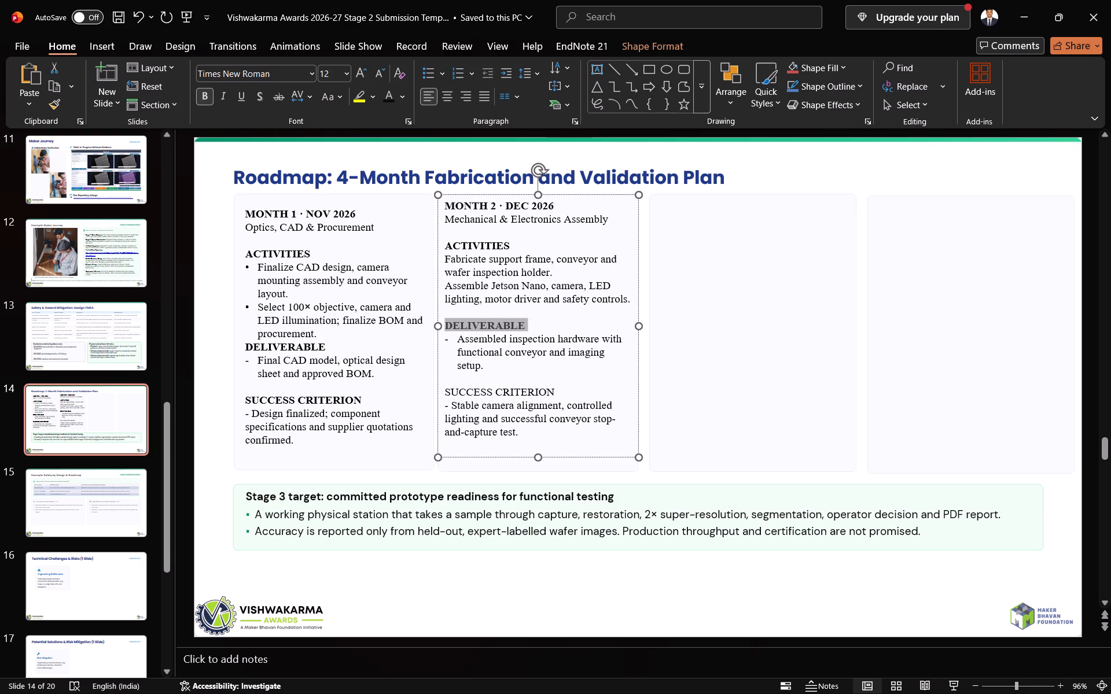
left_click_drag(569, 392, 453, 385)
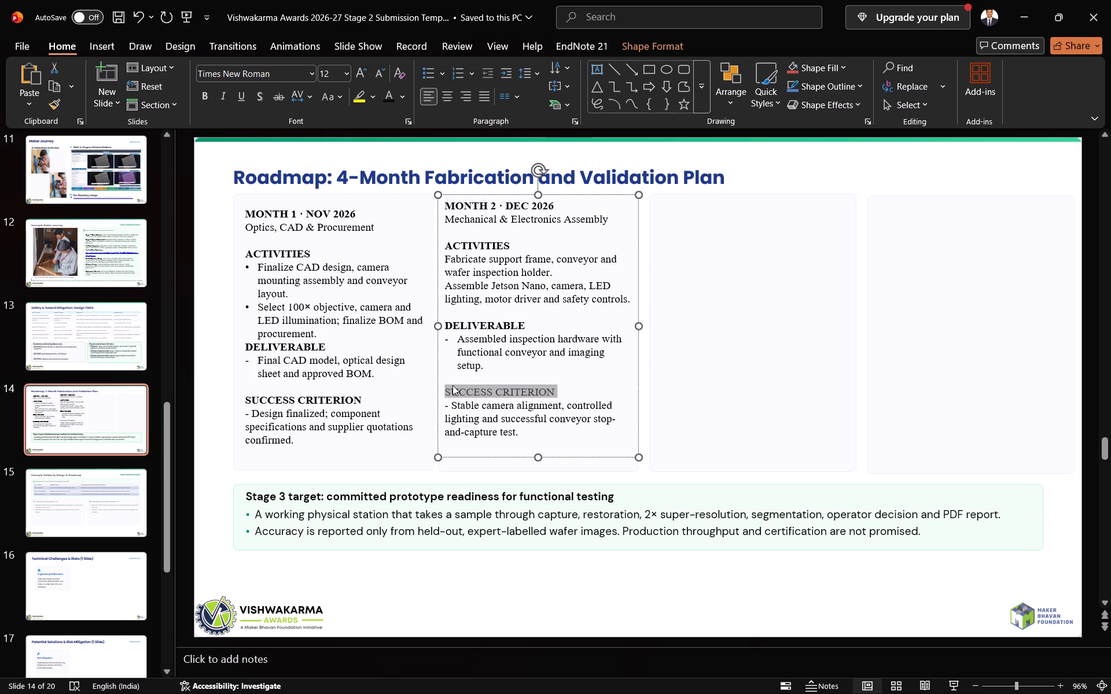
key("ctrl+b")
left_click(600, 382)
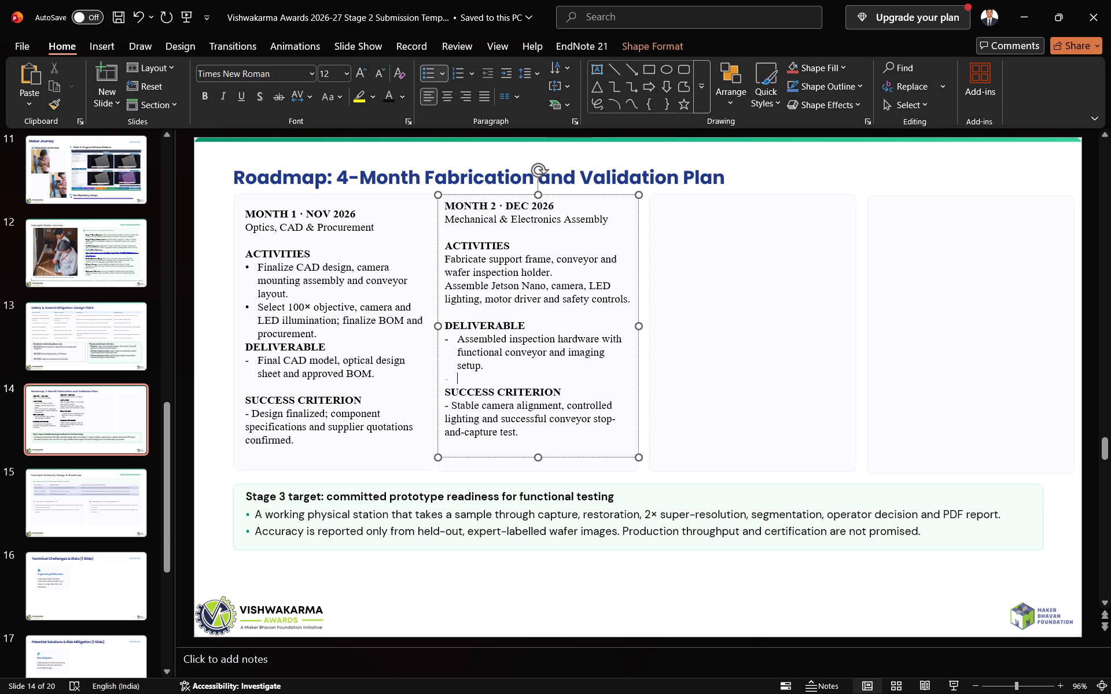
left_click(537, 366)
Format the two Month 2 activities, starting Fabricate support frame and Assemble Jetson Nano, as round bullet points.
left_click_drag(632, 299, 468, 273)
key("ctrl+z")
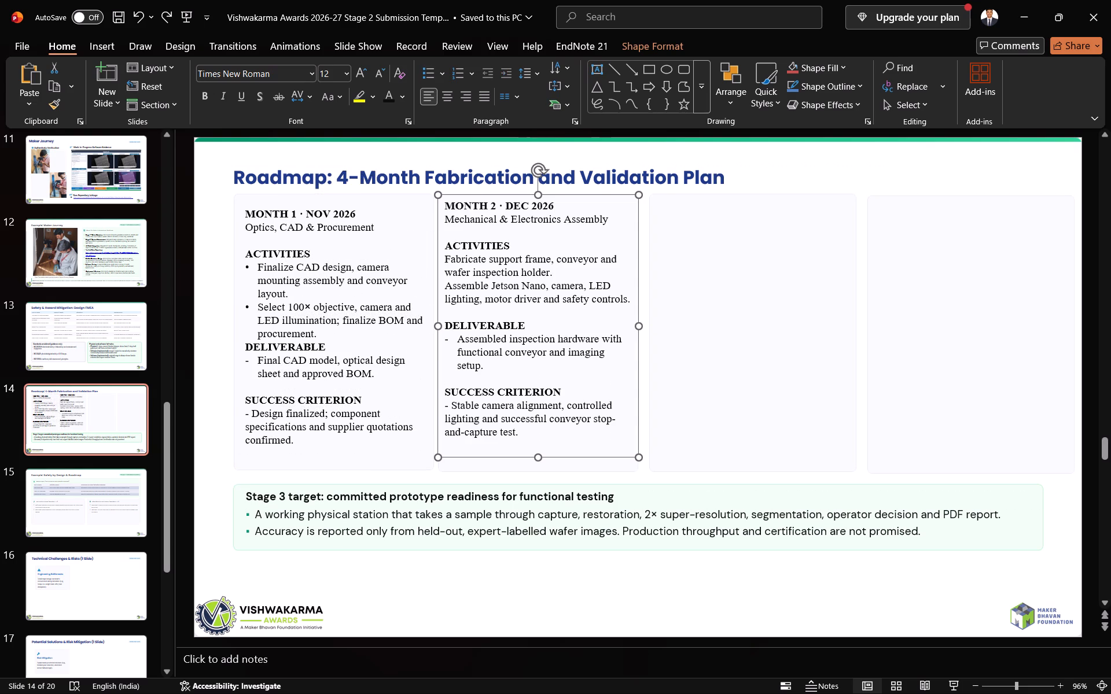
left_click(626, 300)
left_click_drag(629, 300, 449, 270)
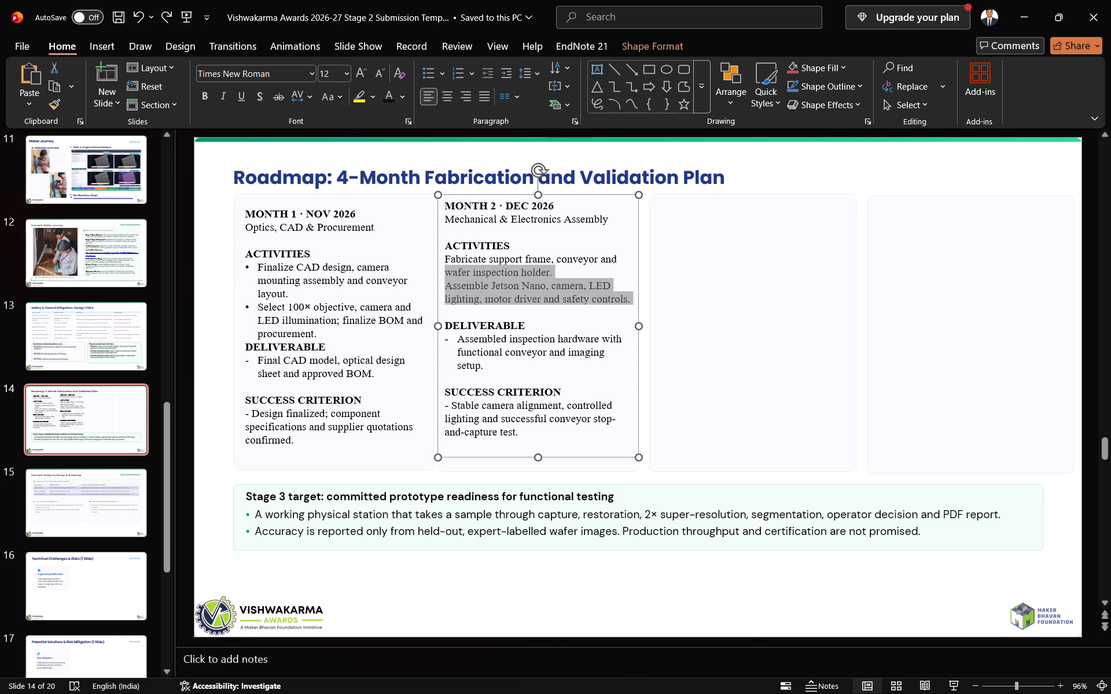
left_click_drag(449, 270, 448, 262)
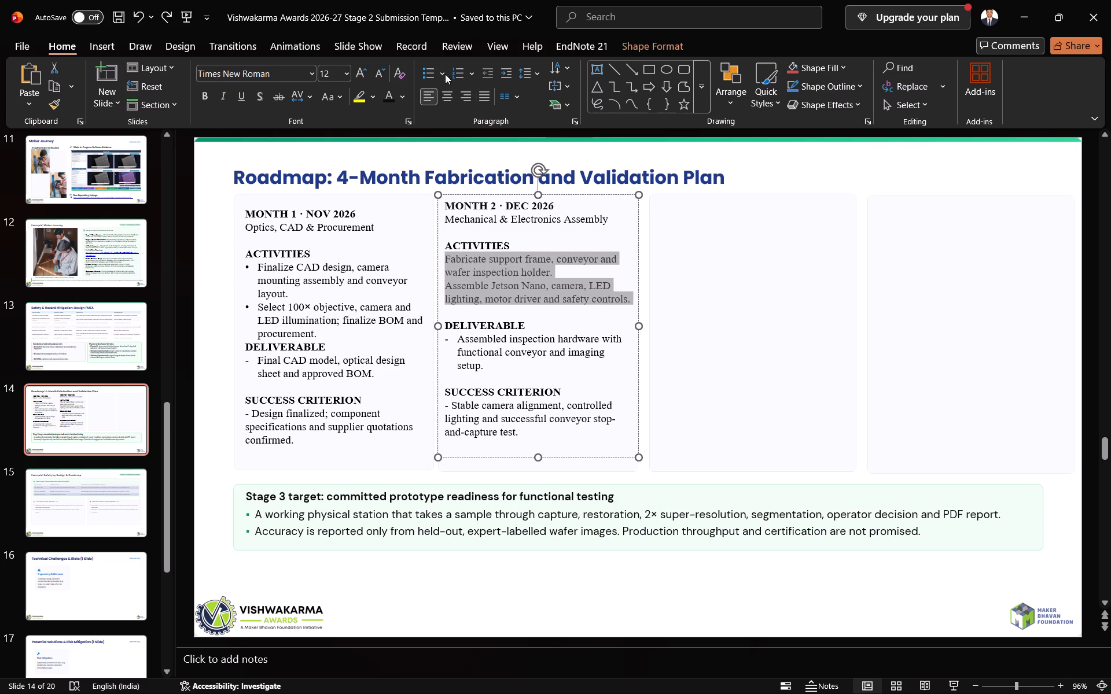
left_click(445, 74)
left_click(514, 117)
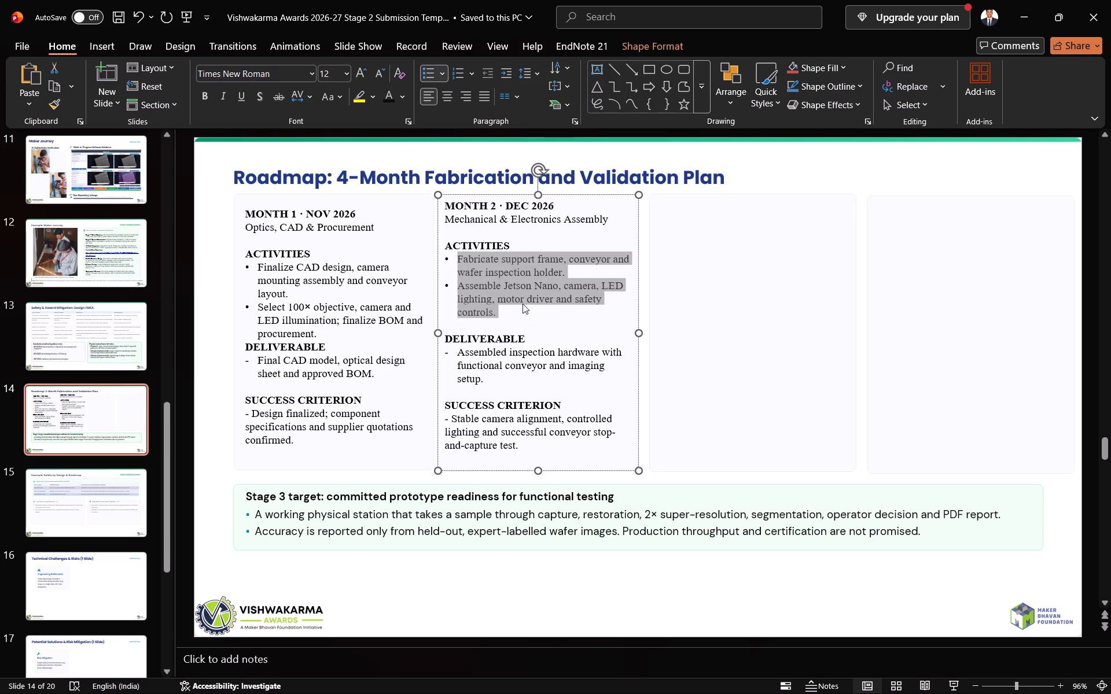
left_click(523, 308)
left_click(560, 328)
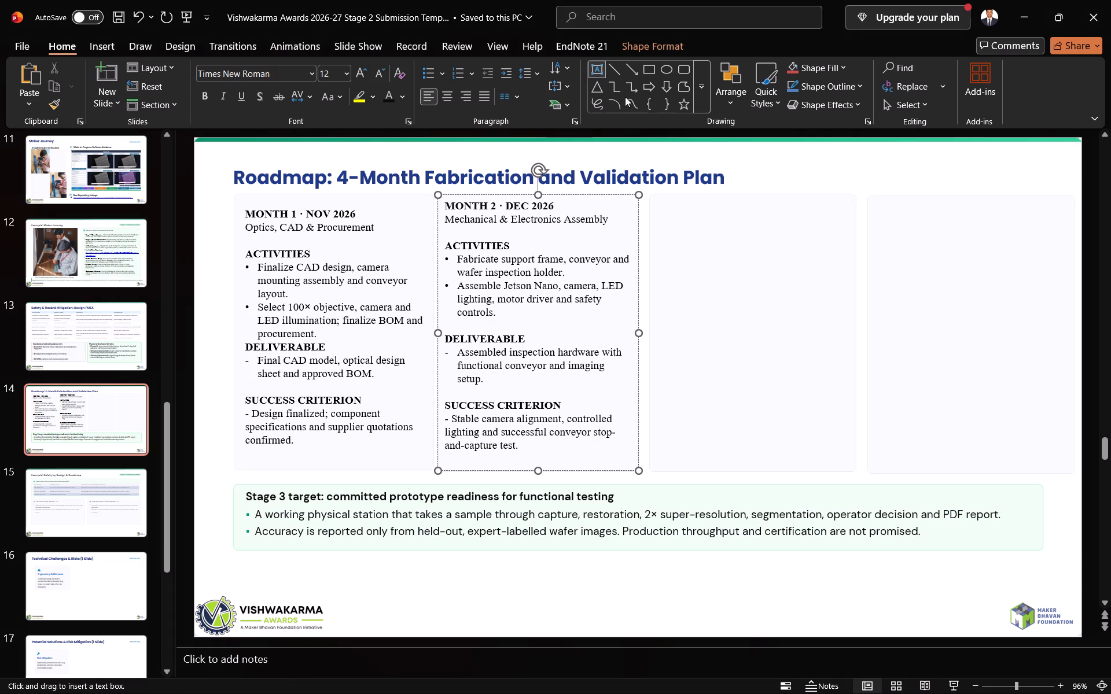
left_click_drag(650, 197, 855, 480)
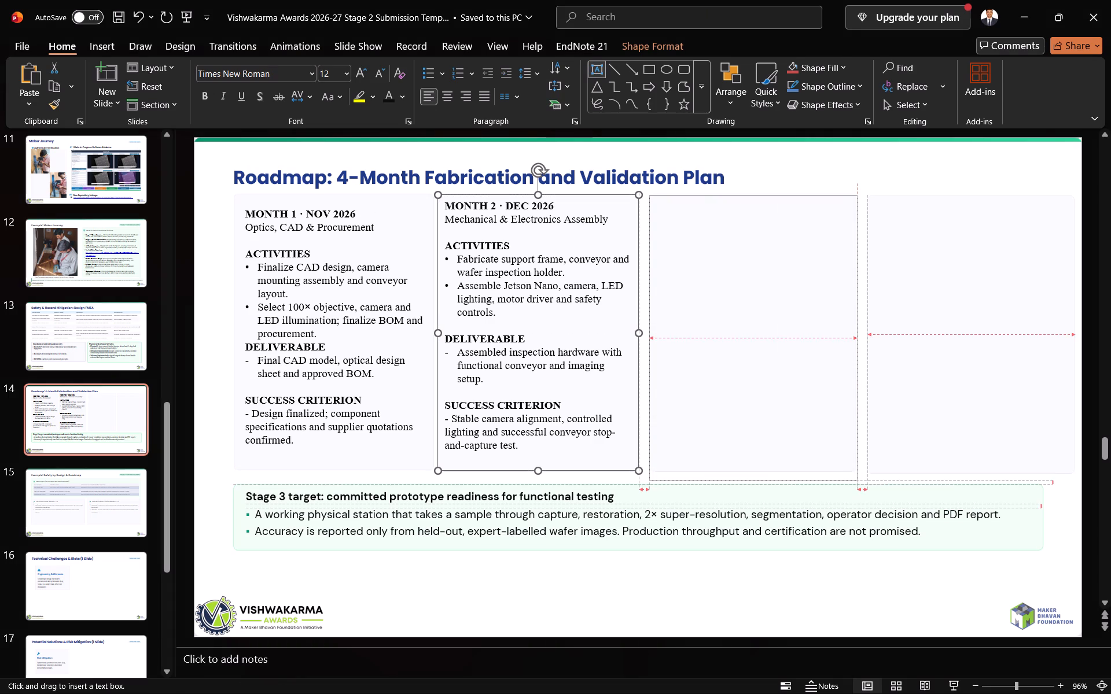
left_click_drag(855, 480, 859, 470)
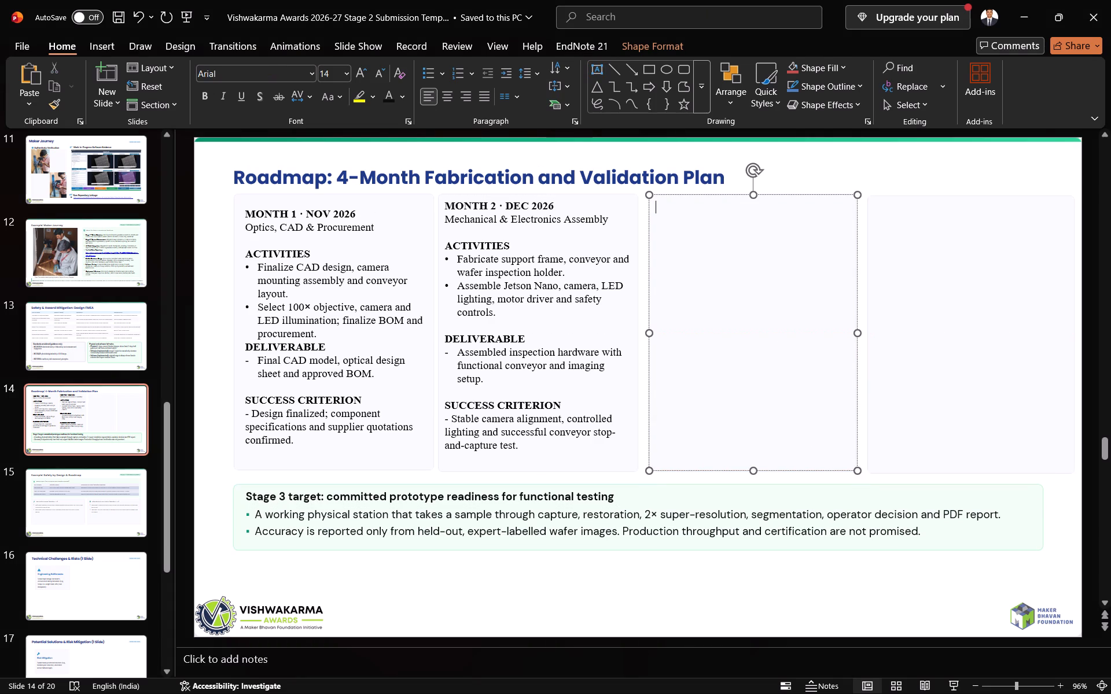
key("ctrl+v")
Set all of the Month 3 text to Times New Roman, size 12.
key("ctrl+a")
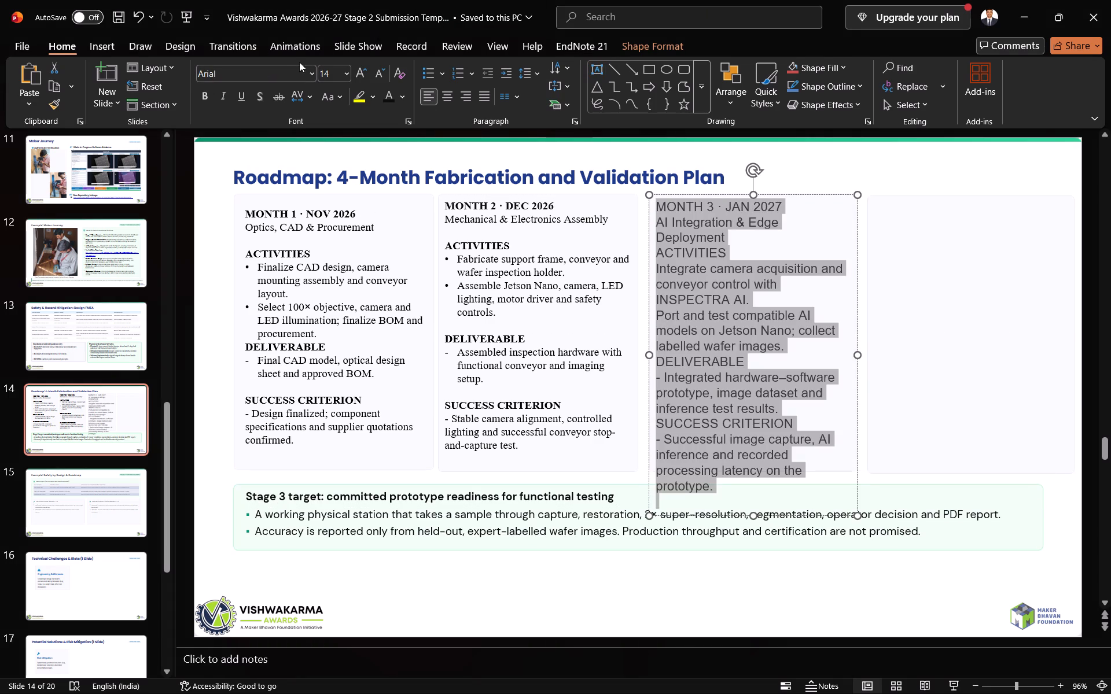
left_click(255, 73)
key("t")
key("i")
key("Return")
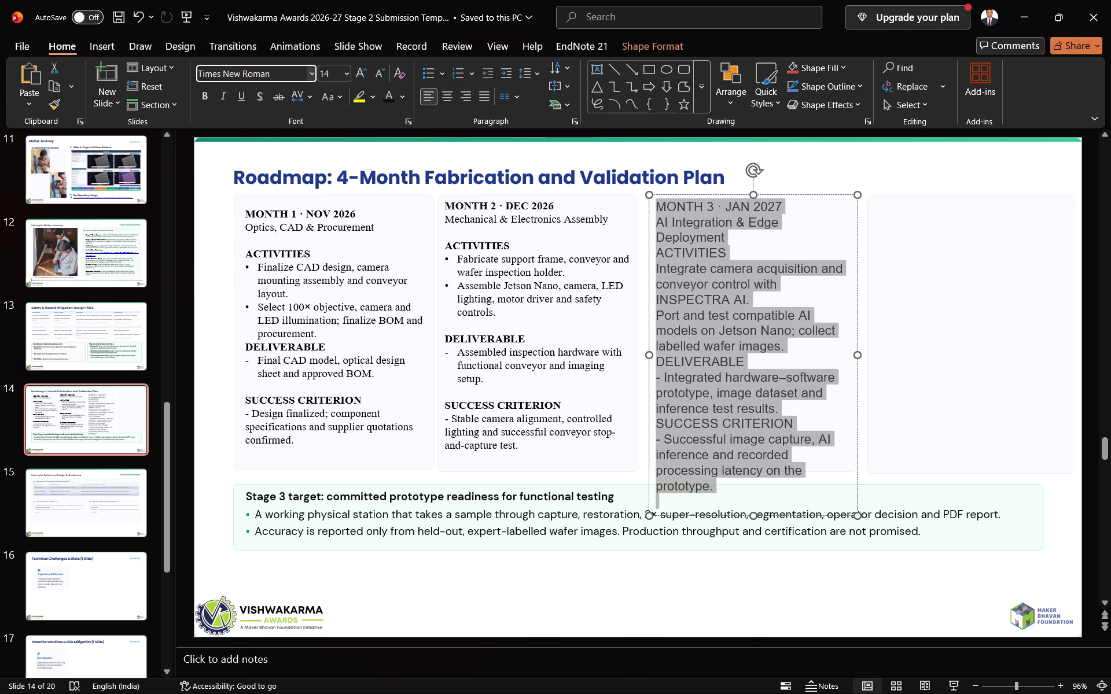
left_click(339, 71)
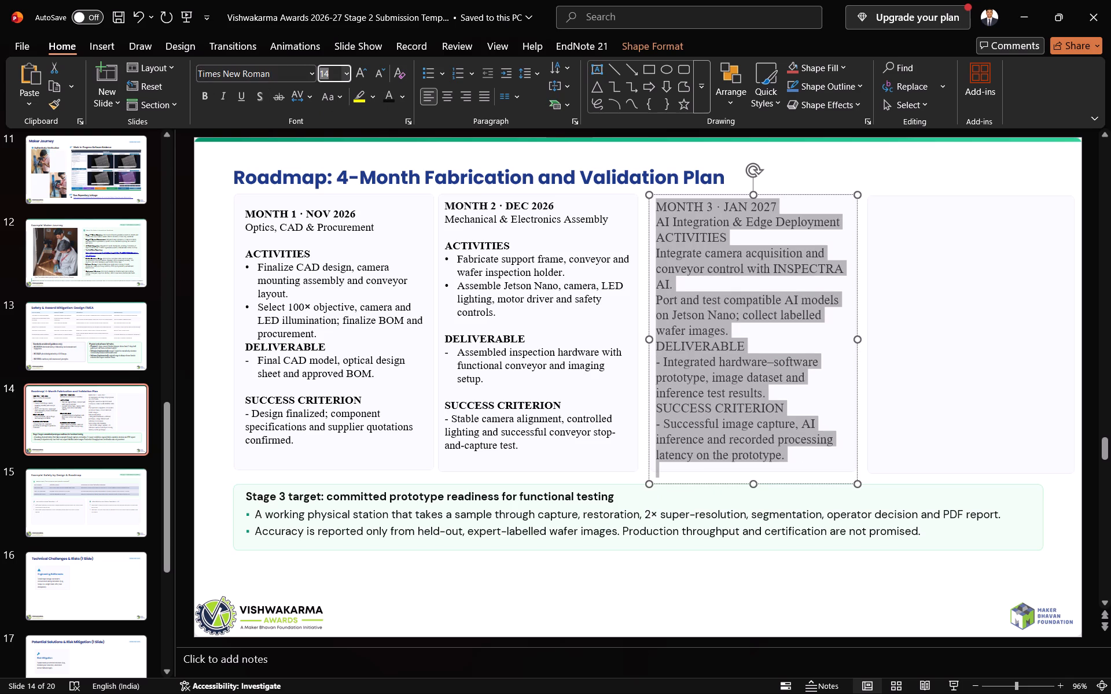
type("12")
key("Return")
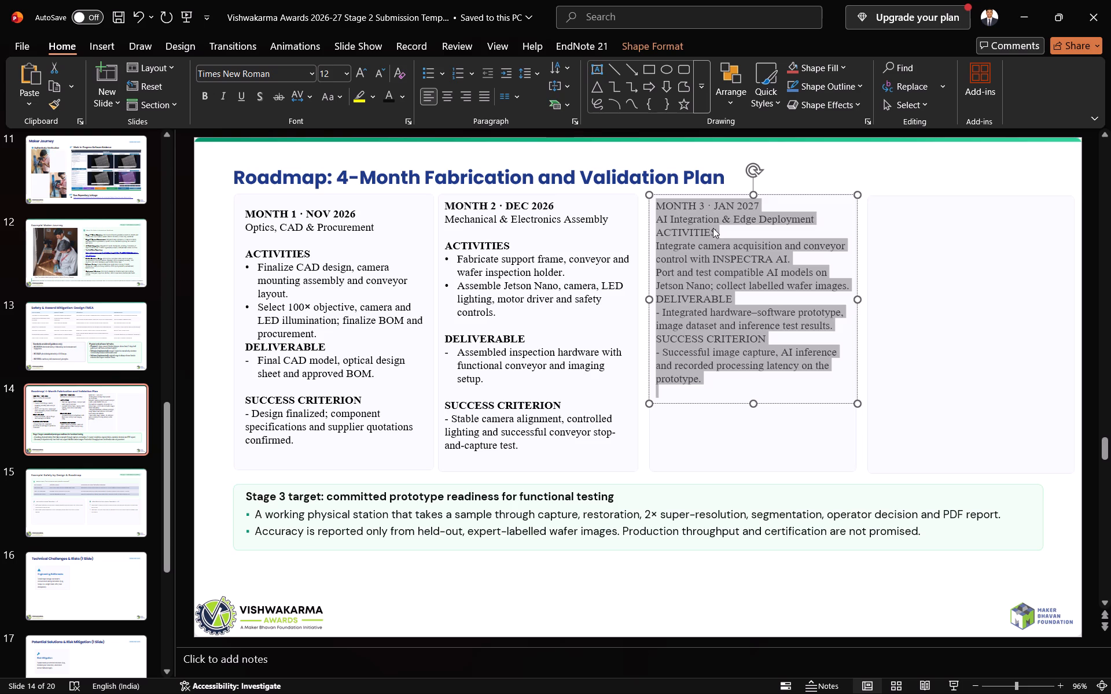
Bold the MONTH 3 · JAN 2027 heading.
left_click(730, 224)
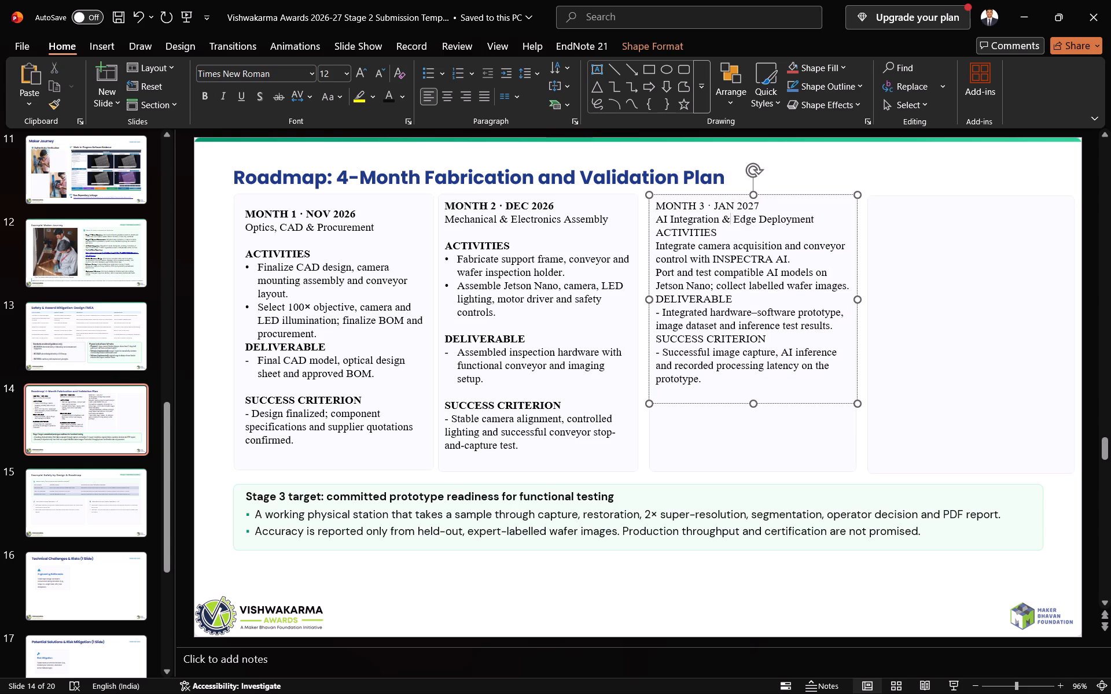
left_click(708, 206)
left_click_drag(764, 207, 664, 209)
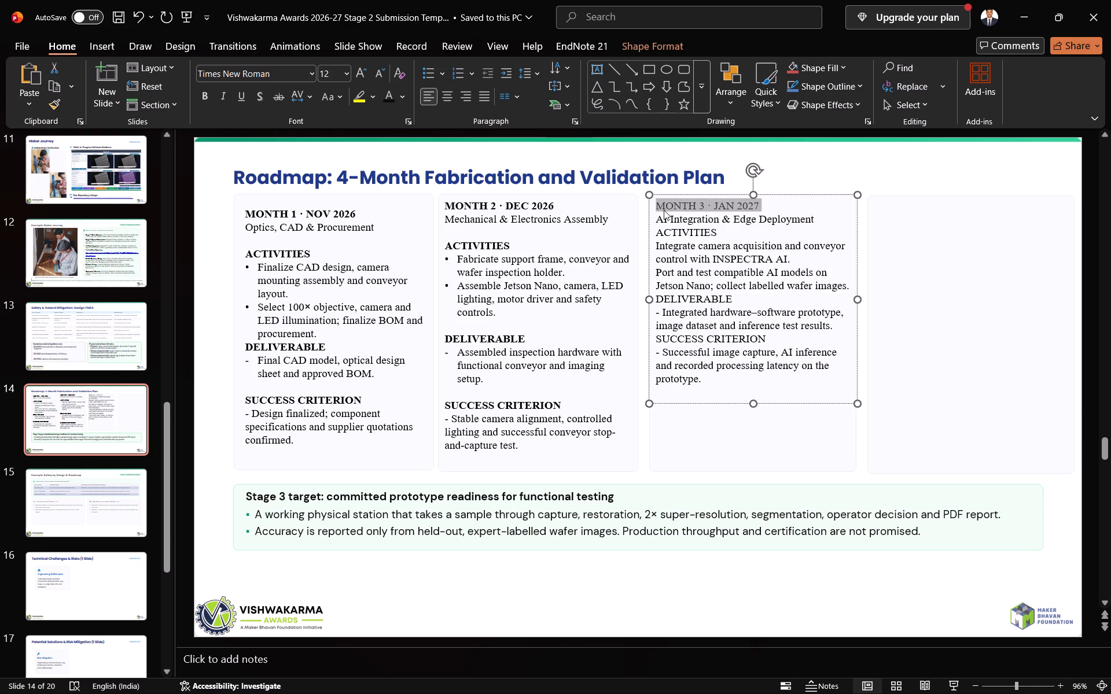
key("ctrl+b")
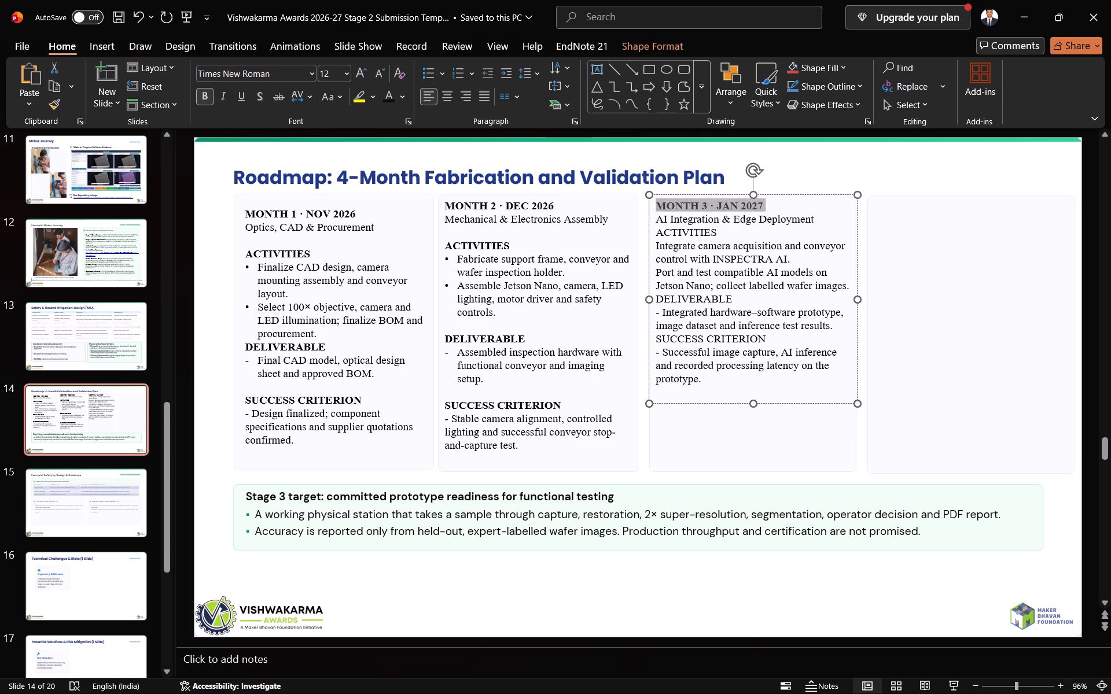
Insert a blank line before the ACTIVITIES heading in the Month 3 text and bold that heading.
left_click(722, 231)
key("Return")
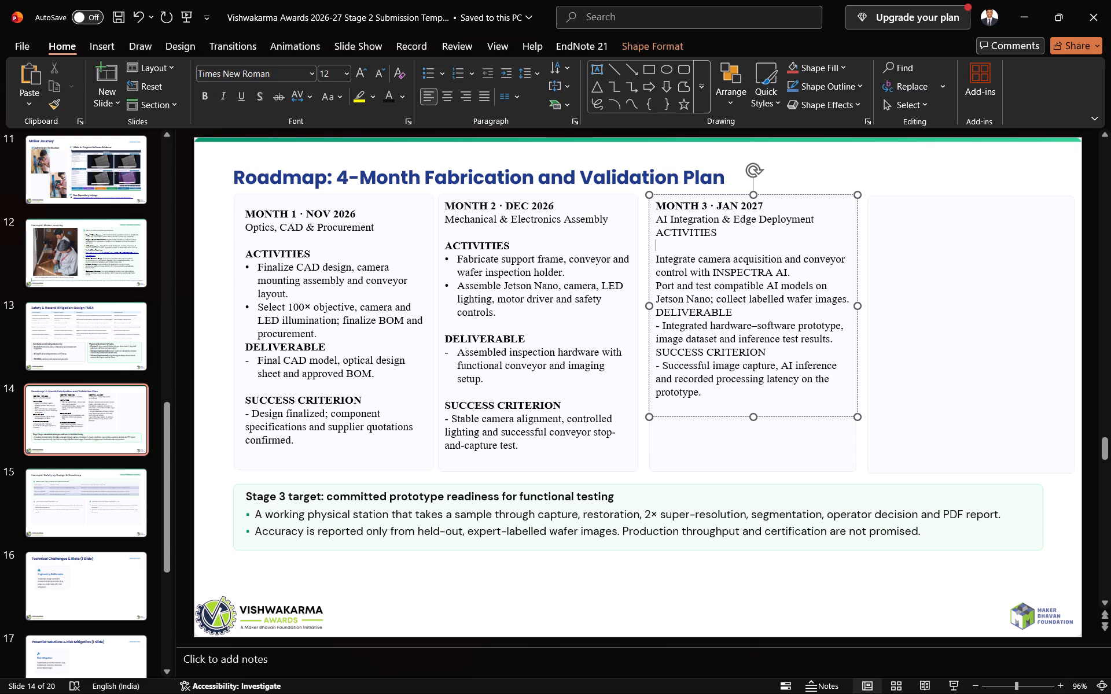
key("BackSpace")
left_click(828, 220)
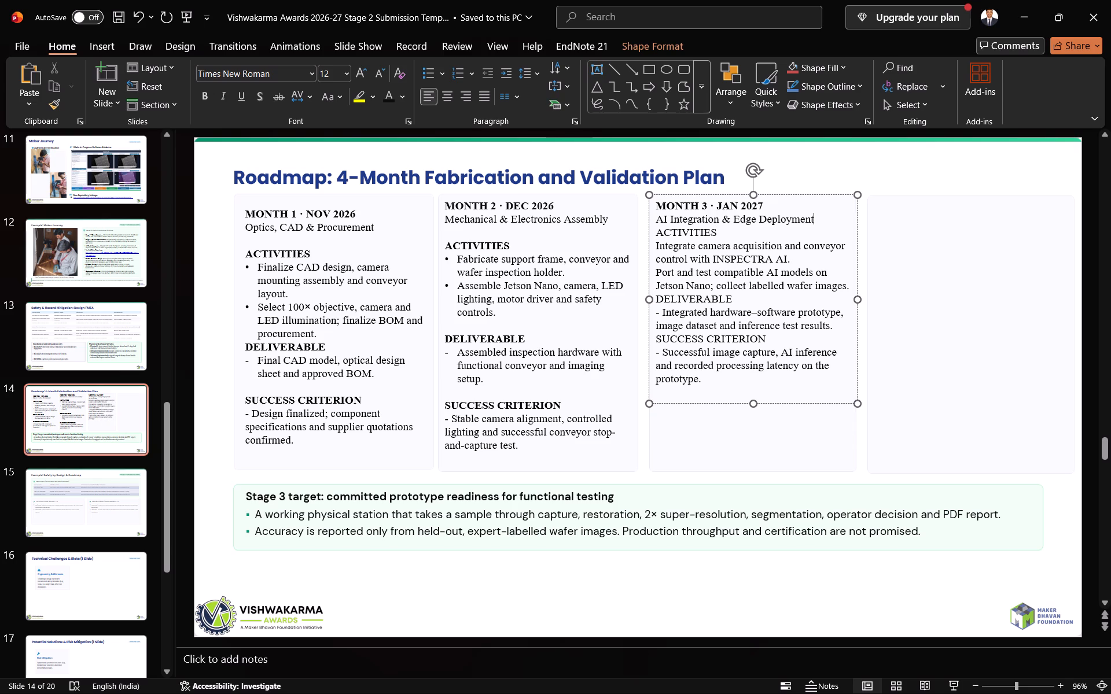
key("Return")
left_click_drag(723, 245, 631, 254)
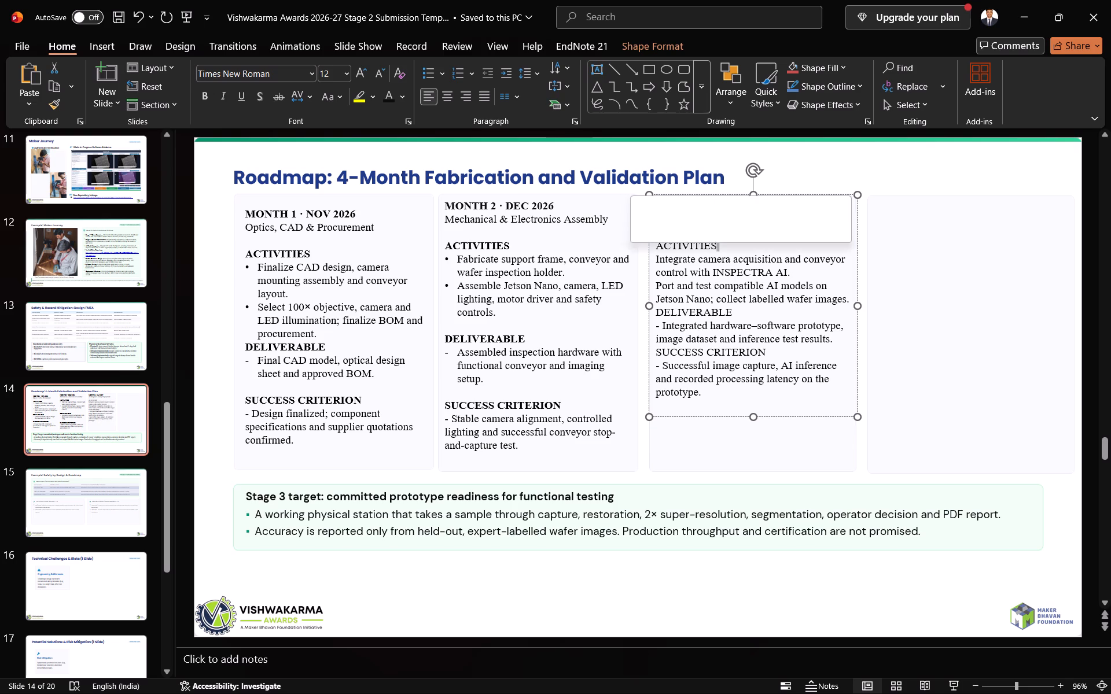
left_click(743, 250)
left_click_drag(741, 250, 622, 249)
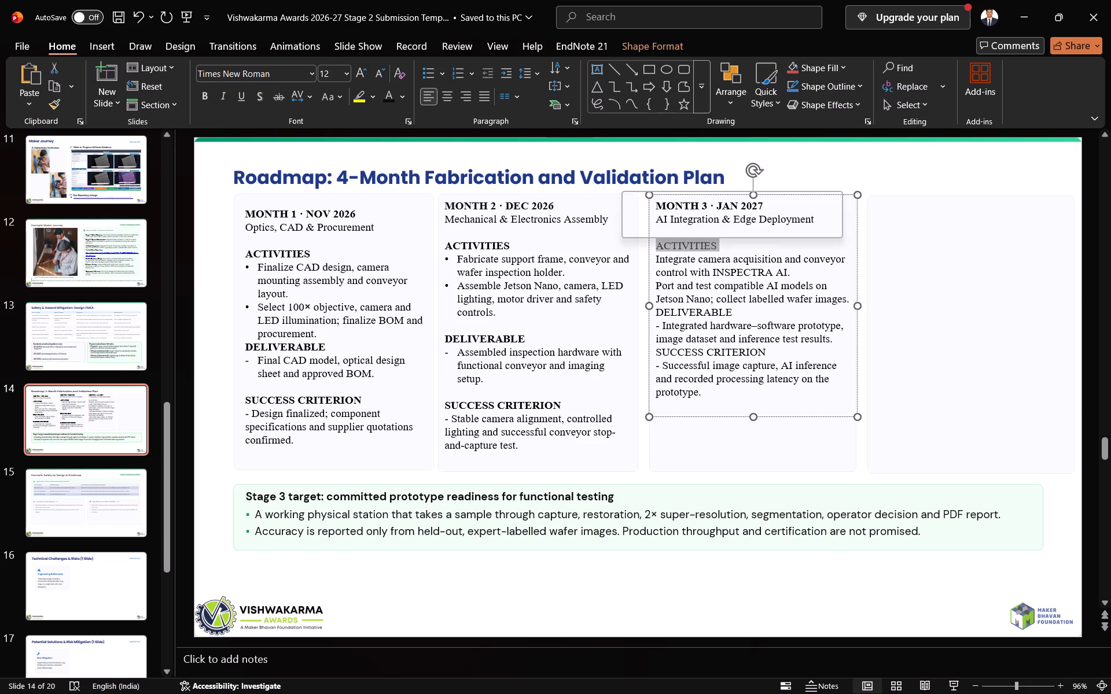
key("ctrl+b")
left_click(769, 275)
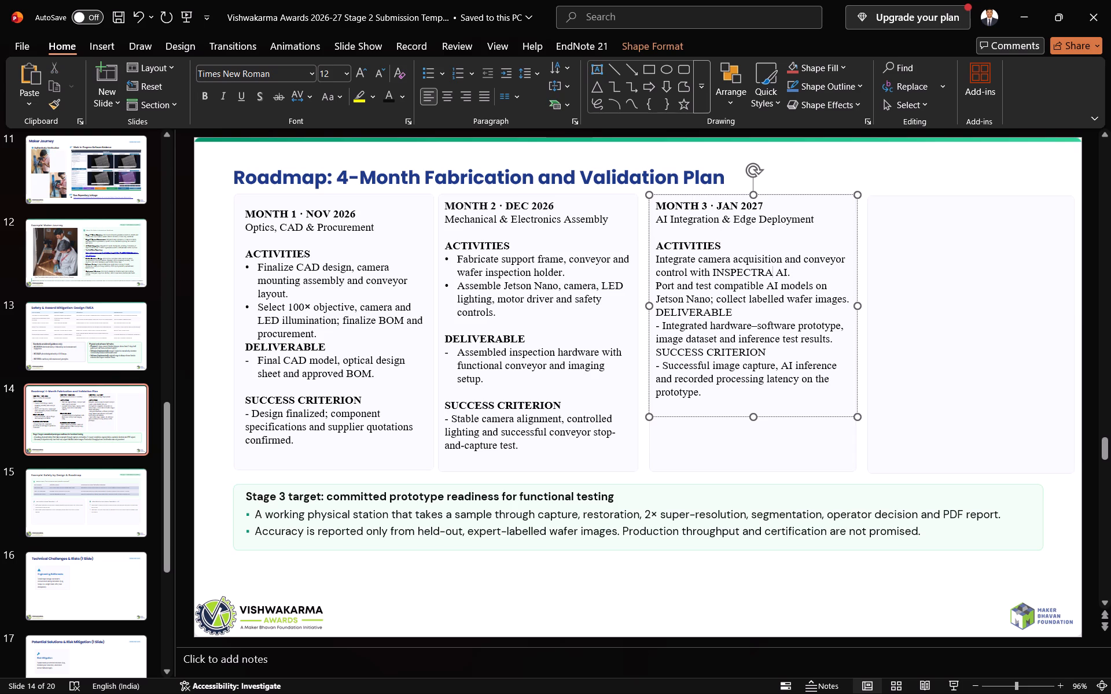
Insert blank lines before the DELIVERABLE and SUCCESS CRITERION headings in the Month 3 text and bold both headings.
left_click(848, 302)
key("Right")
key("Return")
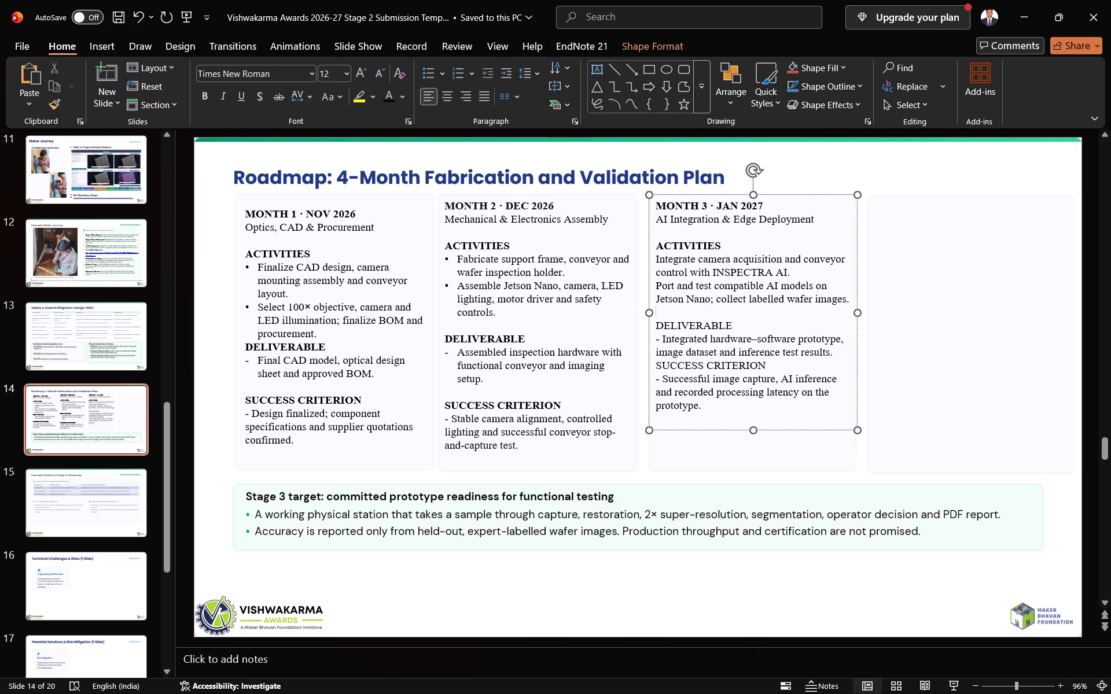
left_click_drag(733, 326, 642, 322)
key("ctrl+b")
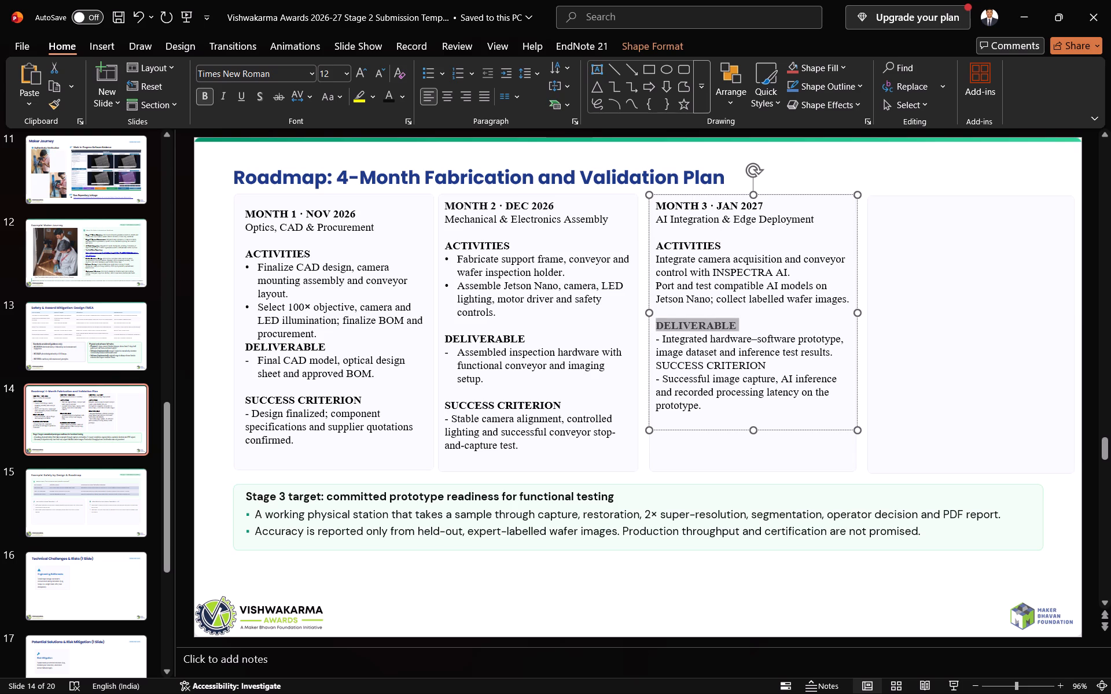
left_click(838, 353)
key("Return")
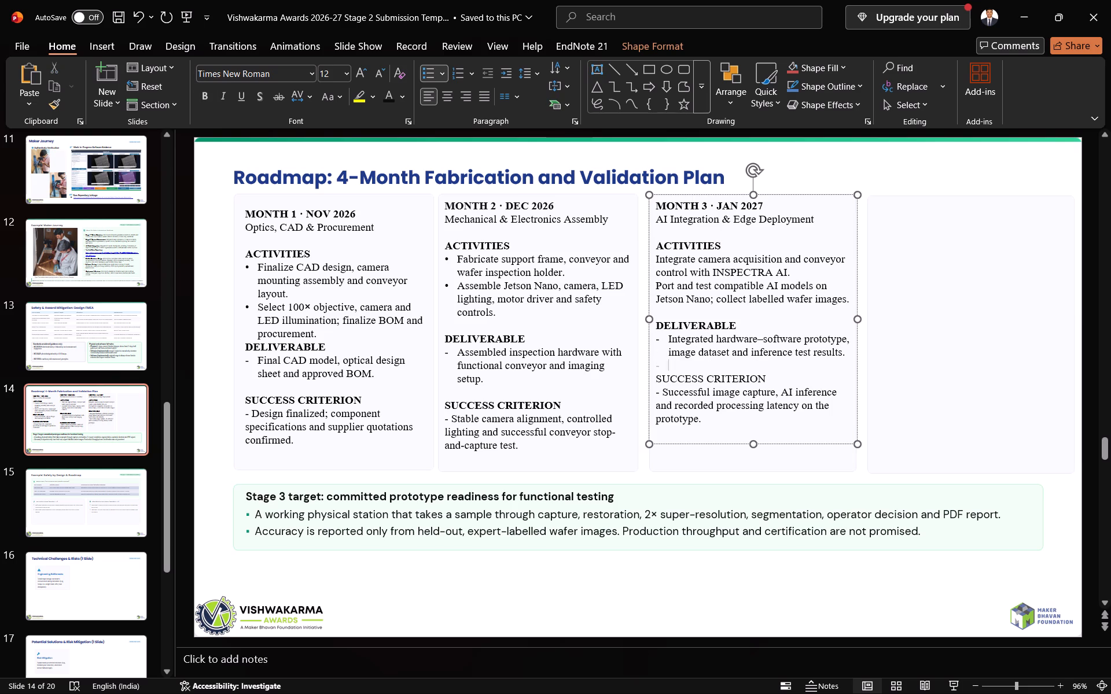
left_click_drag(772, 382, 632, 376)
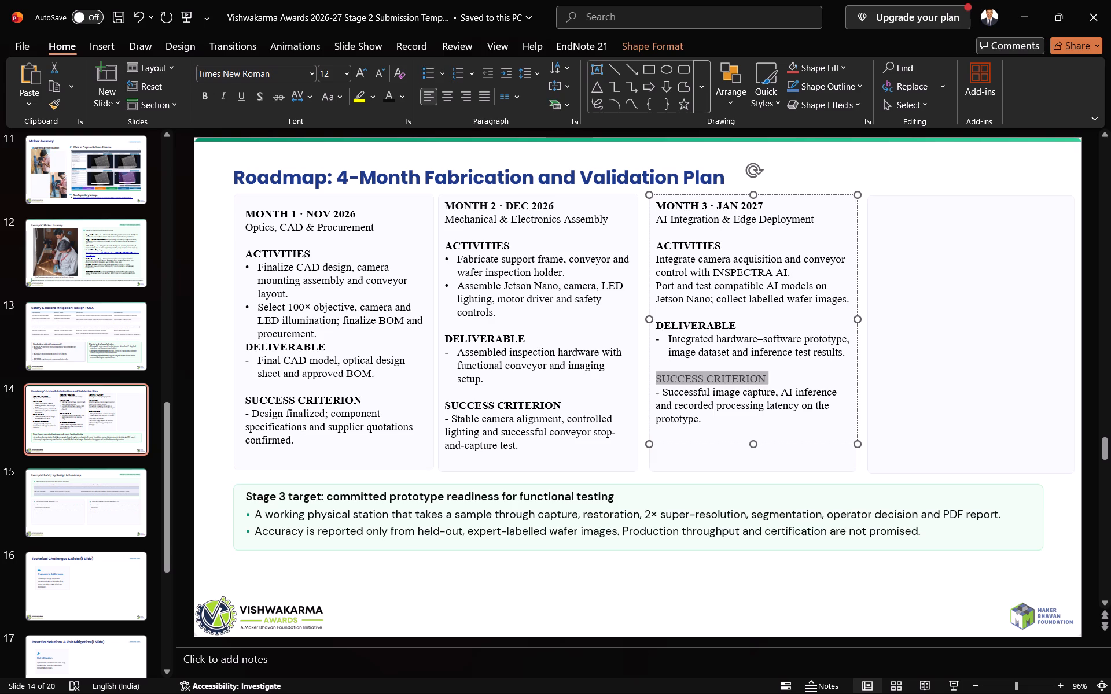
key("ctrl+b")
left_click(801, 333)
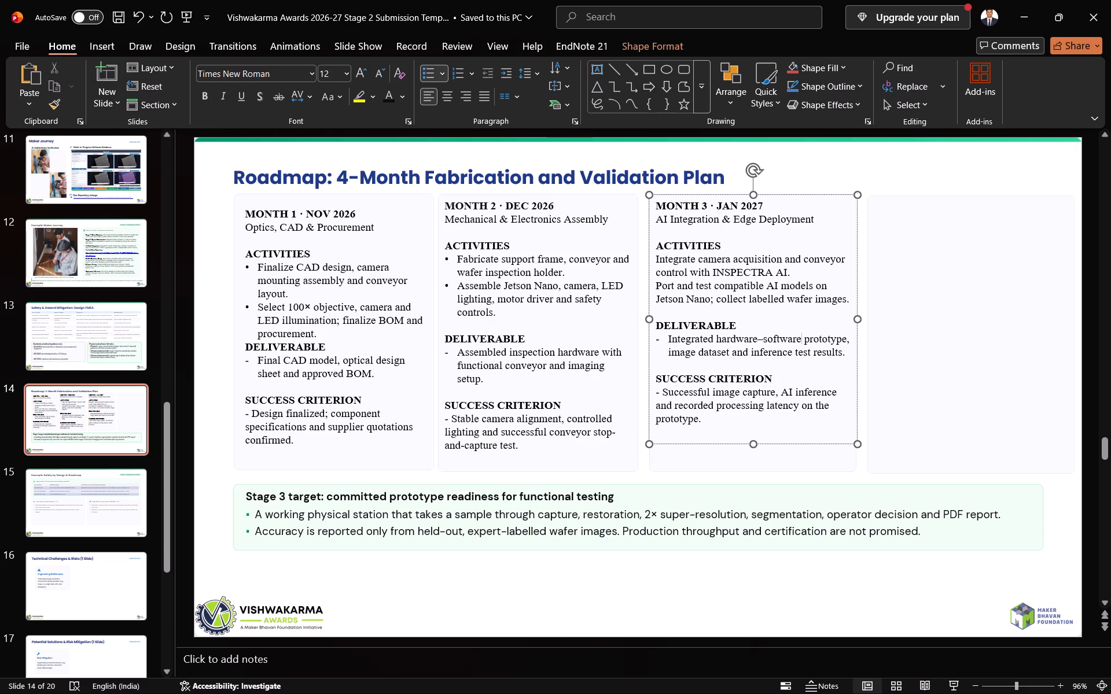
Nudge the Month 3 and Month 2 text boxes slightly downward within their Roadmap panels.
left_click(738, 234)
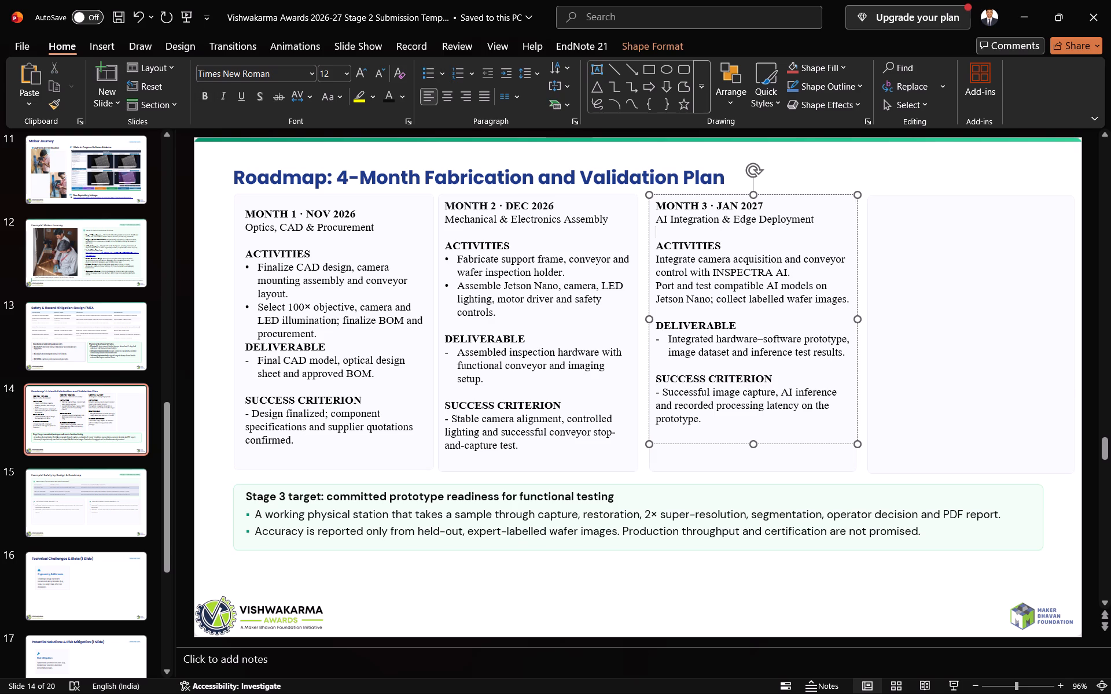
left_click(735, 192)
key("ctrl+x")
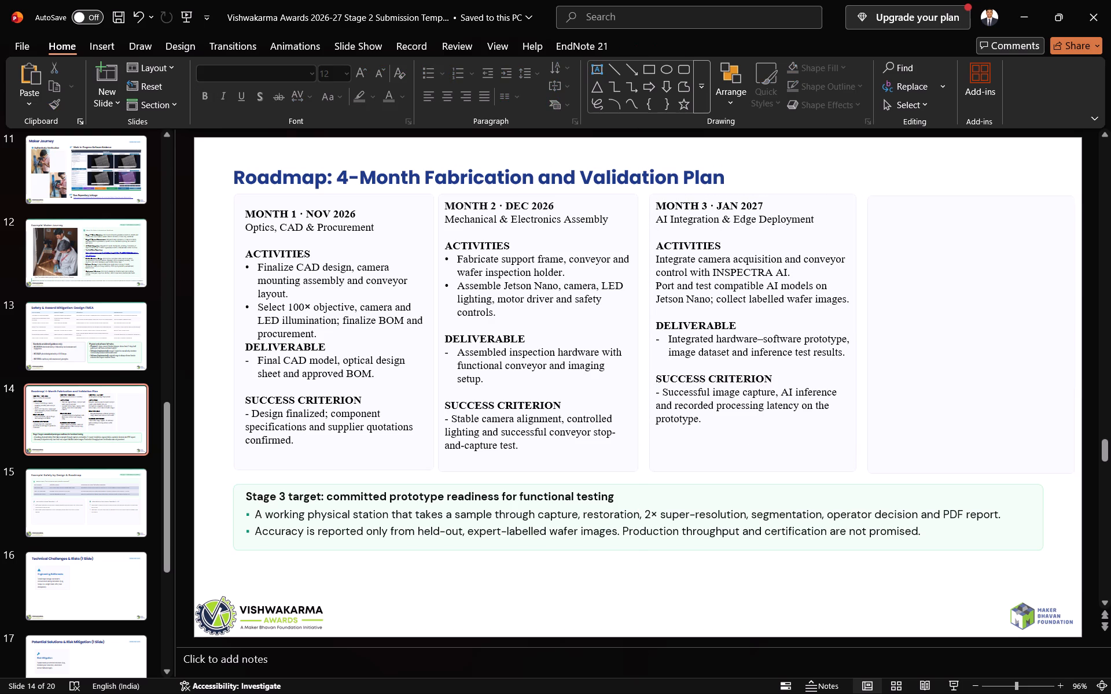
left_click(755, 259)
left_click(730, 193)
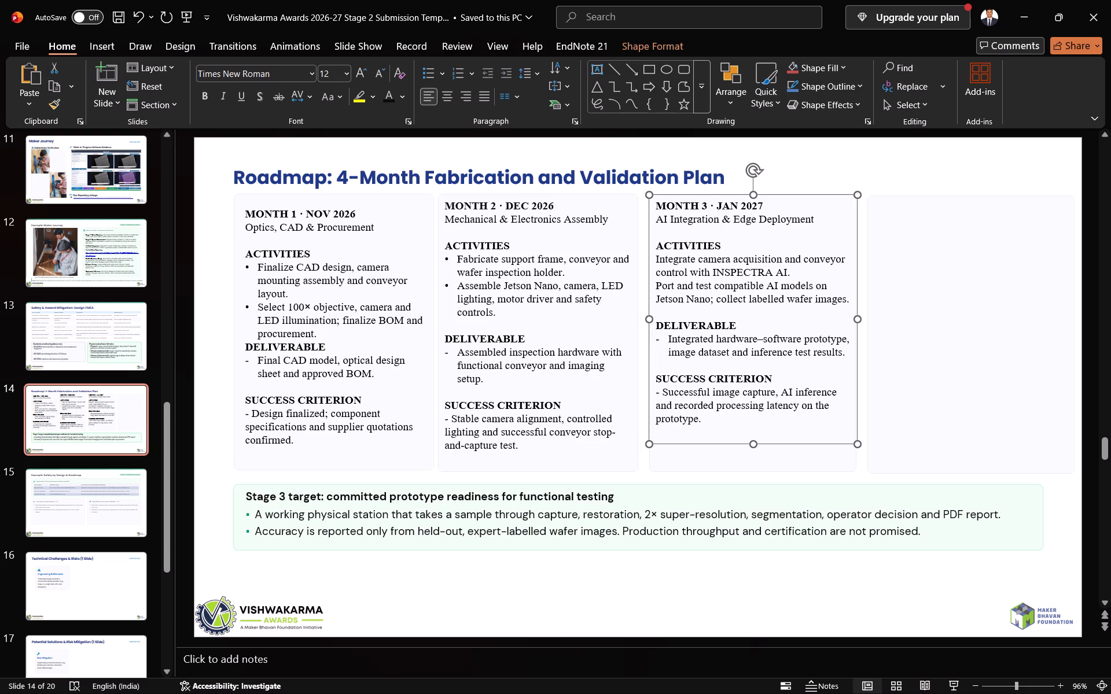
left_click(730, 193)
left_click(730, 196)
left_click(727, 264)
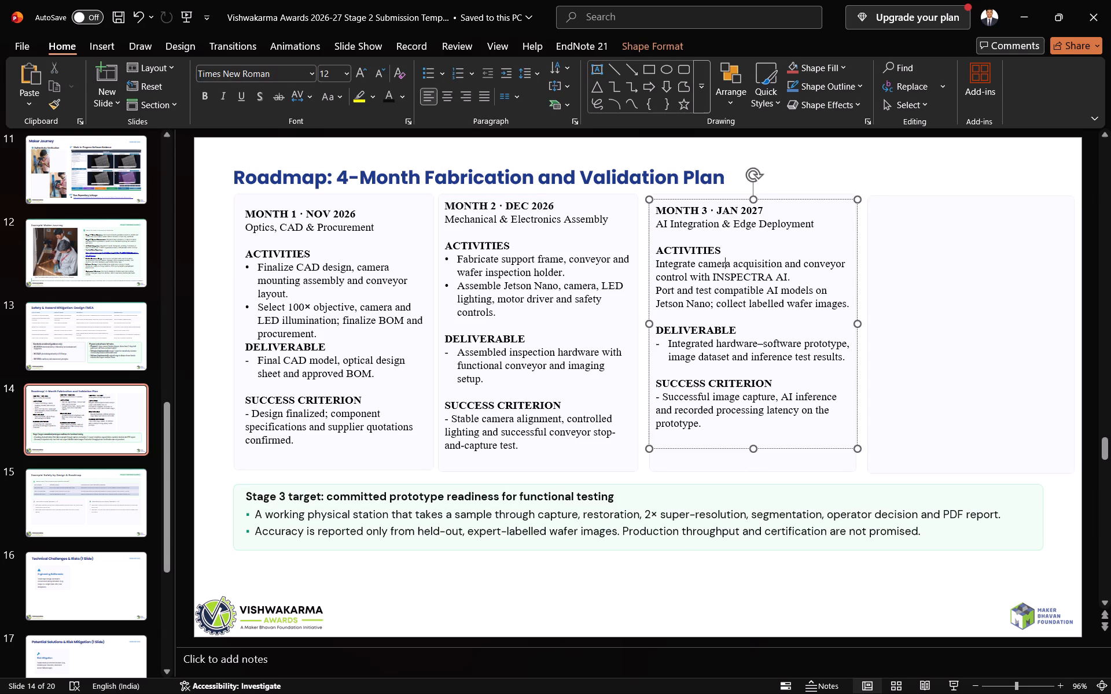
left_click(565, 241)
left_click(517, 195)
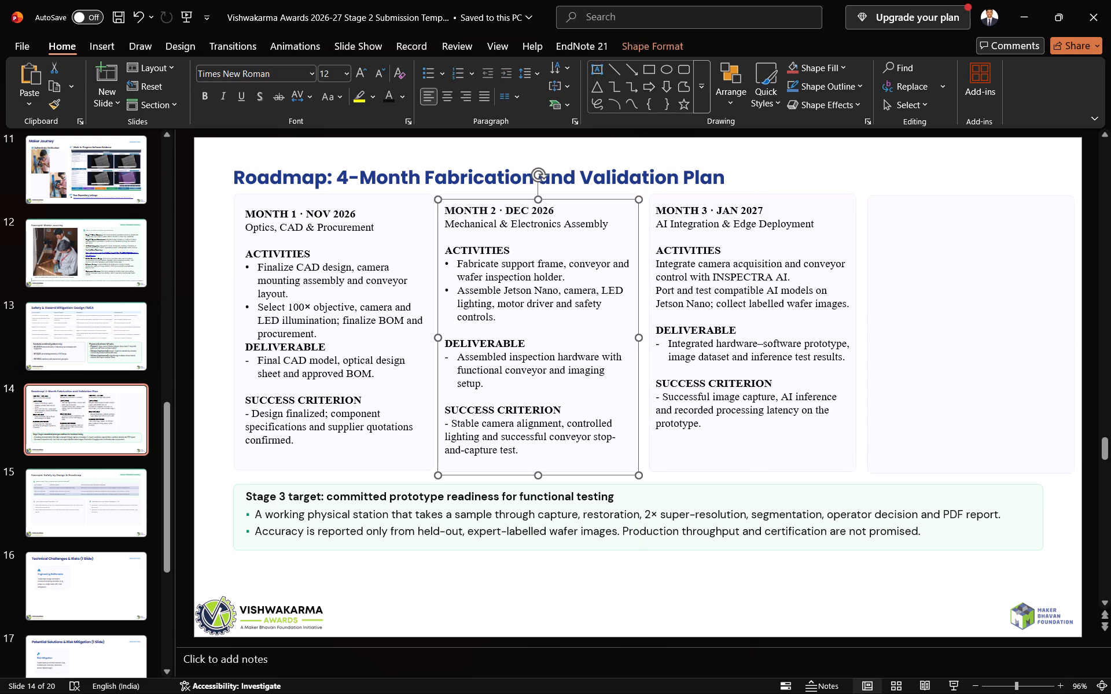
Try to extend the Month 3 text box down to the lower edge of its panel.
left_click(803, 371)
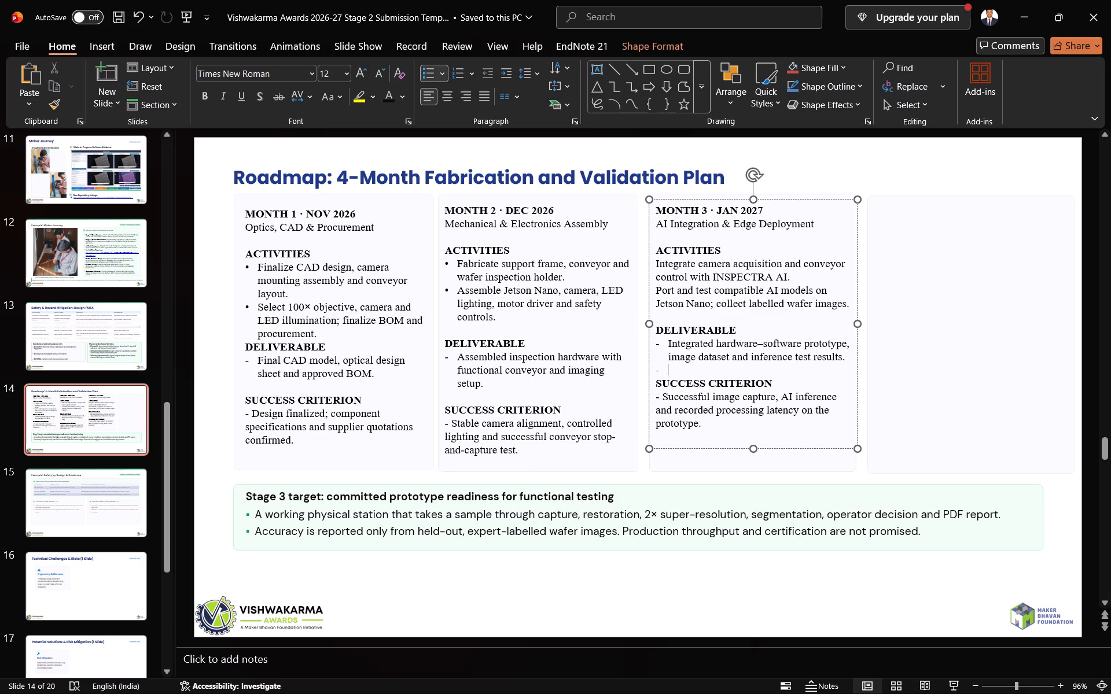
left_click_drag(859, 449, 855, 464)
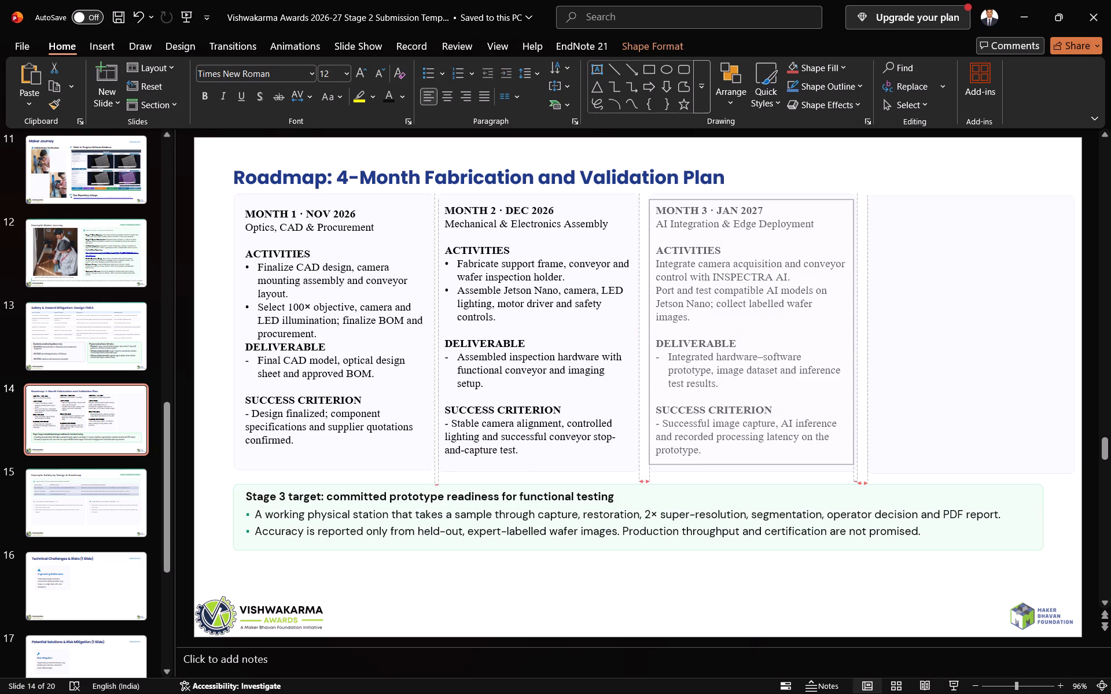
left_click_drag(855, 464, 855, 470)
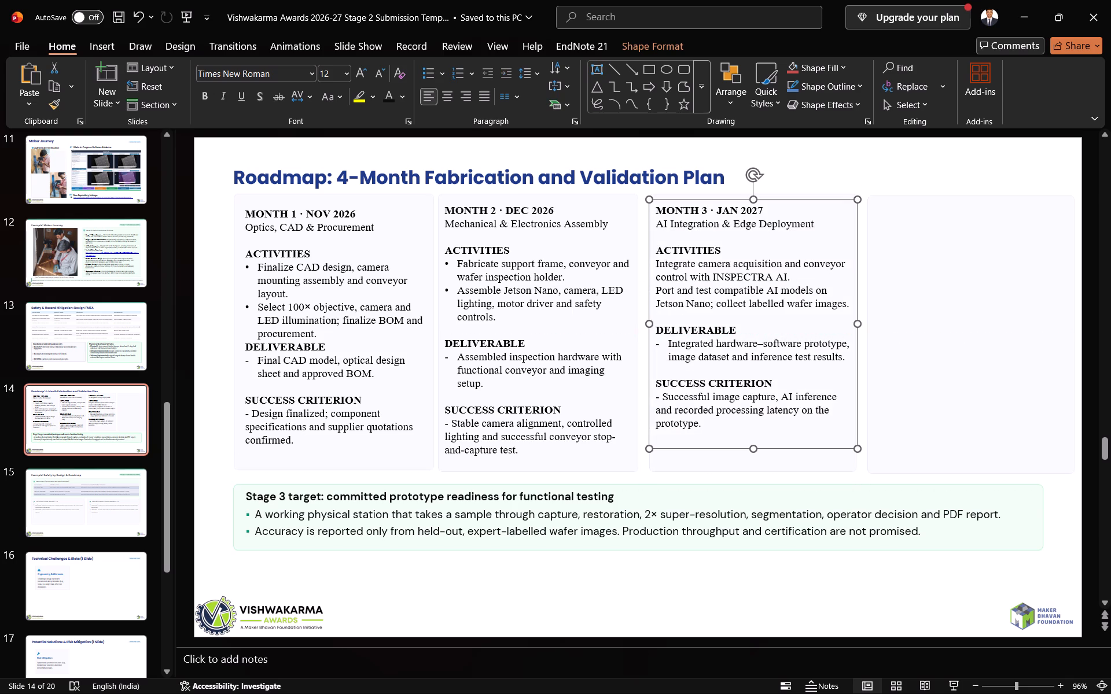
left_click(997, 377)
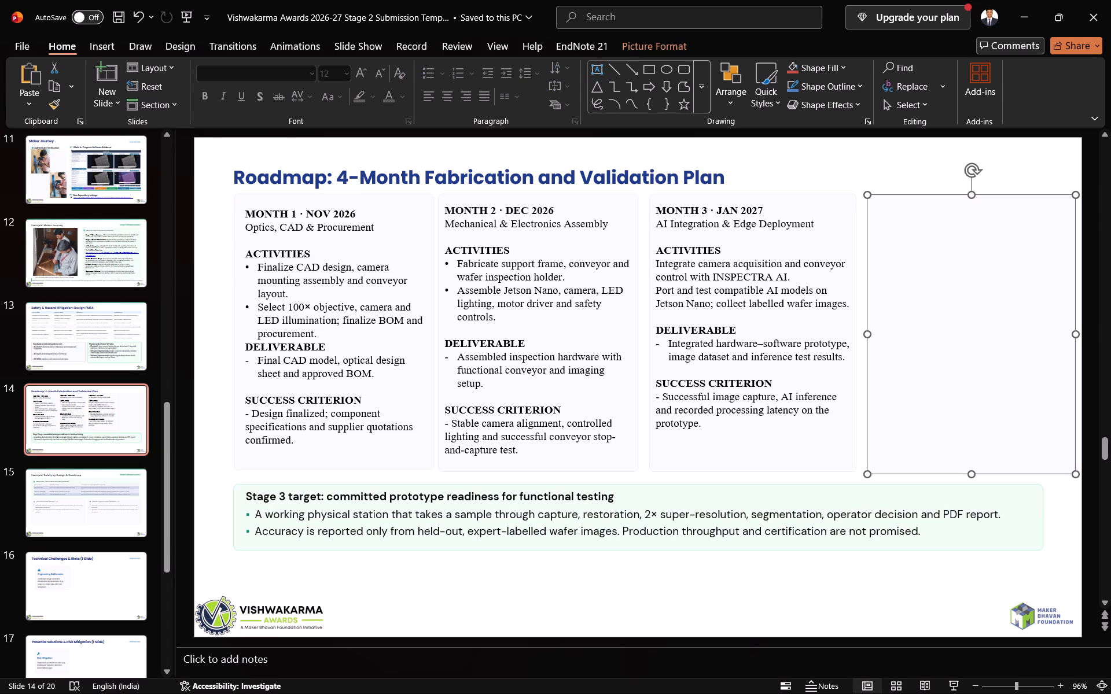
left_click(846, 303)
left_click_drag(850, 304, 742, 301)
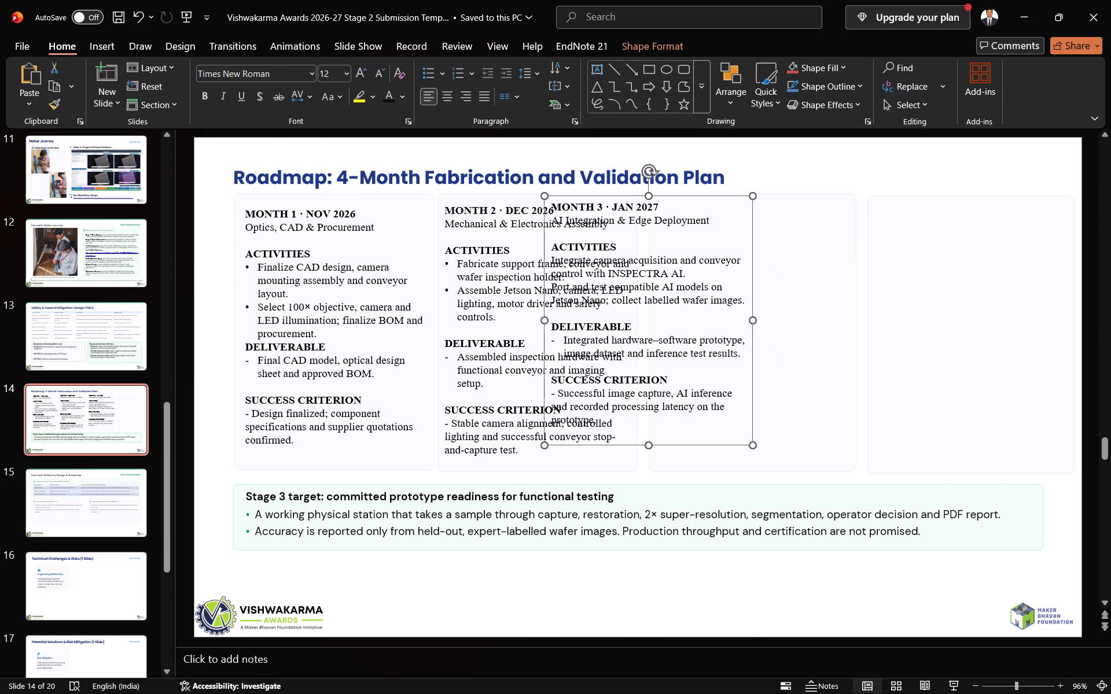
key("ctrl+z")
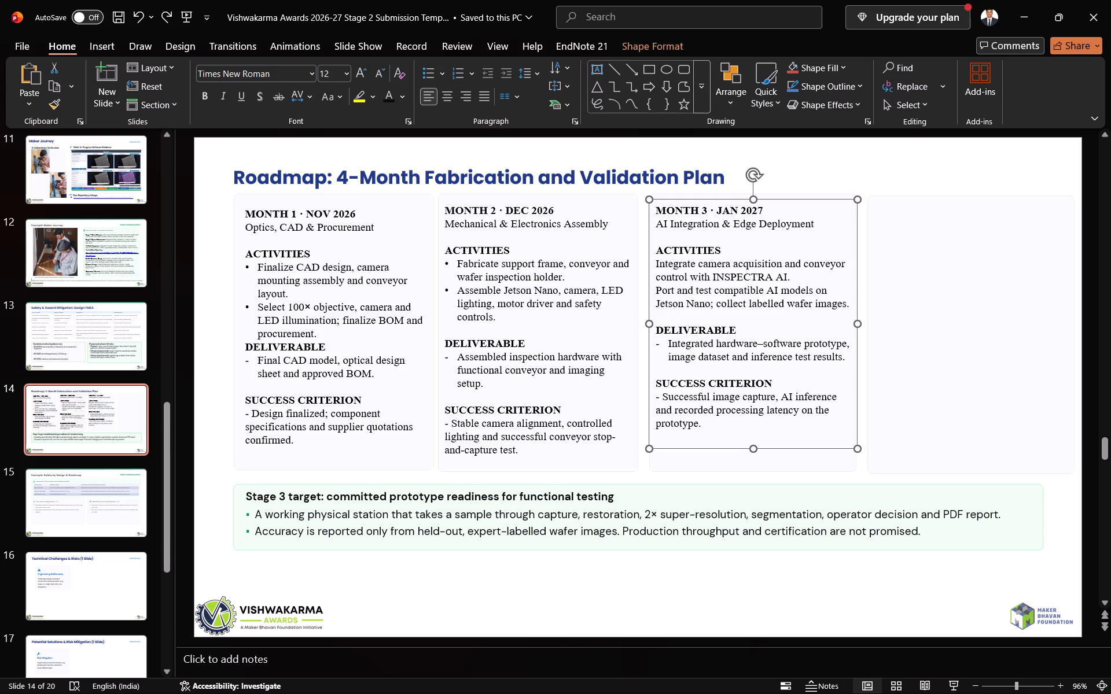
left_click_drag(848, 304, 649, 267)
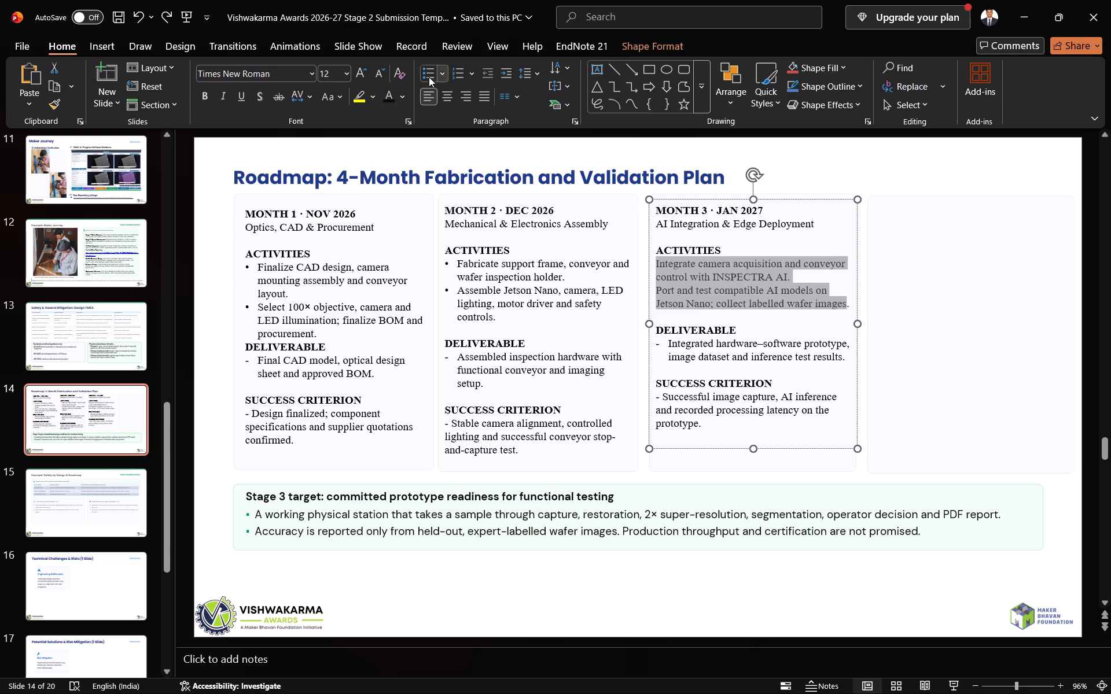
left_click(429, 75)
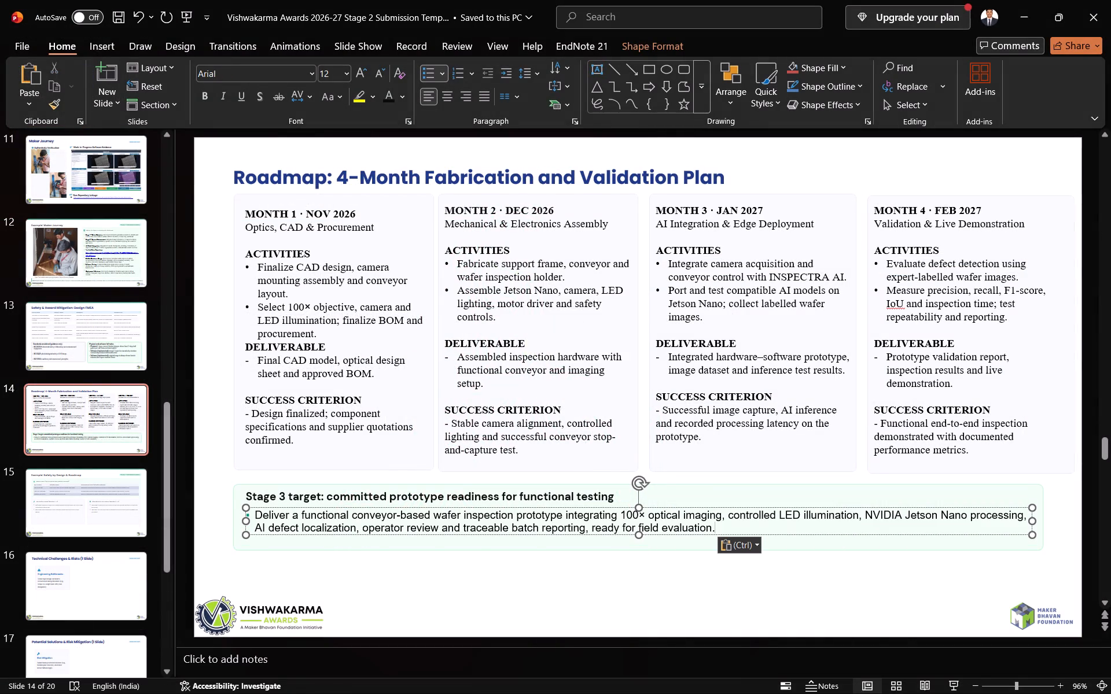
left_click(550, 494)
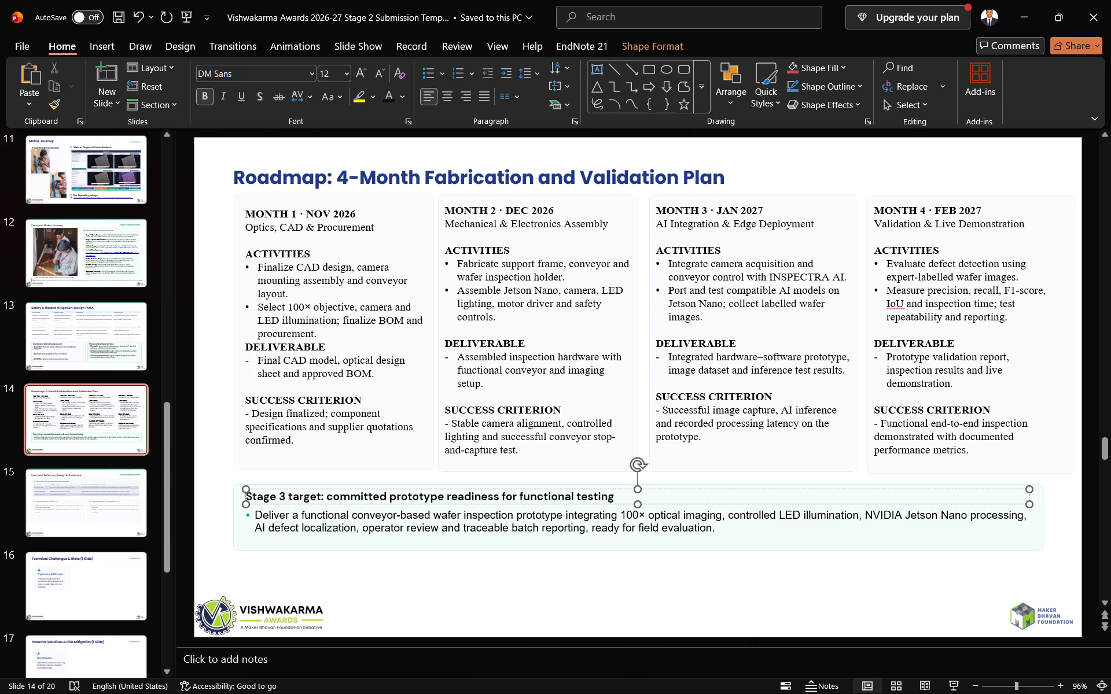
Compare the template's FMEA, Roadmap and Example: Safety by Design & Roadmap slides with slides 10 to 12 of the Inspectra_AI_Vishwakarma presentation.
scroll(139, 482, "down", 2)
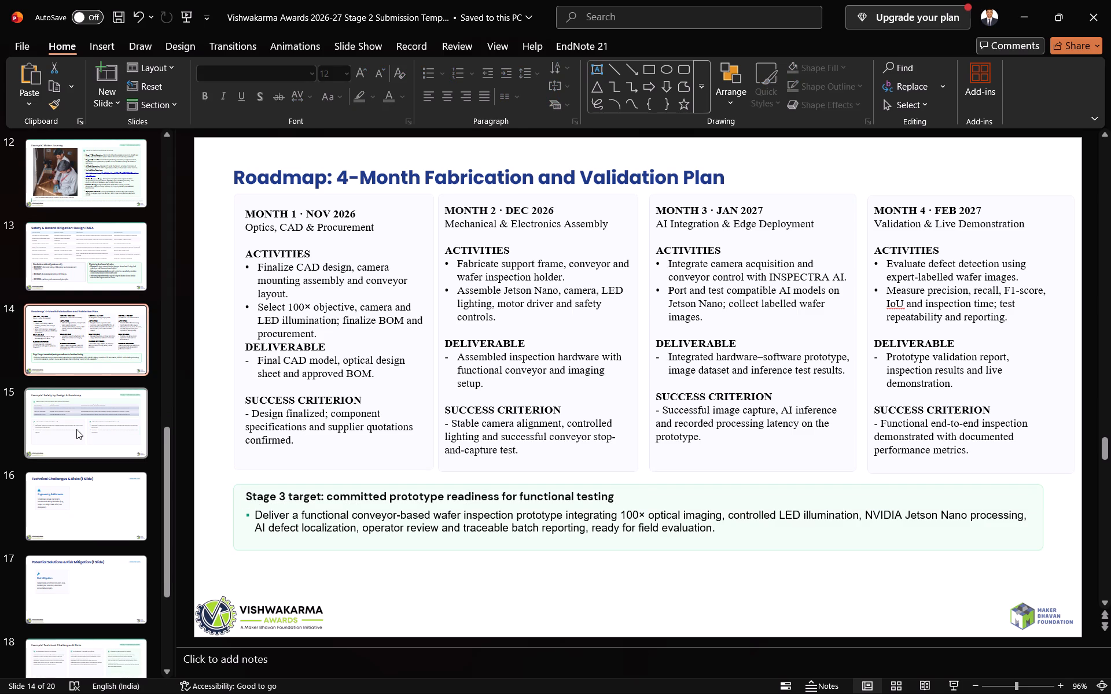
left_click(76, 429)
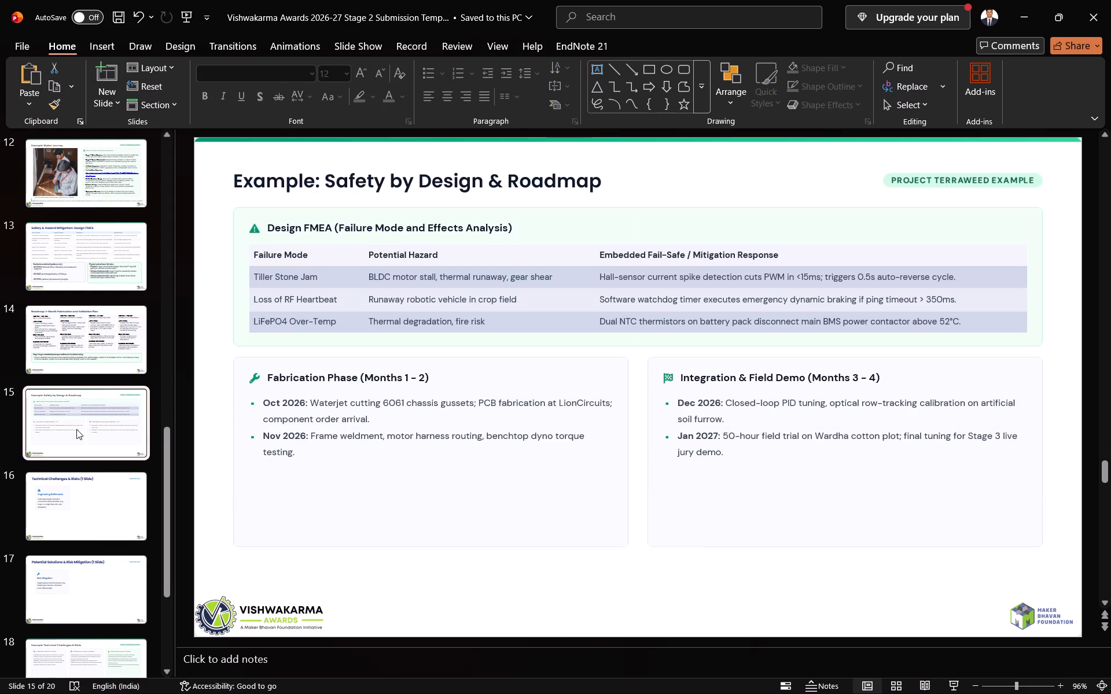
key("alt+Tab")
key("alt+Tab")
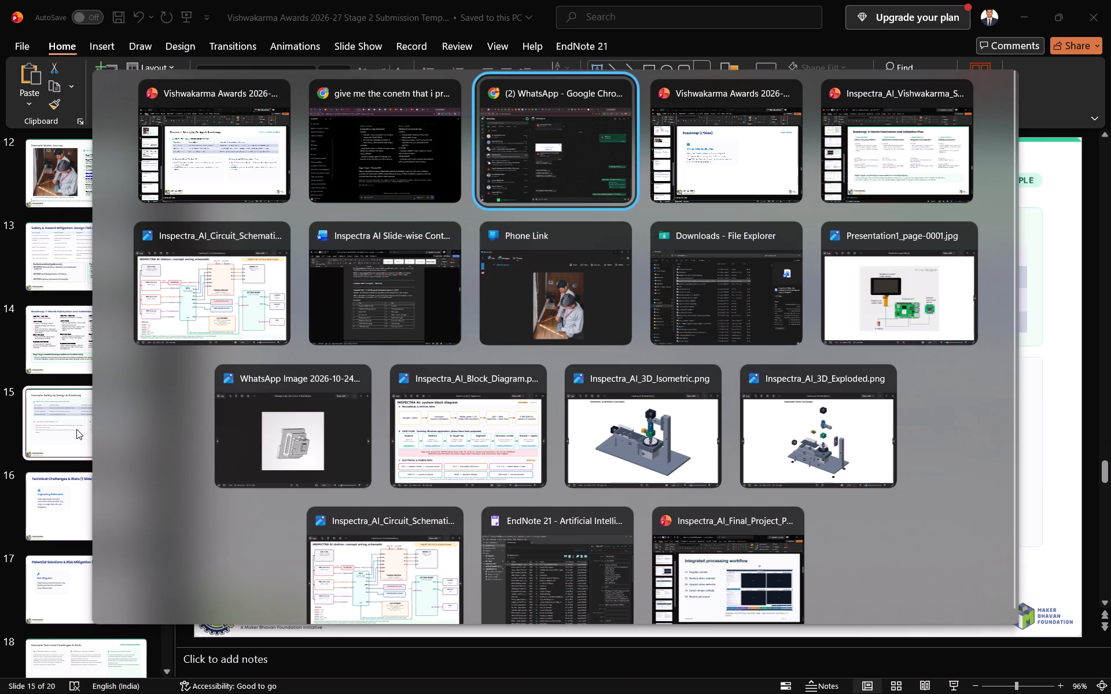
key("alt+Tab")
key("alt+Tab")
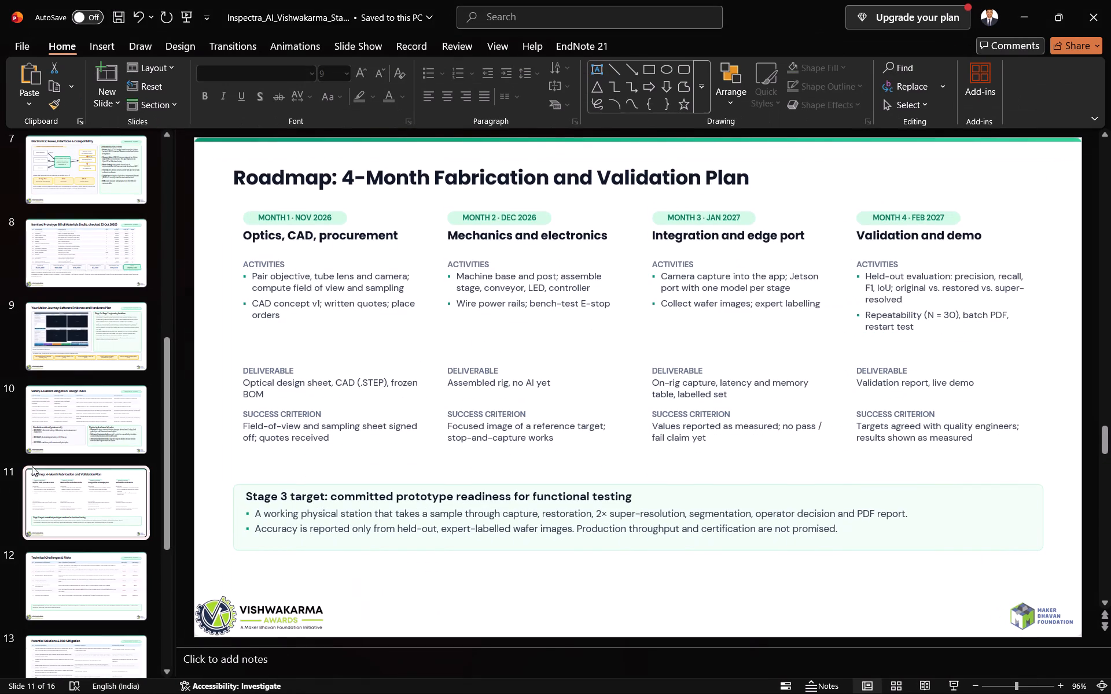
left_click(50, 478)
left_click(71, 498)
left_click(78, 426)
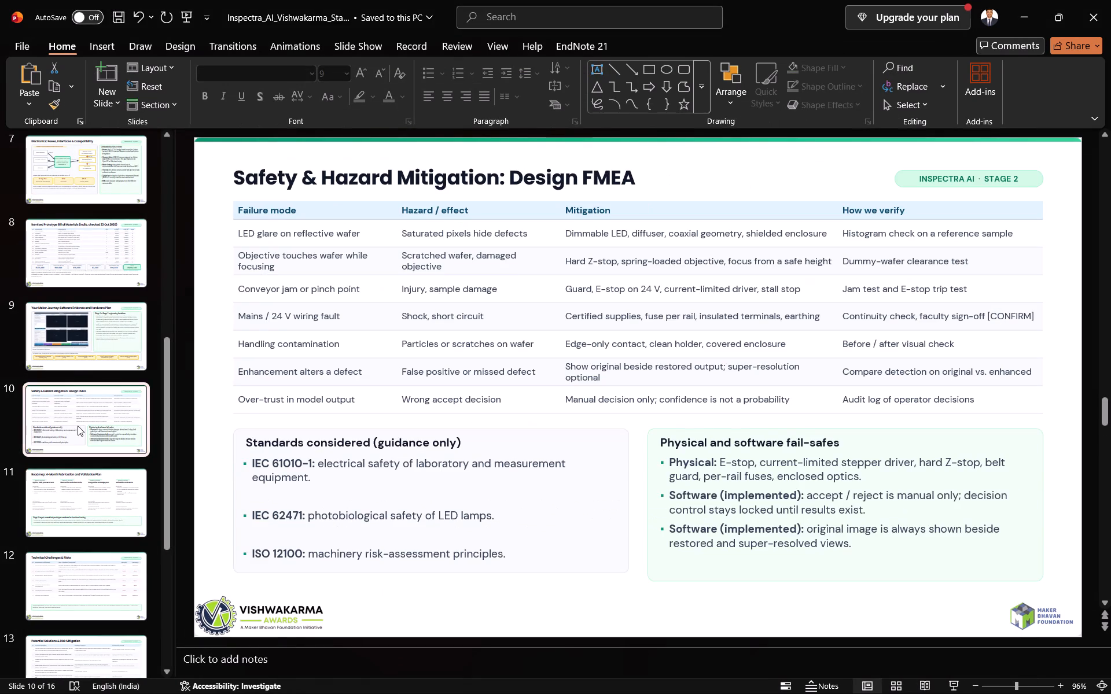
left_click(76, 480)
left_click(86, 573)
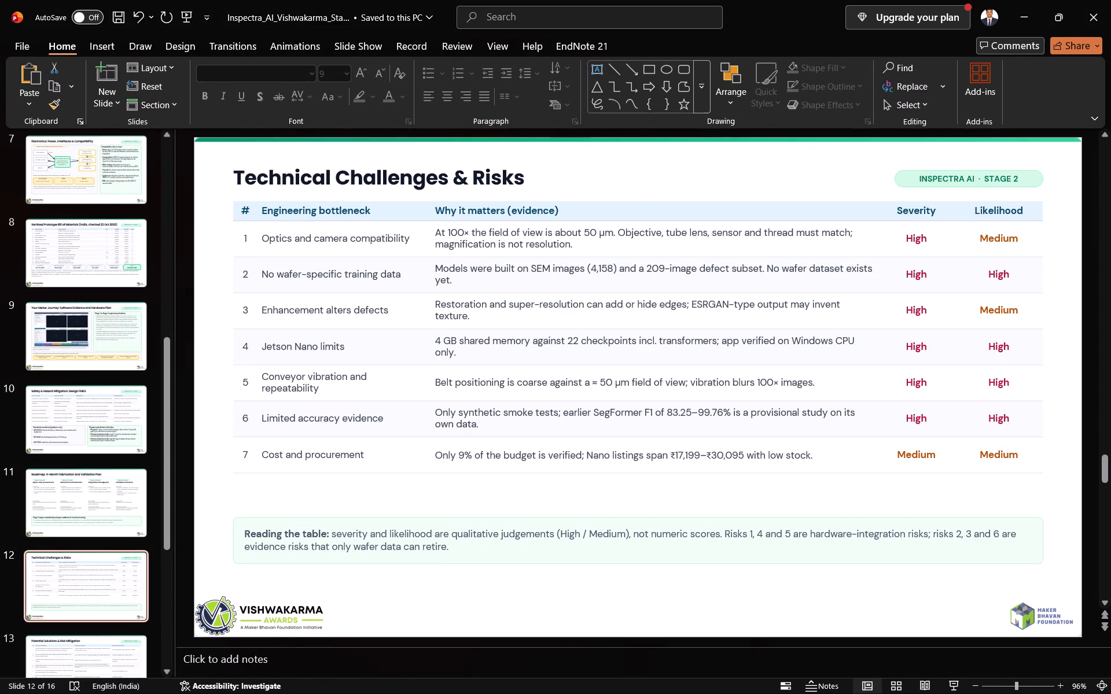
key("alt+Tab")
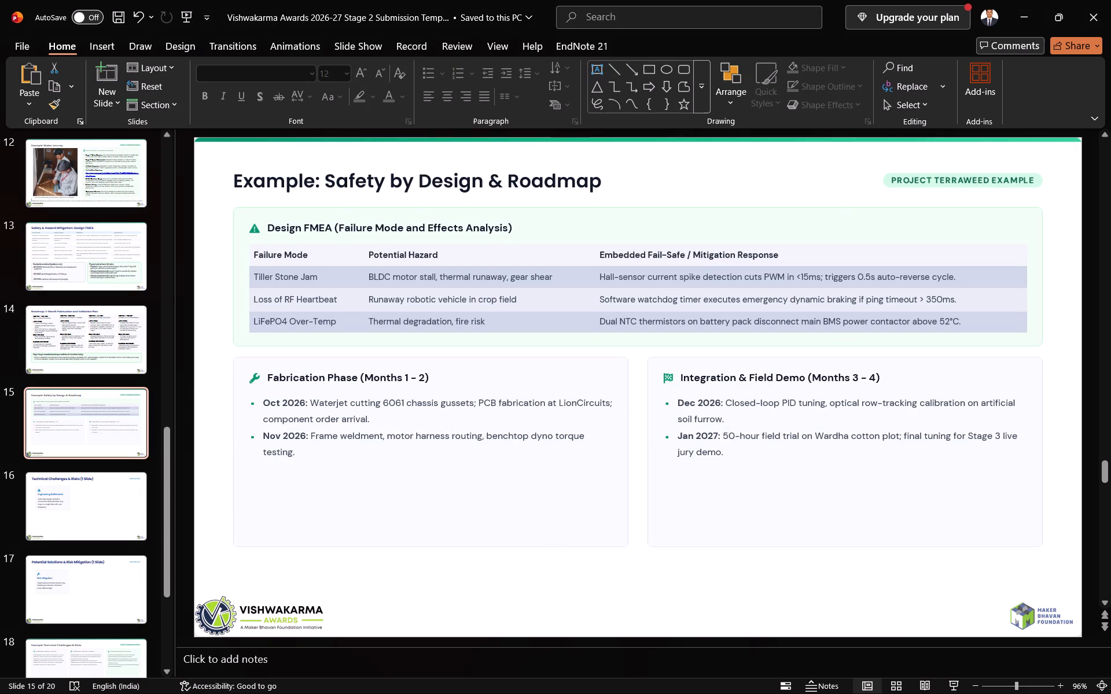
left_click(70, 270)
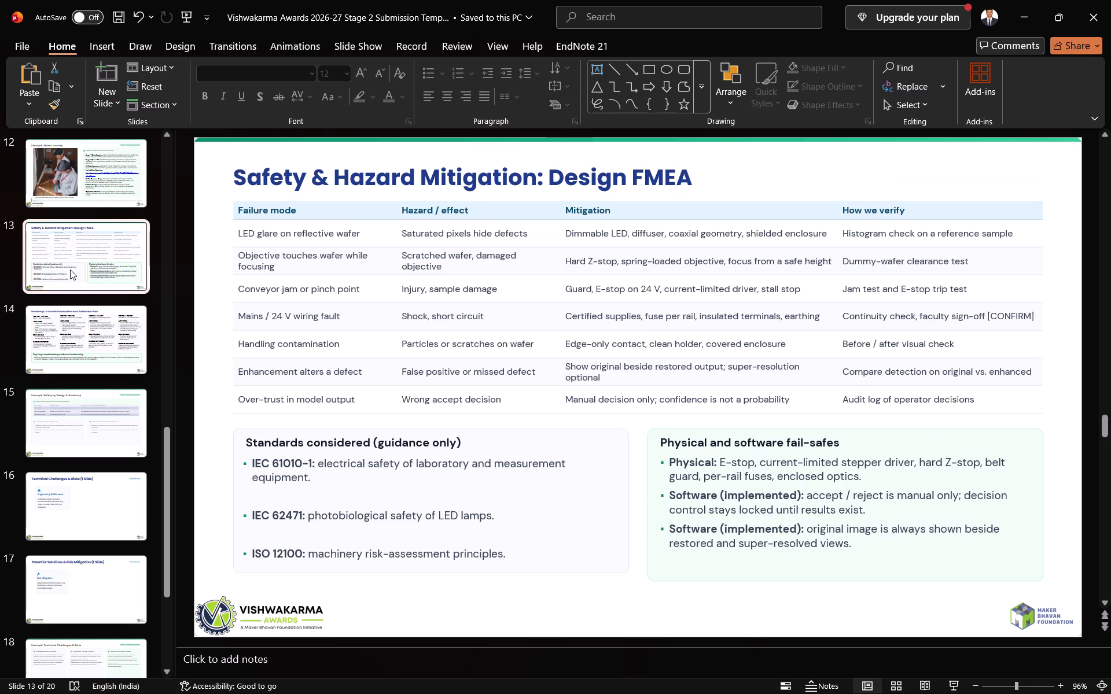
left_click(67, 326)
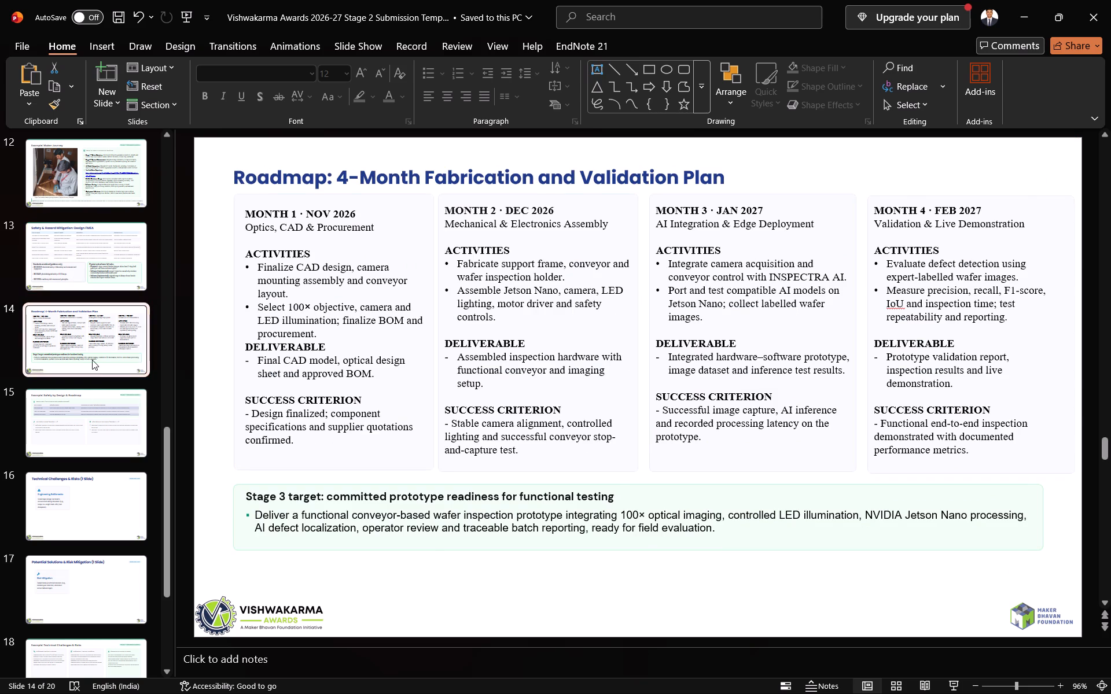
In the Inspectra_AI_Vishwakarma presentation, review the slides from the Bill of Materials through risks and mitigation to the Validation Plan.
key("alt+Tab")
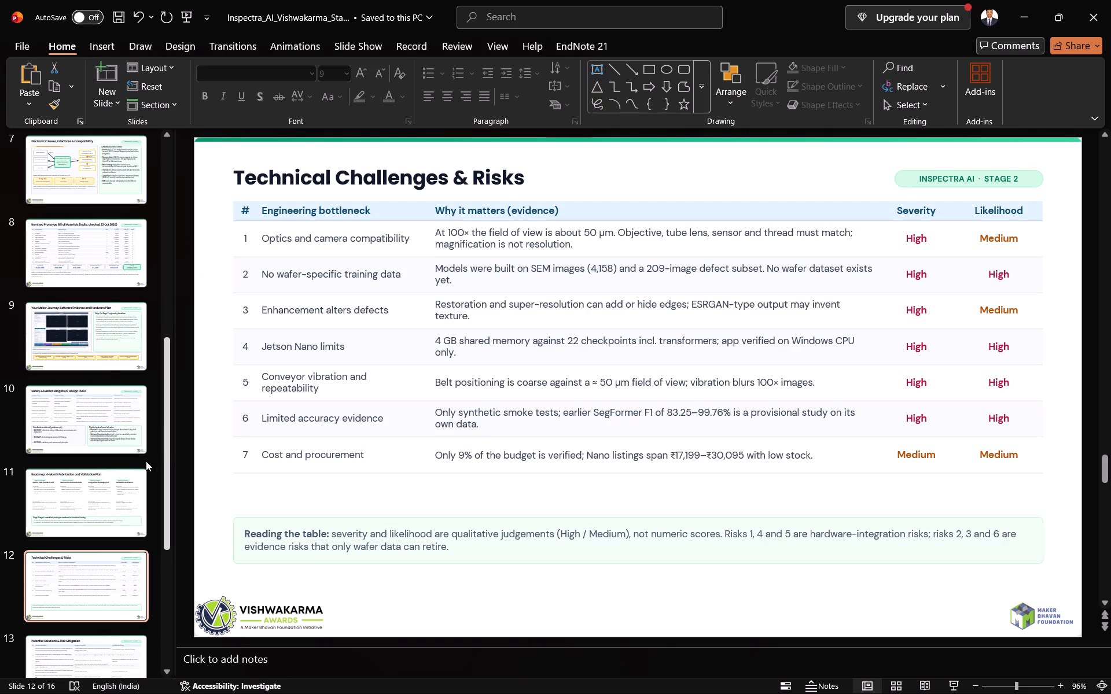
left_click(93, 414)
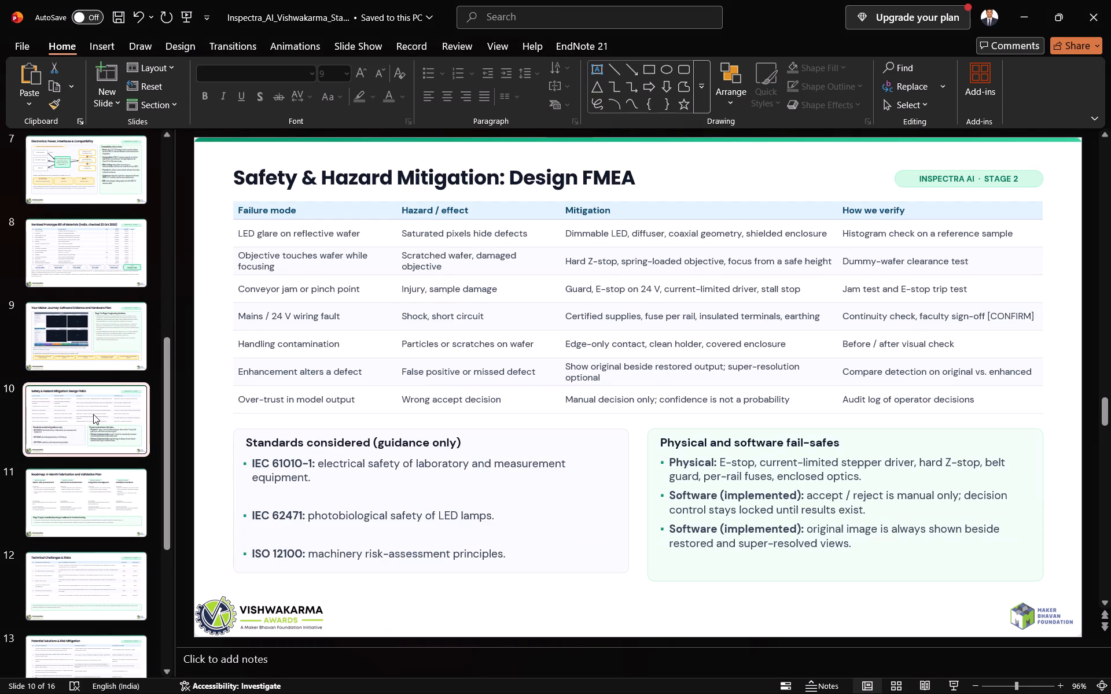
left_click(88, 327)
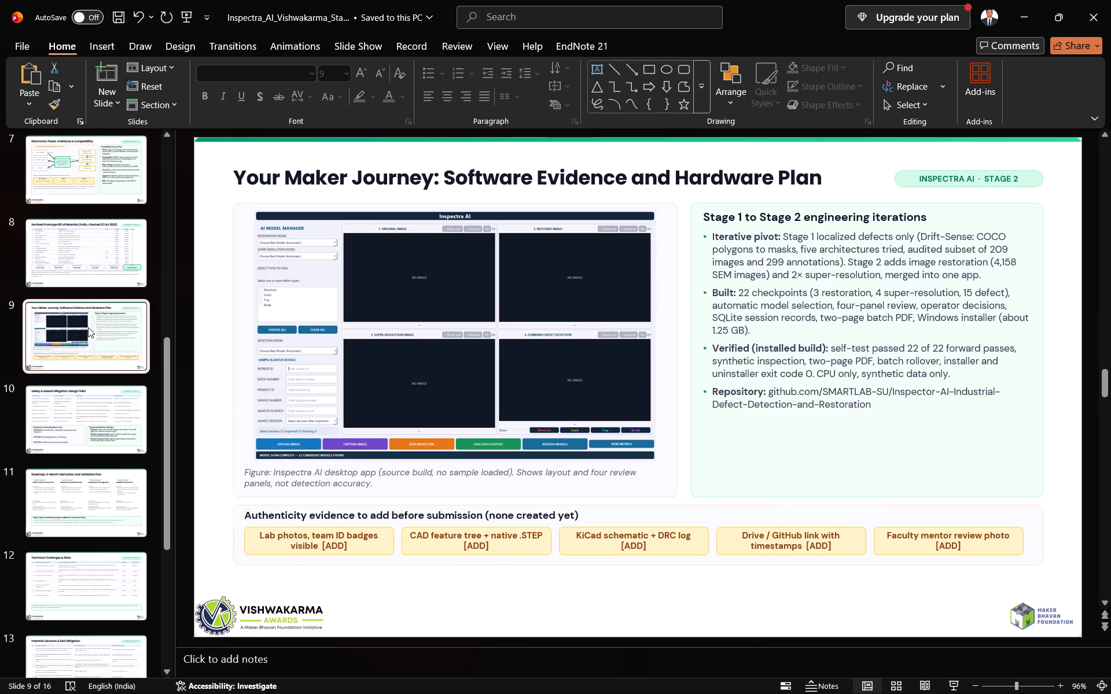
left_click(89, 246)
scroll(78, 457, "down", 2)
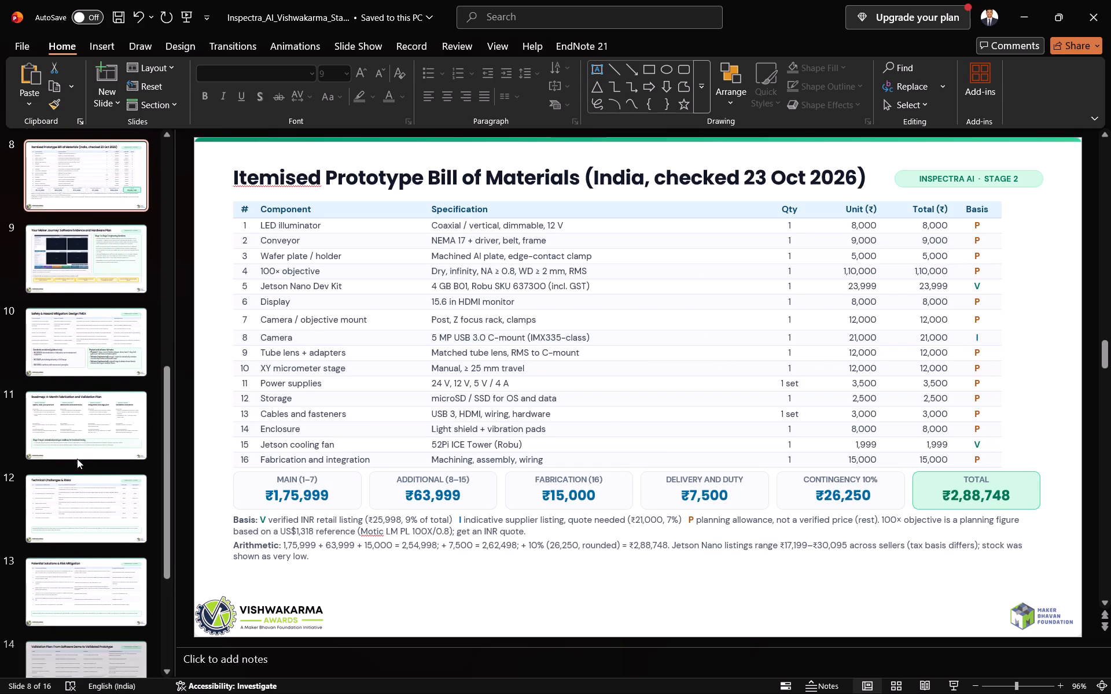
left_click(65, 493)
left_click(78, 436)
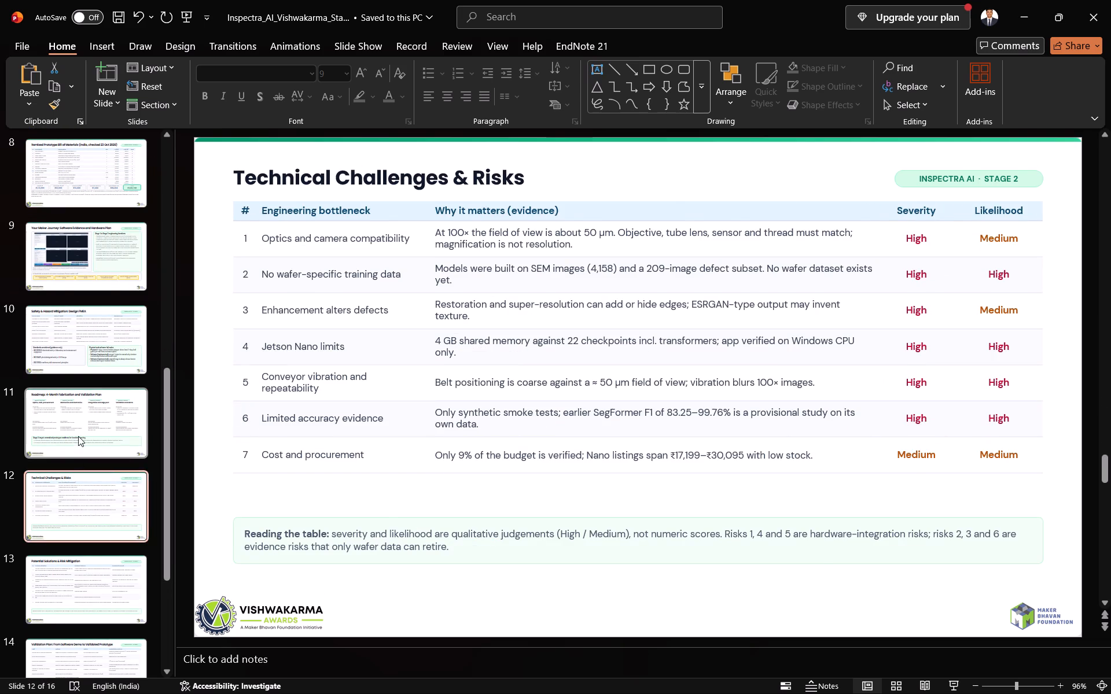
left_click(52, 582)
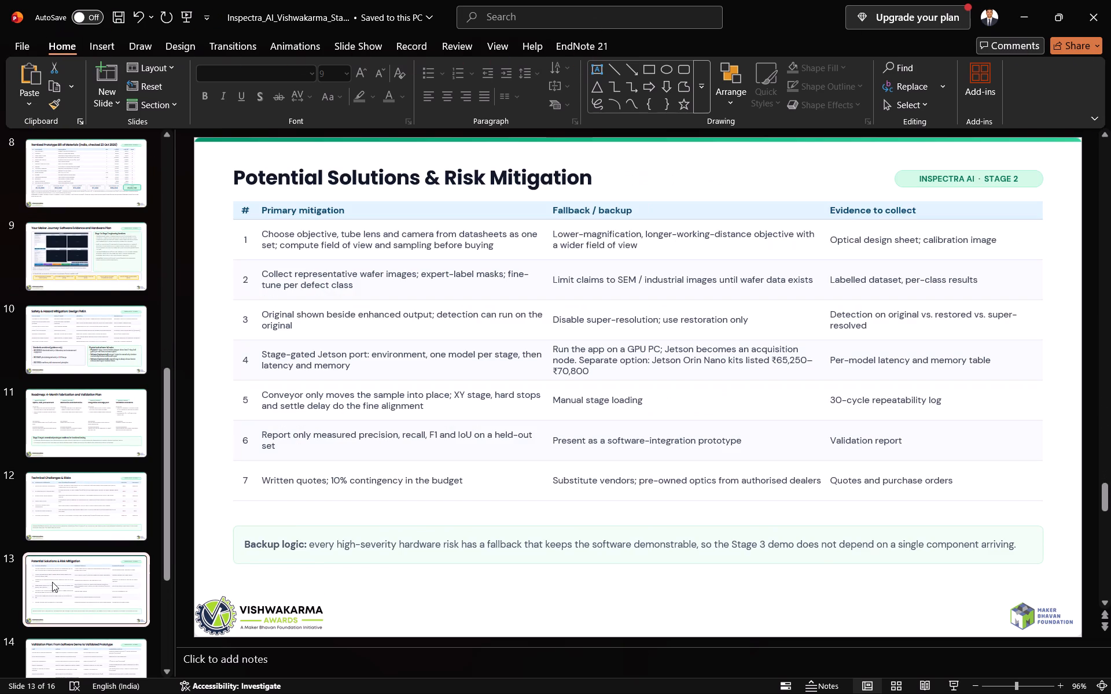
scroll(52, 582, "down", 4)
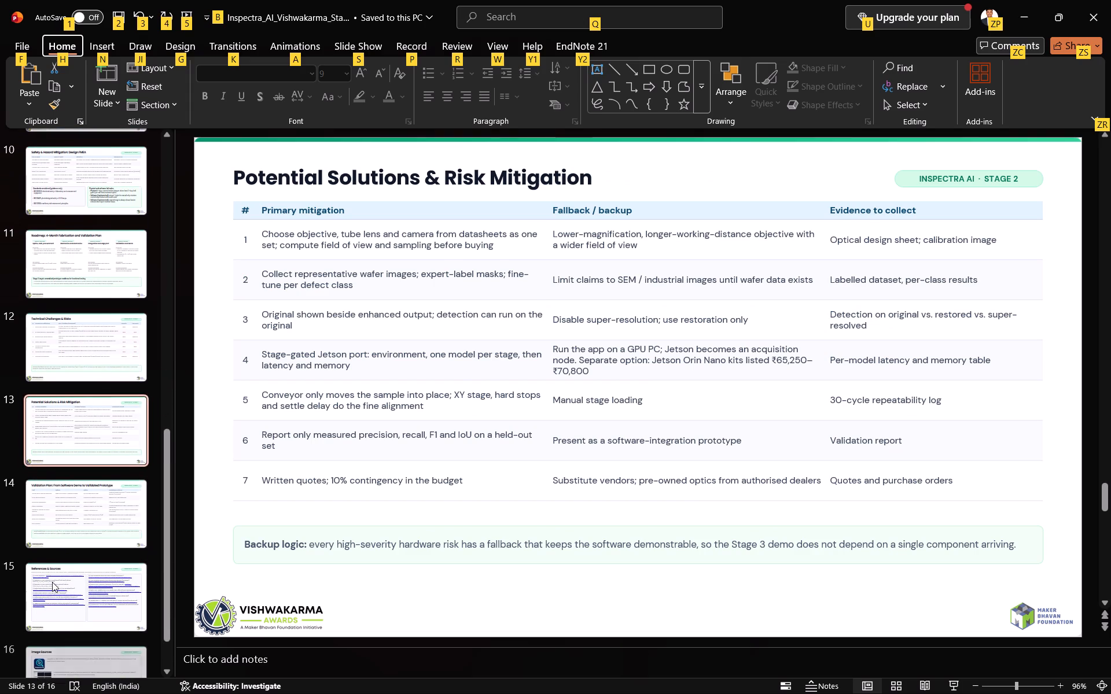
left_click(67, 506)
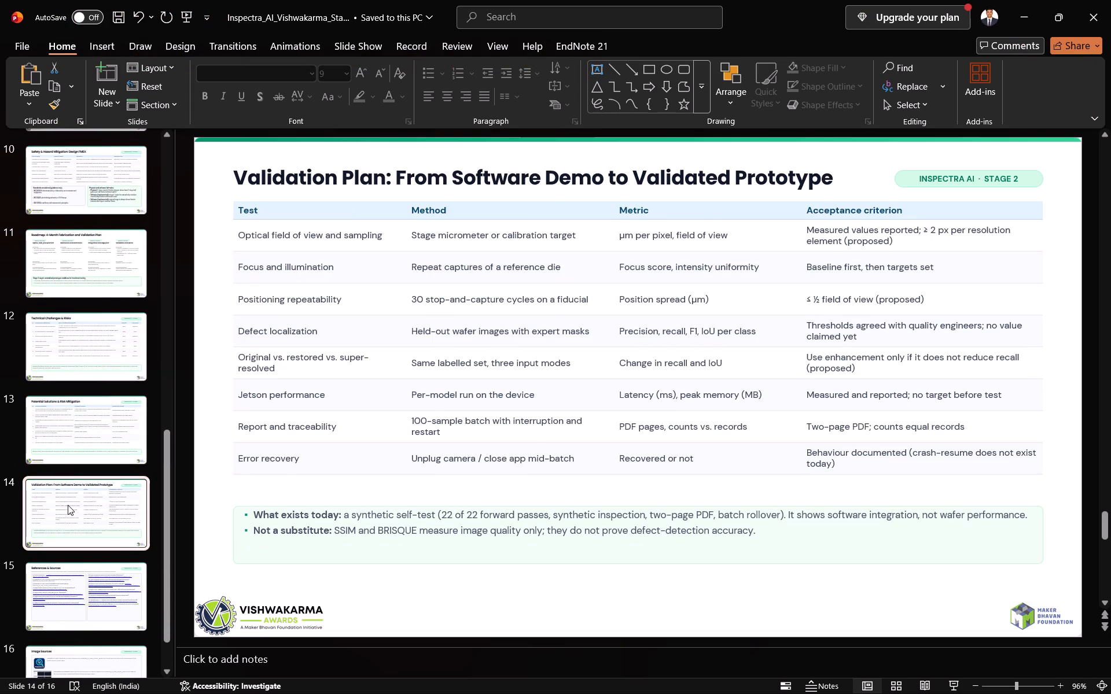
Return to the Vishwakarma Awards template and capture its slide 15, Example: Safety by Design & Roadmap, as a screenshot on the clipboard.
key("alt+Tab")
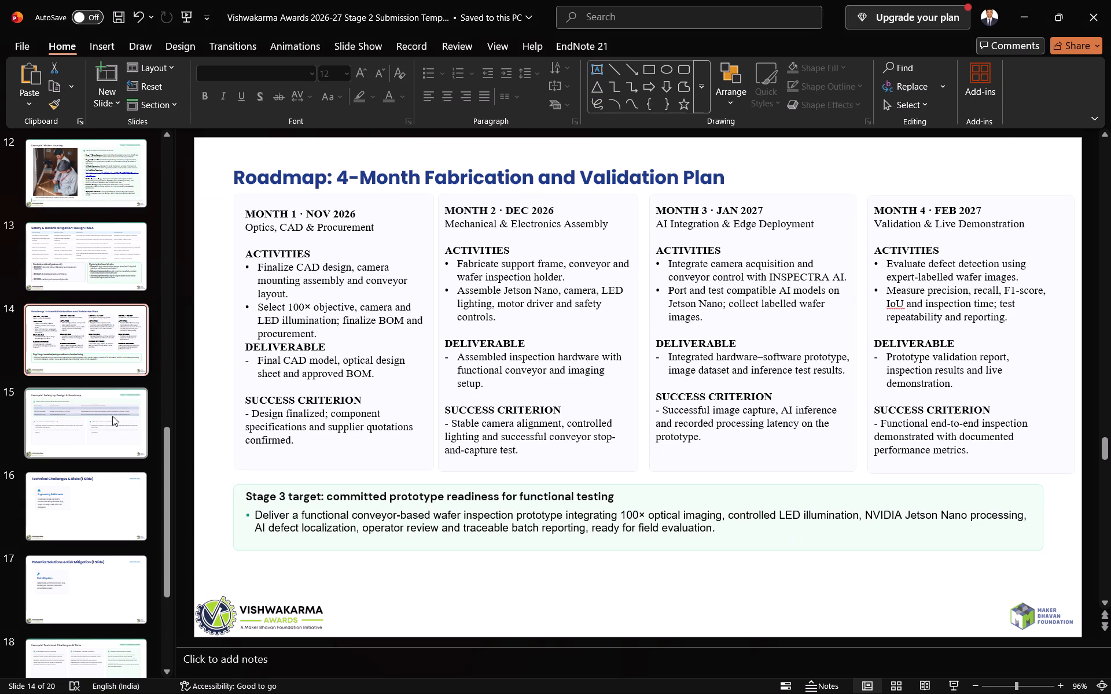
left_click(93, 428)
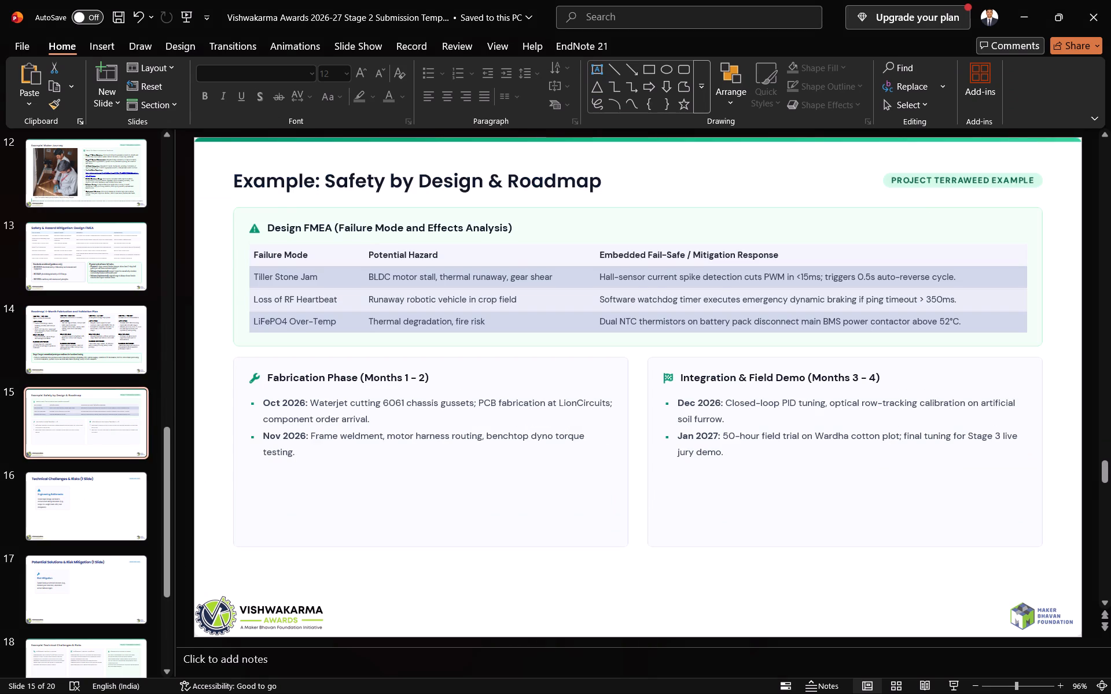
key("shift+super+s")
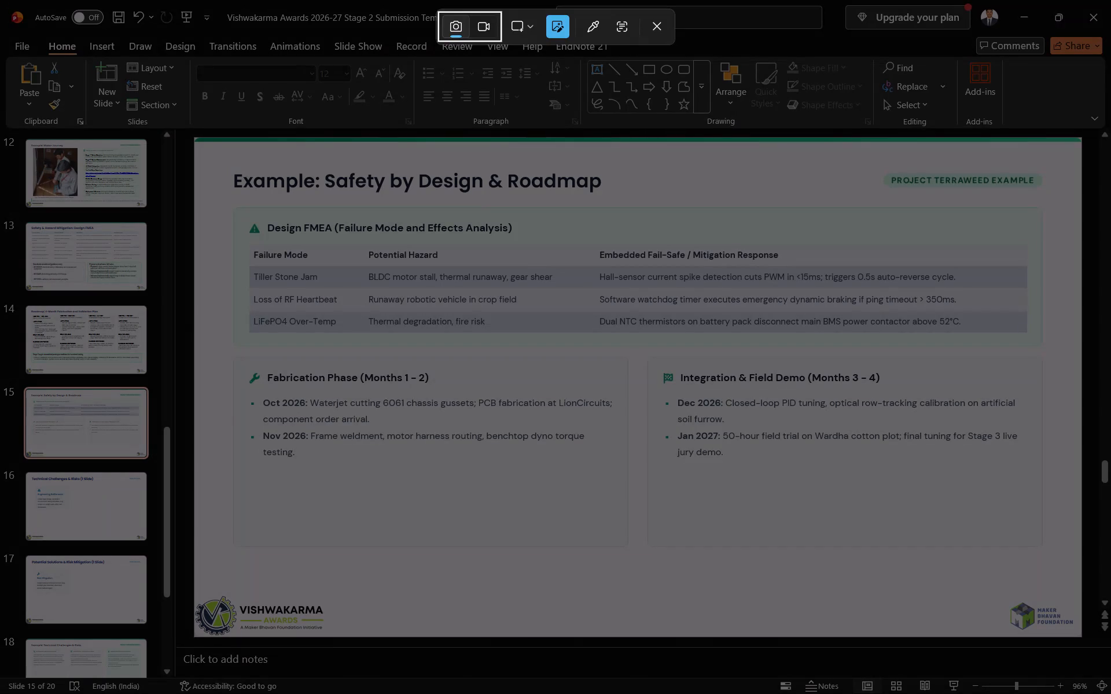
left_click_drag(203, 149, 1088, 651)
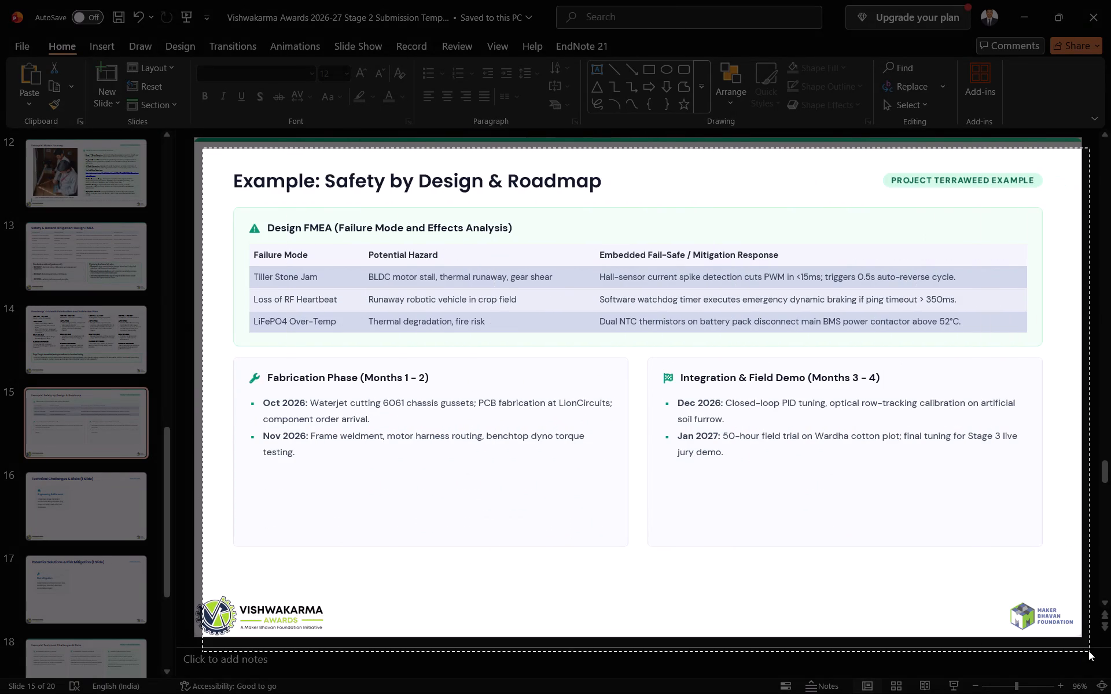
left_click_drag(1088, 651, 1087, 635)
key("ctrl+c")
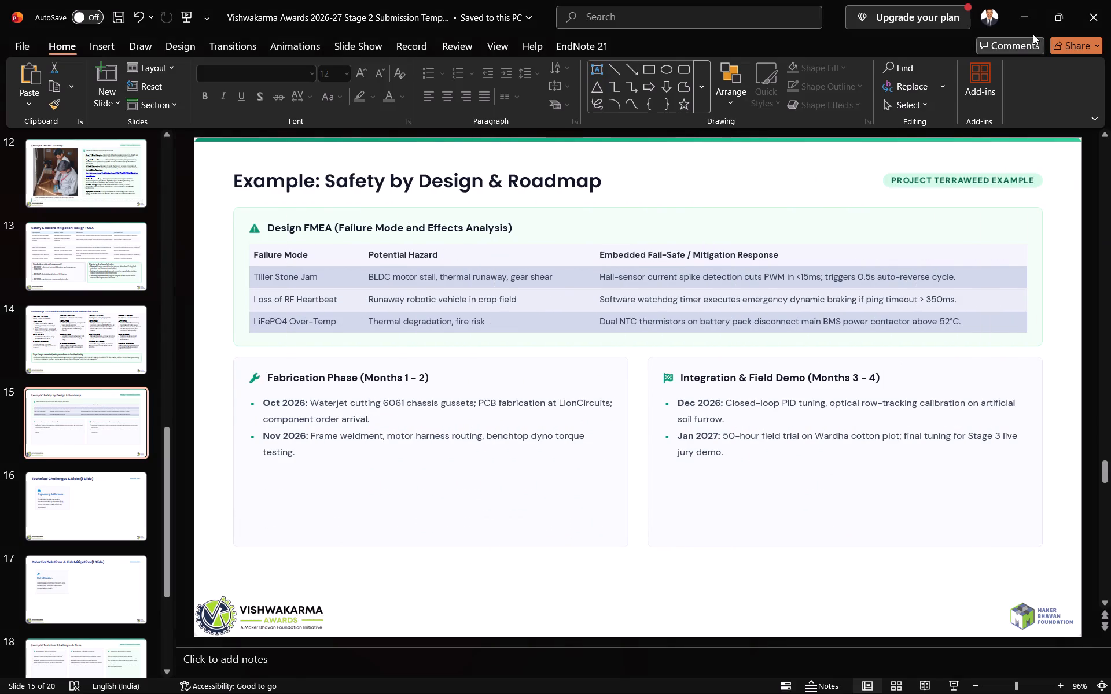
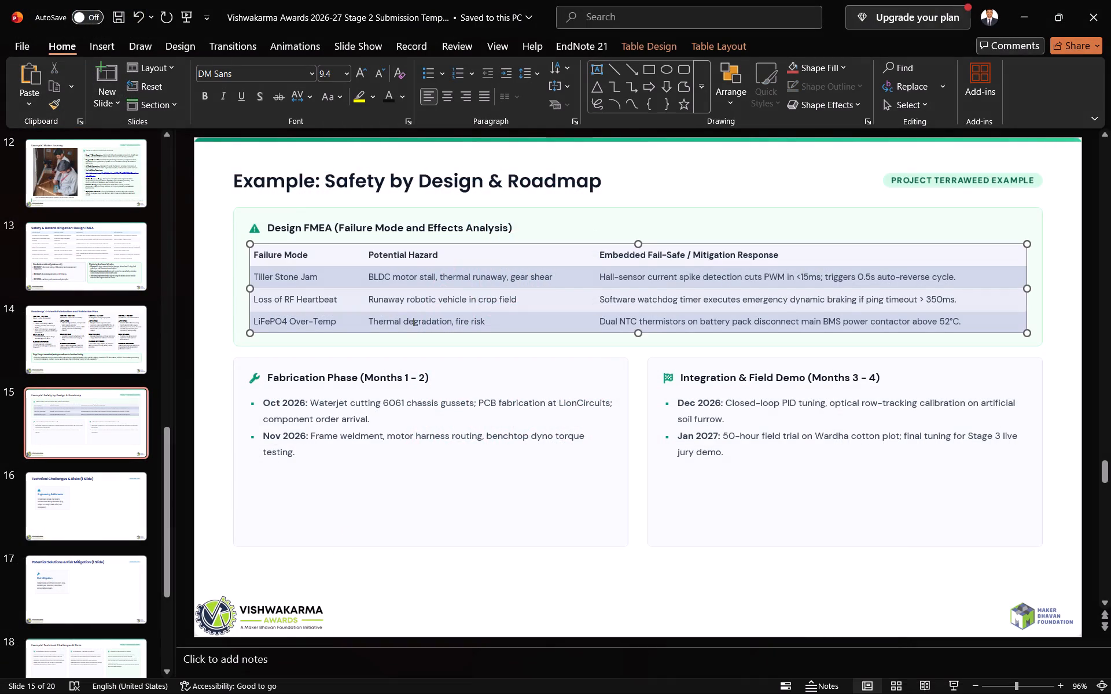
left_click(450, 245)
key("Delete")
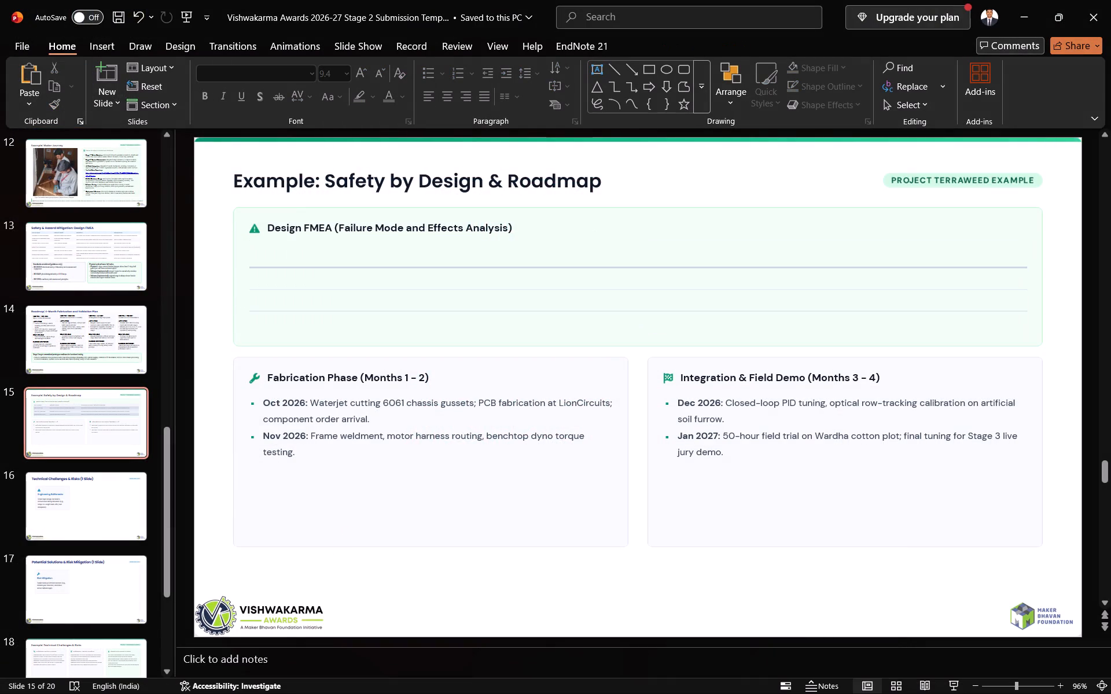
Delete the leftover top divider line's three segments and the long end segment of the second line in the Design FMEA box.
left_click(427, 268)
left_click(429, 267)
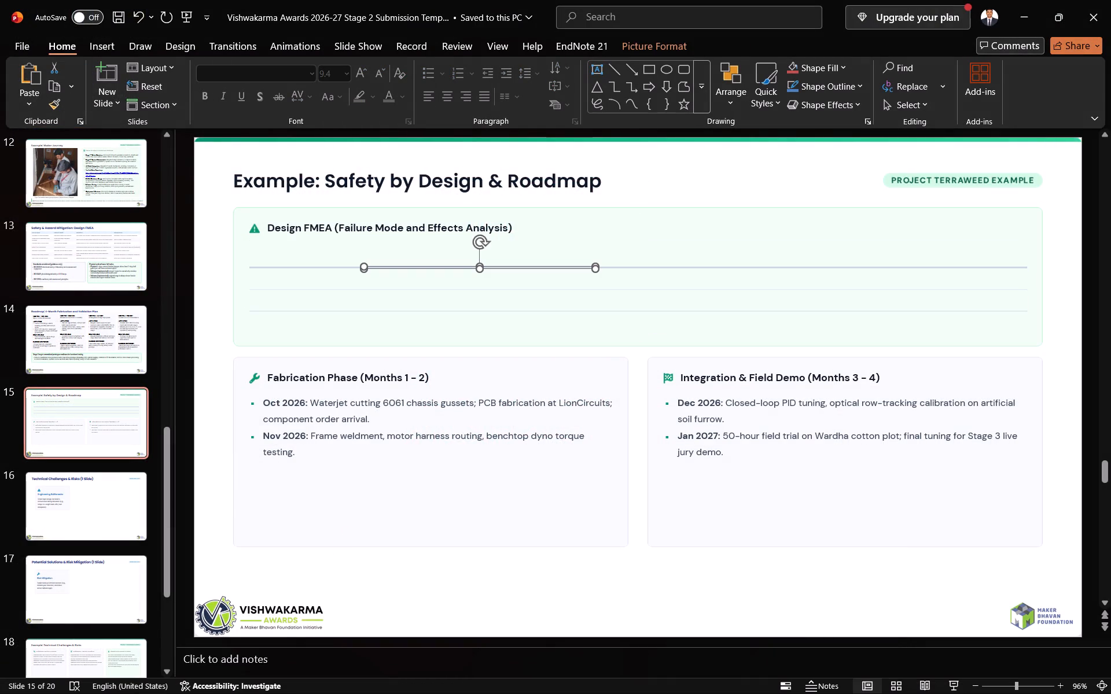
key("Delete")
double_click(345, 266)
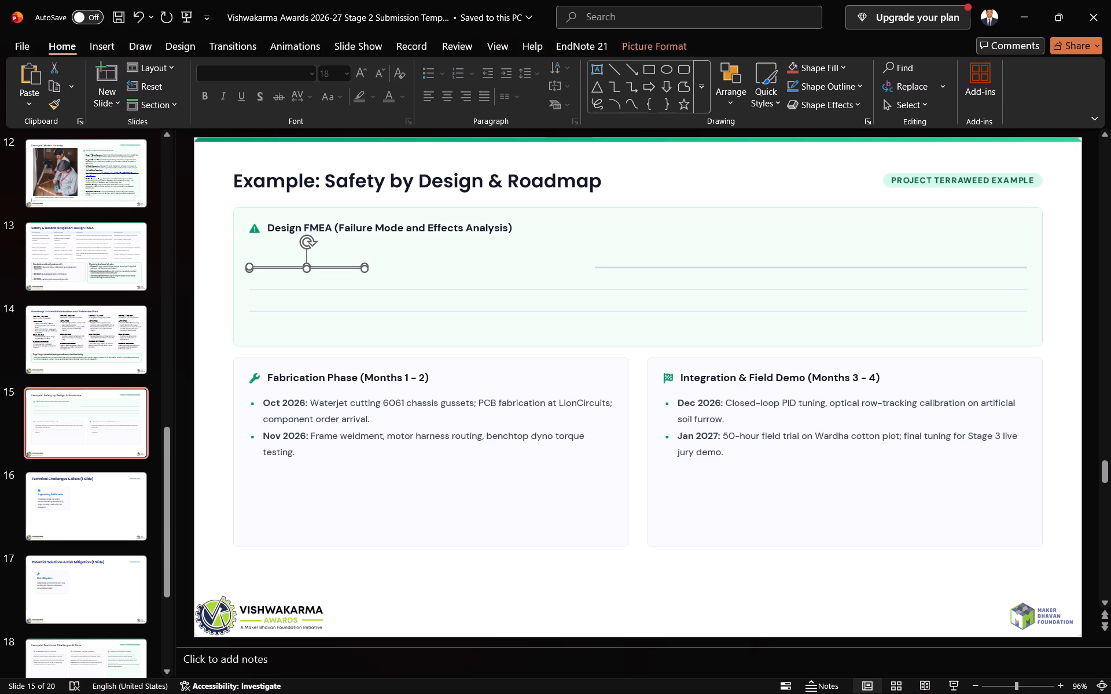
key("Delete")
left_click(613, 267)
key("Delete")
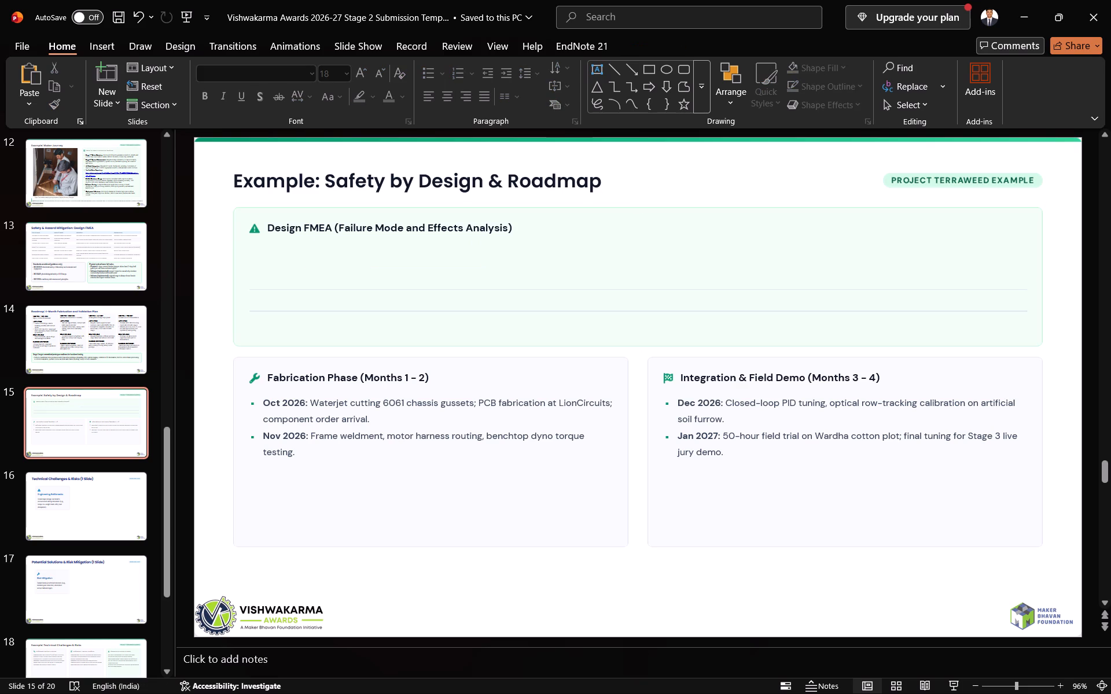
left_click(699, 287)
left_click(698, 289)
key("Delete")
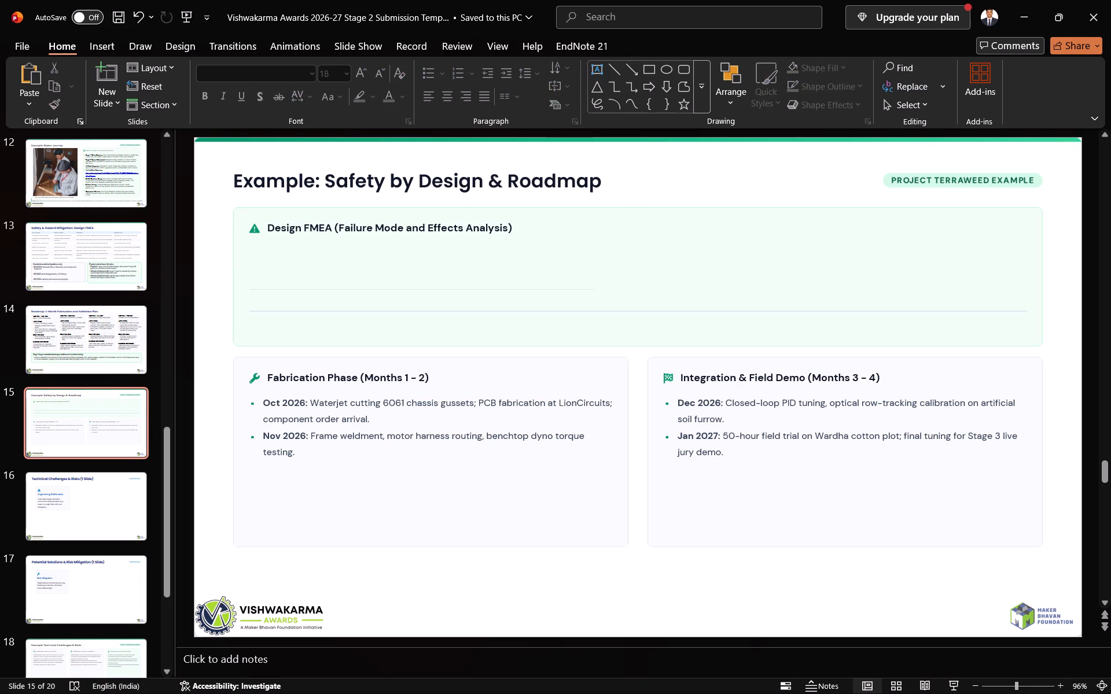
Delete the middle segment of the lowest leftover divider line and try to select the remaining line segments in the Design FMEA box.
double_click(543, 287)
left_click(543, 287)
left_click(543, 287)
left_click(543, 287)
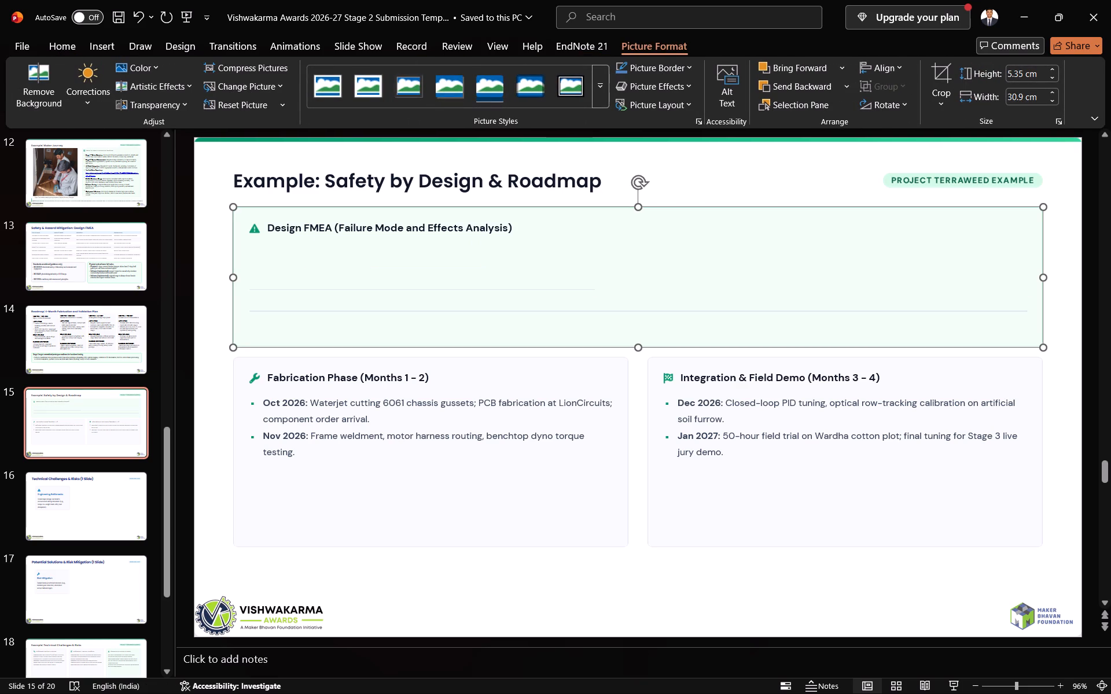
left_click(540, 290)
left_click(516, 311)
key("Delete")
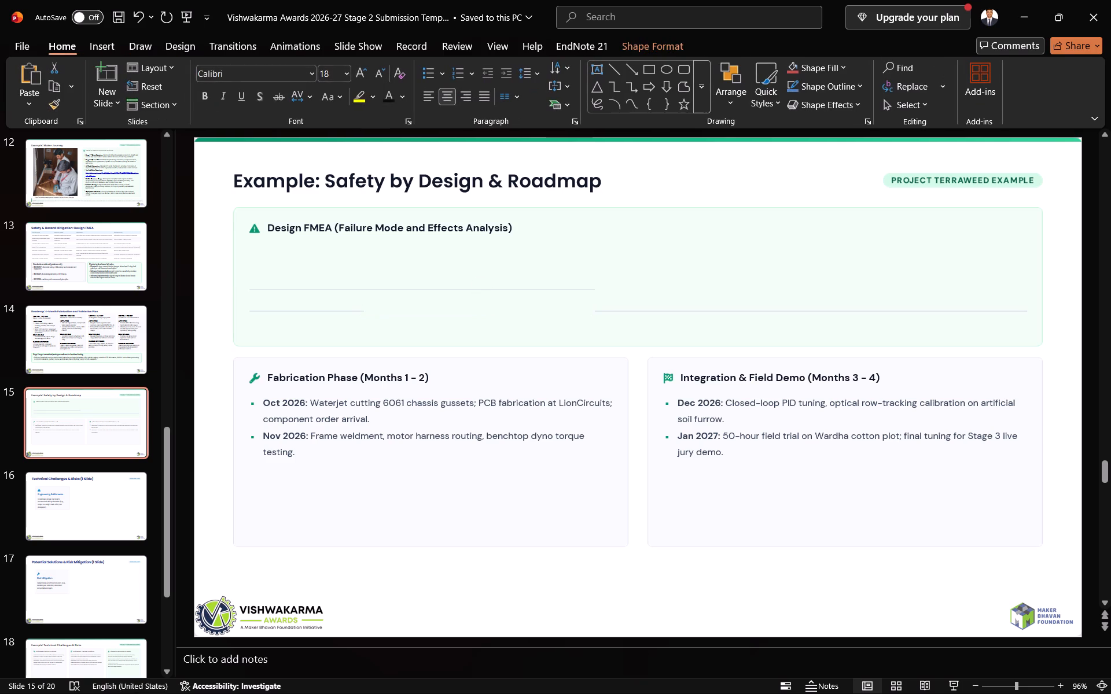
left_click(348, 309)
left_click(348, 309)
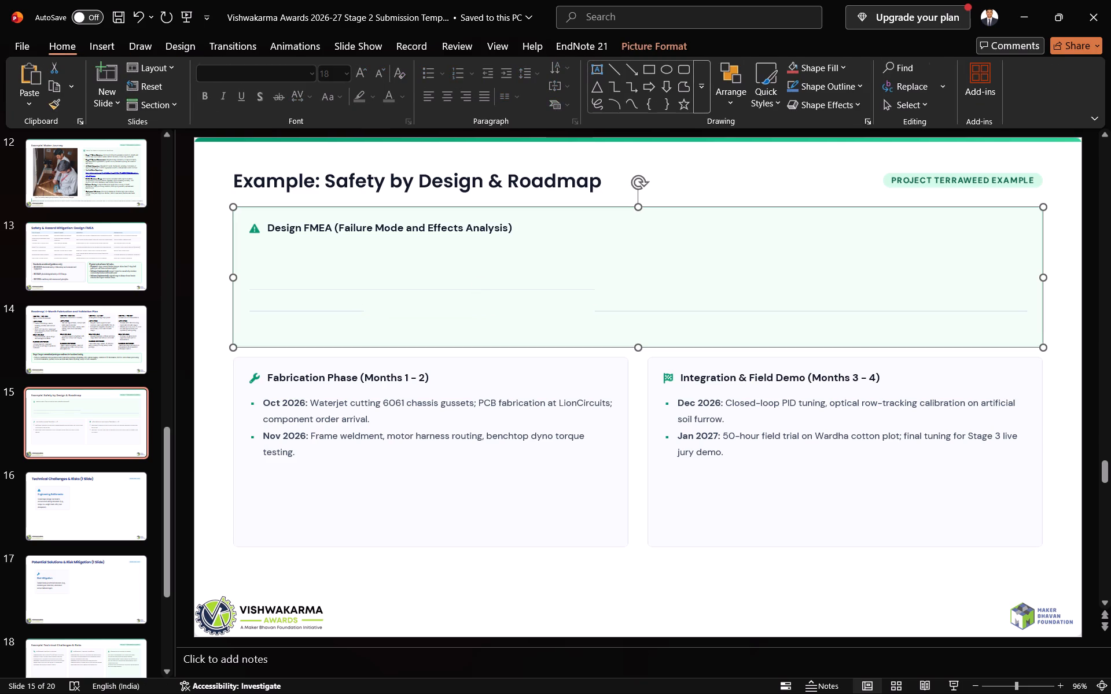
left_click(353, 310)
left_click(698, 309)
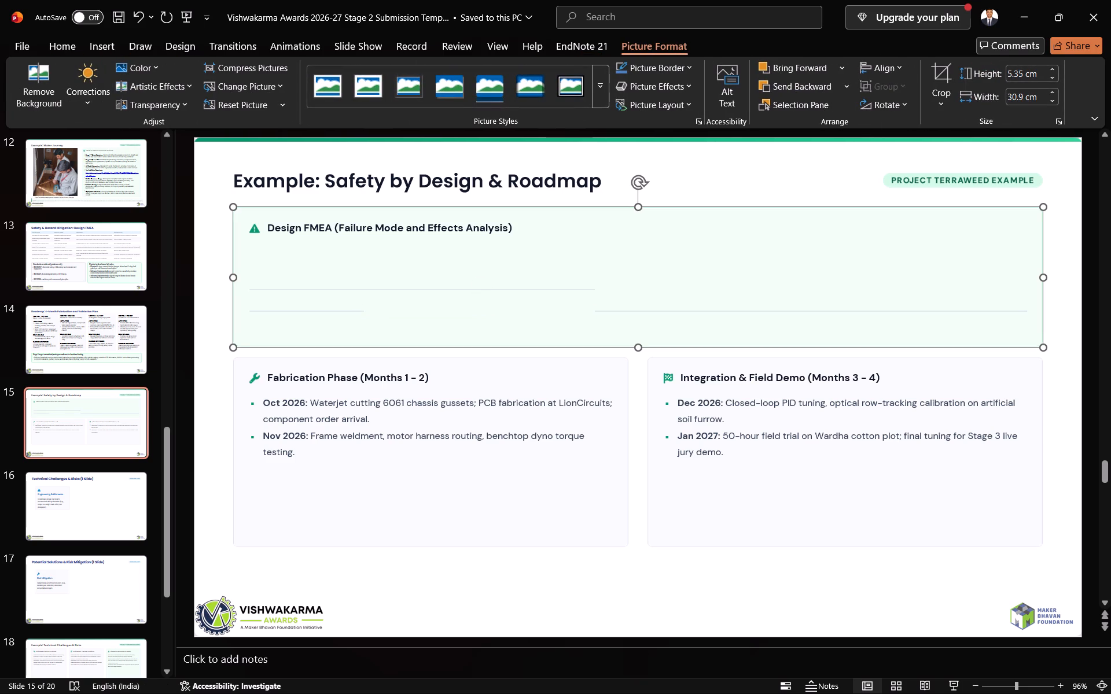
double_click(694, 312)
Paste the copied Design FMEA heading and table onto slide 15.
key("ctrl+v")
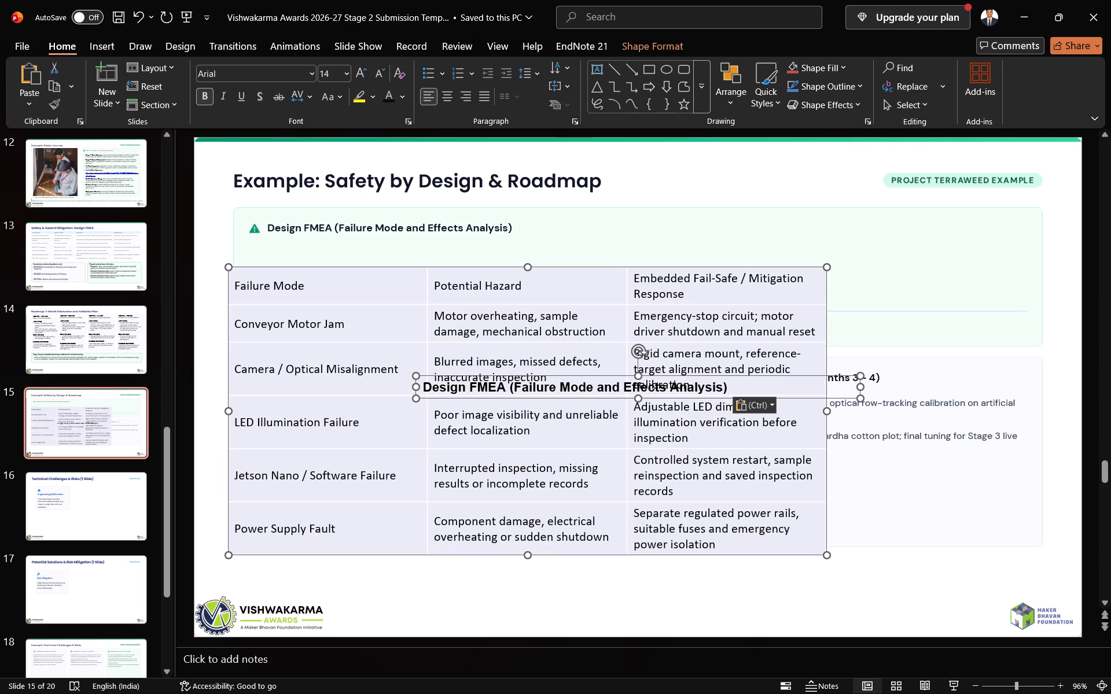
Delete the light green background box behind the Design FMEA section.
left_click(560, 230)
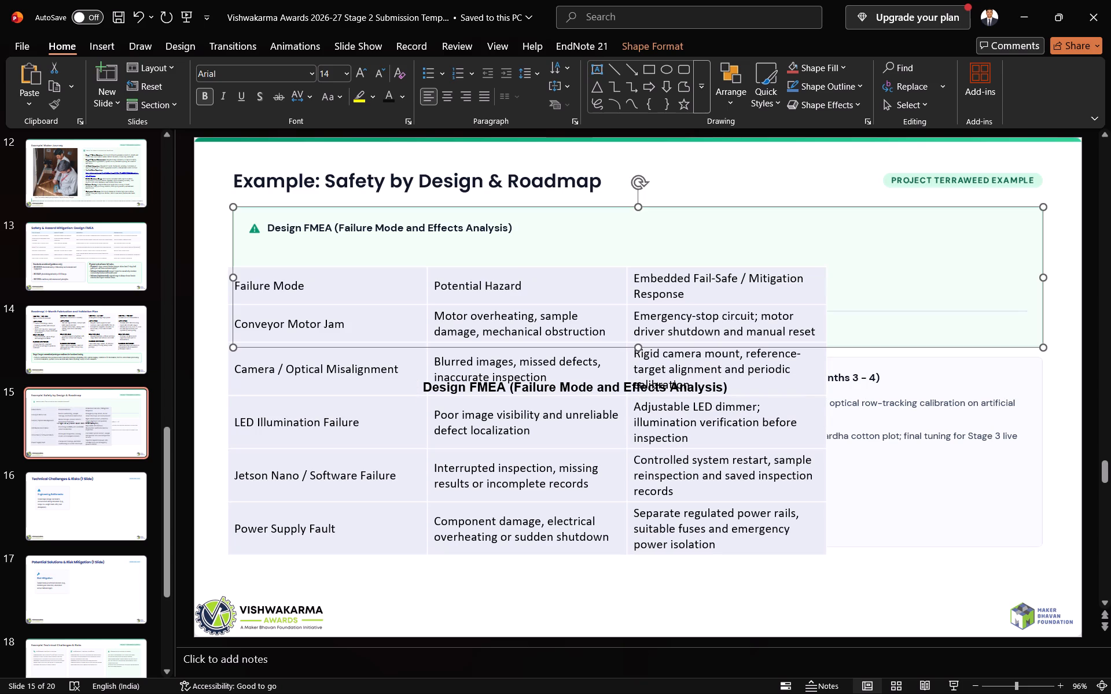
key("Delete")
Widen the pasted failure-mode table to almost the full width of the slide.
left_click(556, 368)
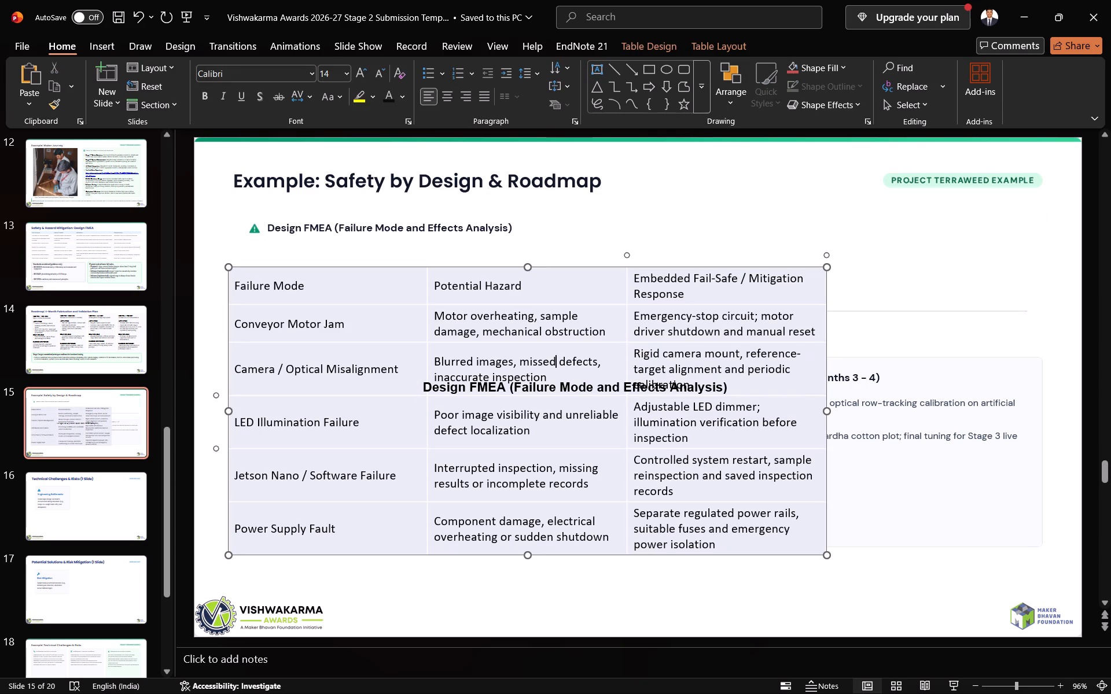
left_click_drag(830, 410, 938, 400)
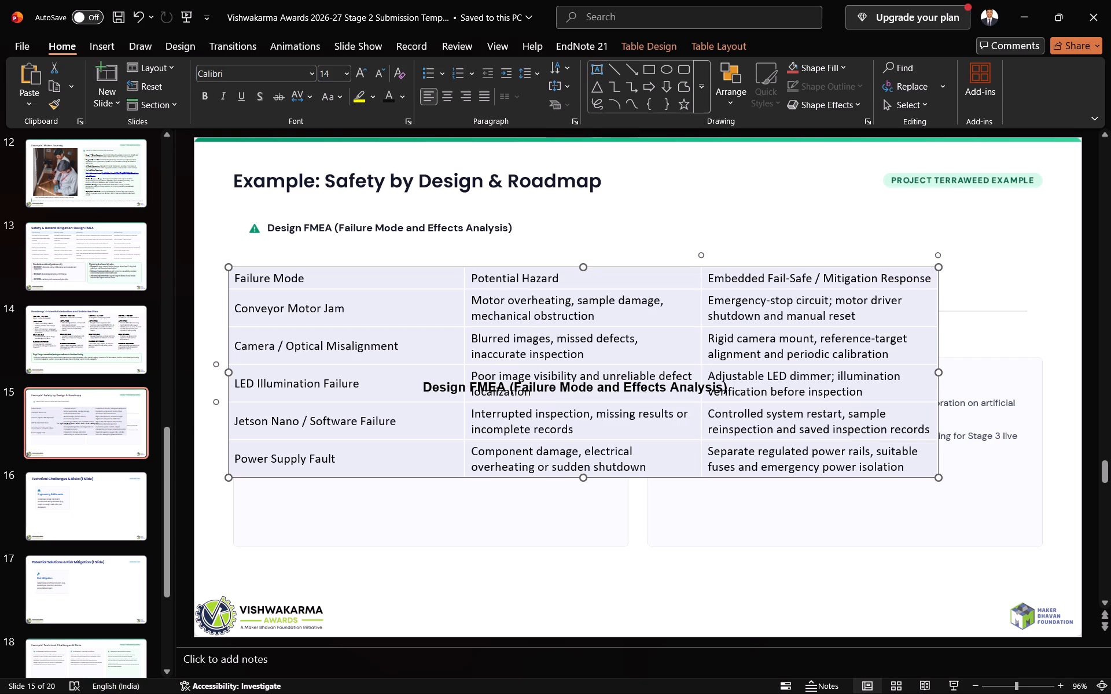
left_click_drag(939, 372, 1072, 360)
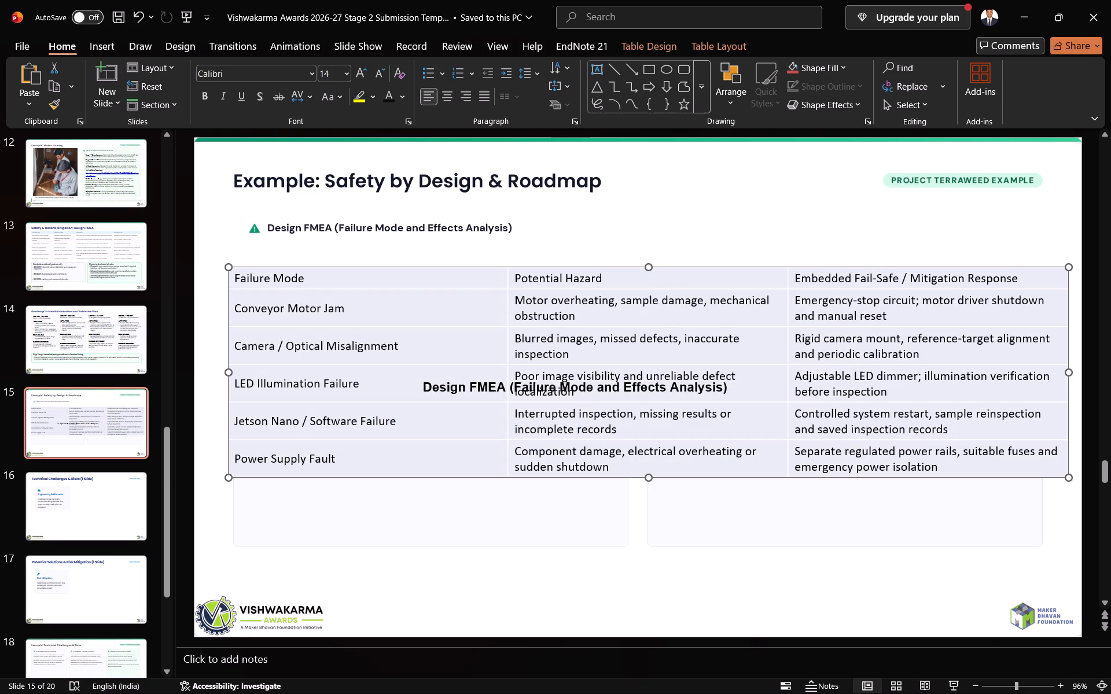
Move the pasted failure-mode table down below the Fabrication Phase and Integration & Field Demo text.
left_click_drag(470, 268, 469, 243)
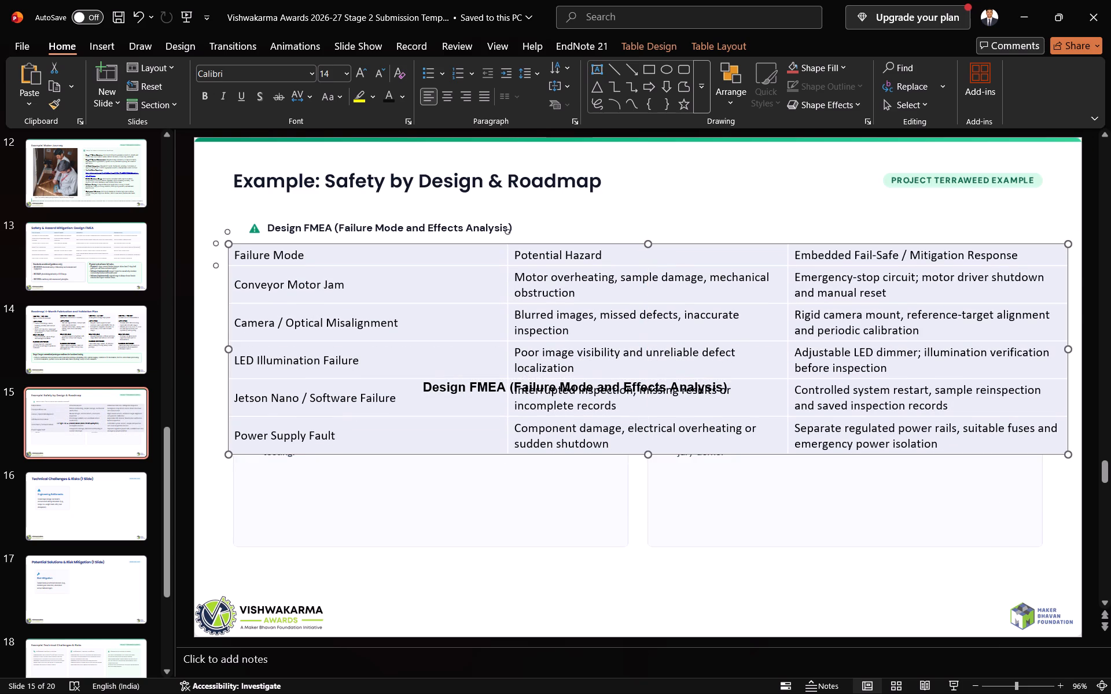
left_click_drag(487, 245, 472, 489)
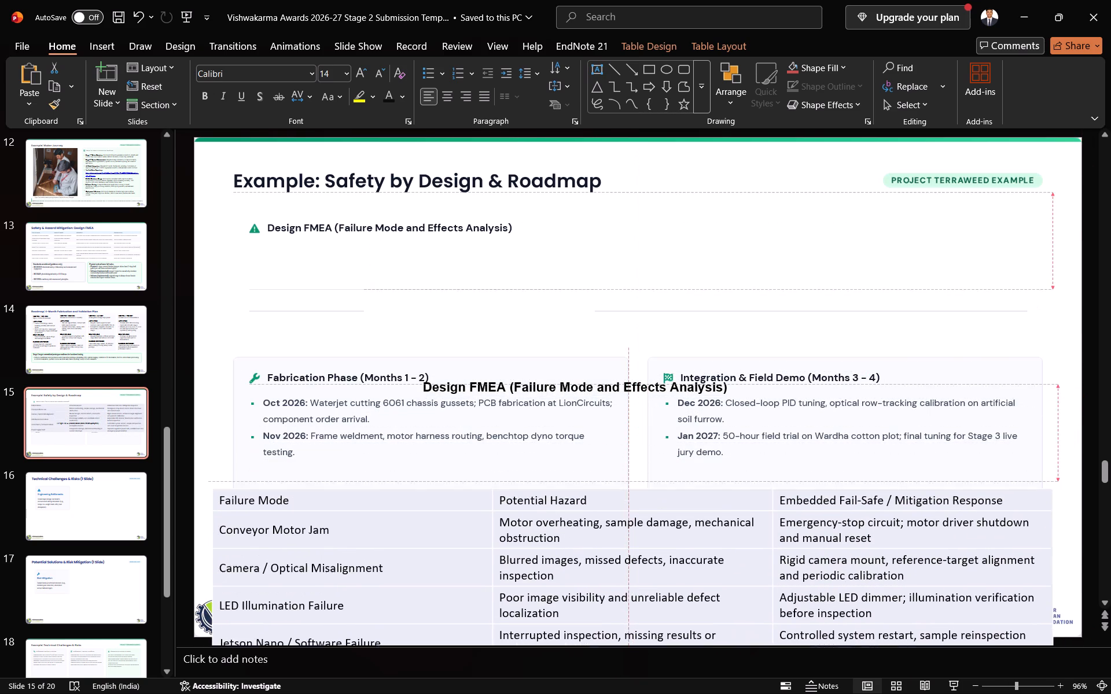
Move the failure-mode table and the Fabrication Phase background box further down the slide to clear the middle area.
left_click_drag(472, 489, 471, 529)
left_click_drag(496, 477, 493, 563)
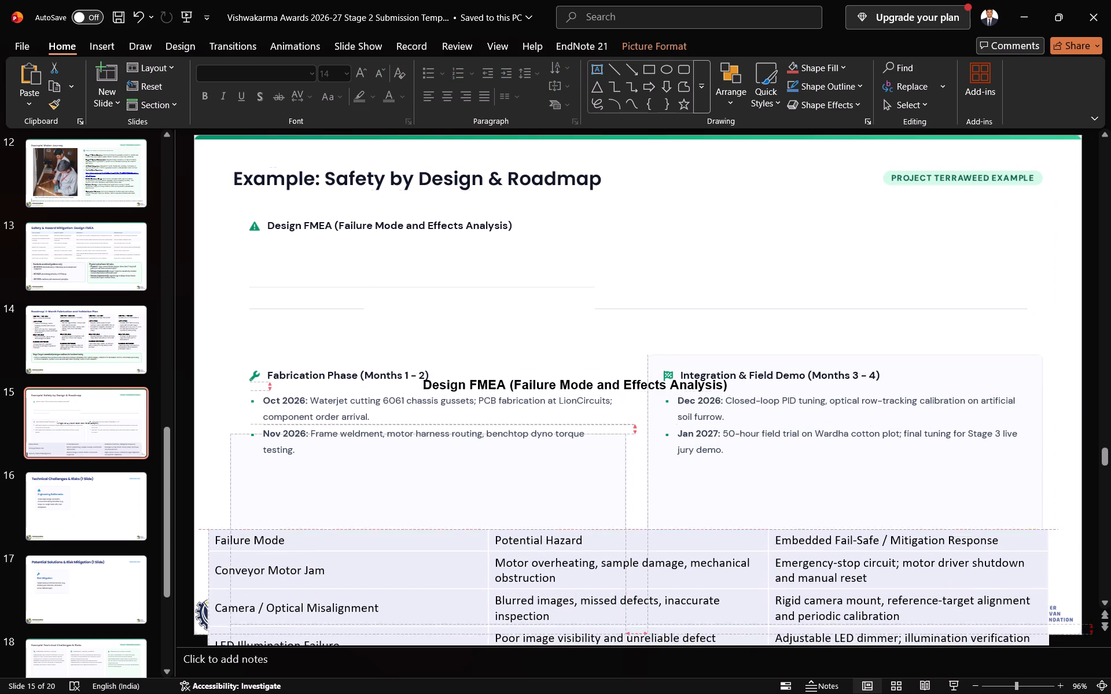
left_click_drag(493, 563, 491, 614)
Delete the Oct 2026 and Nov 2026 text boxes under Fabrication Phase.
left_click(439, 432)
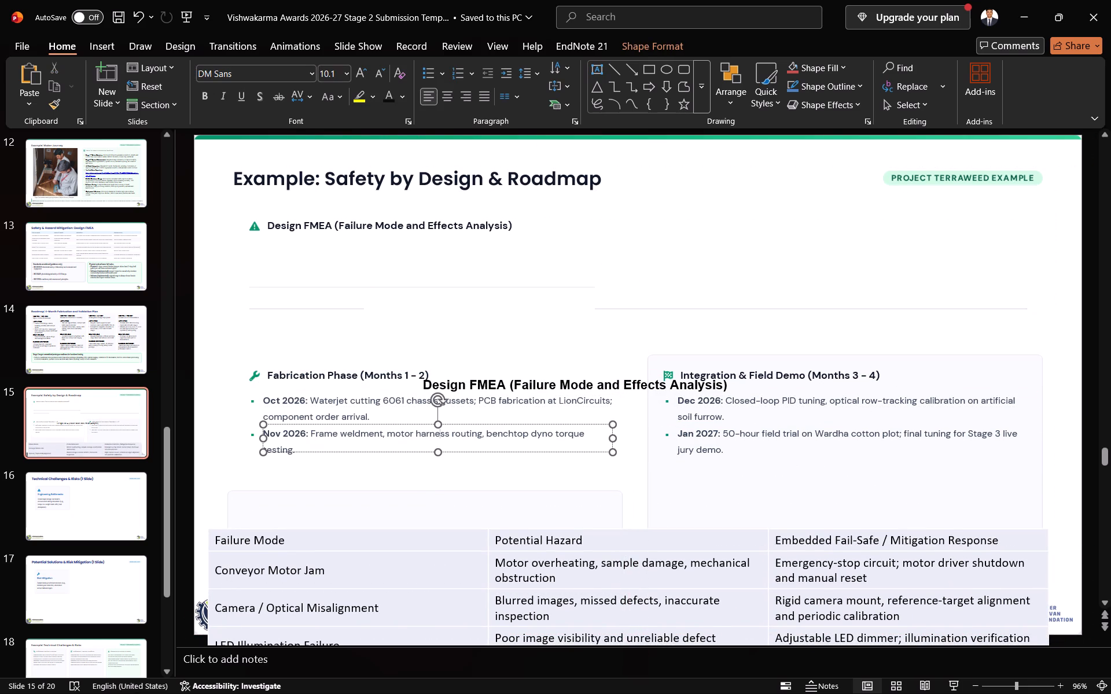
key("Delete")
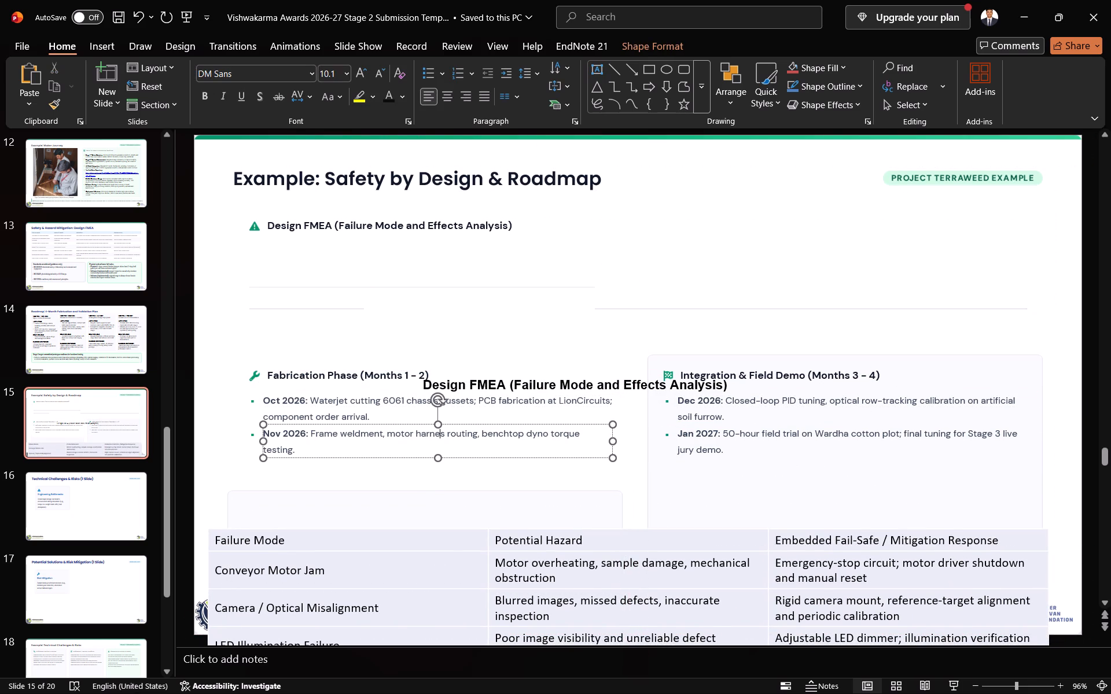
left_click(310, 403)
left_click(319, 390)
key("Delete")
left_click(303, 429)
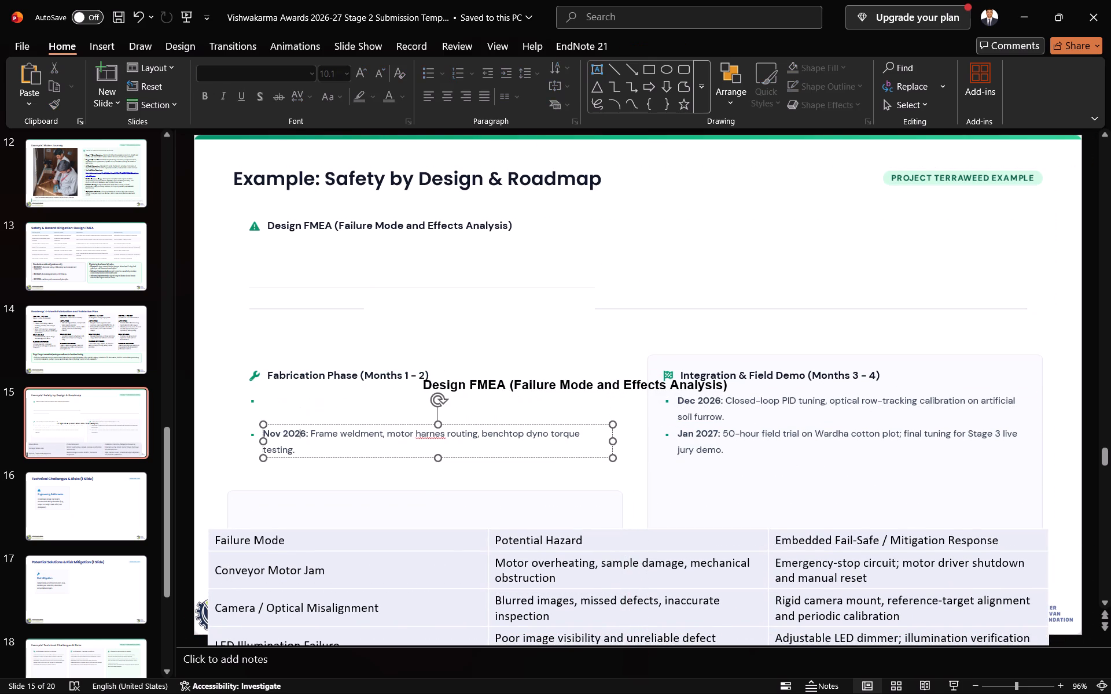
left_click(306, 426)
key("Delete")
Delete the two leftover bullet markers under the Fabrication Phase heading.
left_click(251, 432)
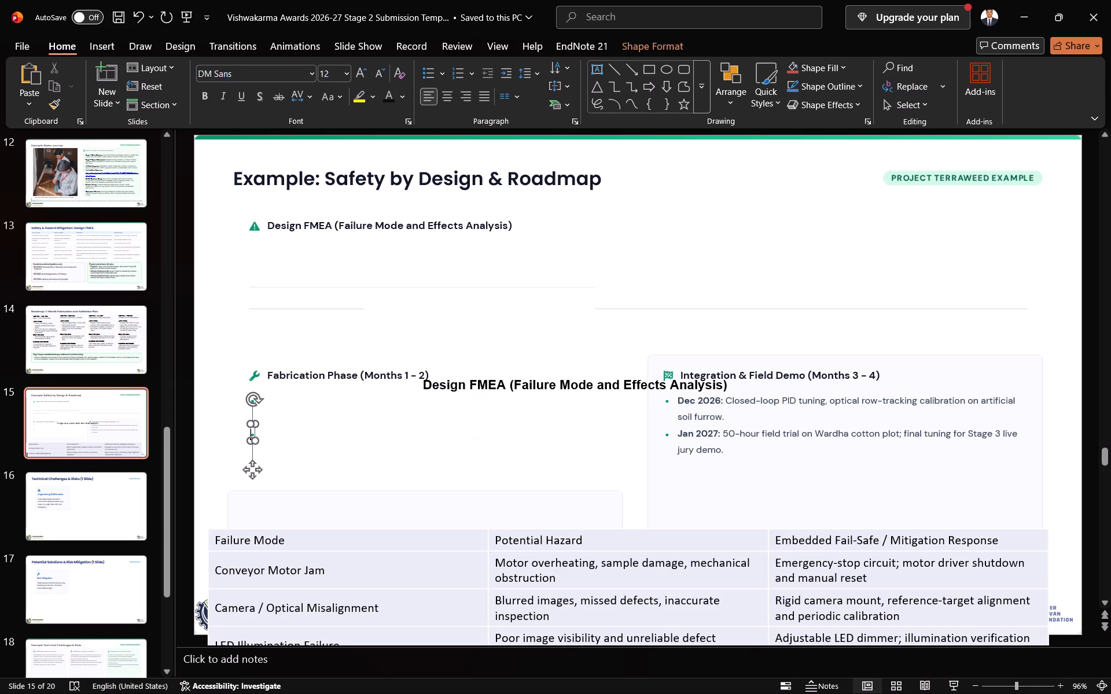
key("Delete")
key("Delete")
left_click(255, 430)
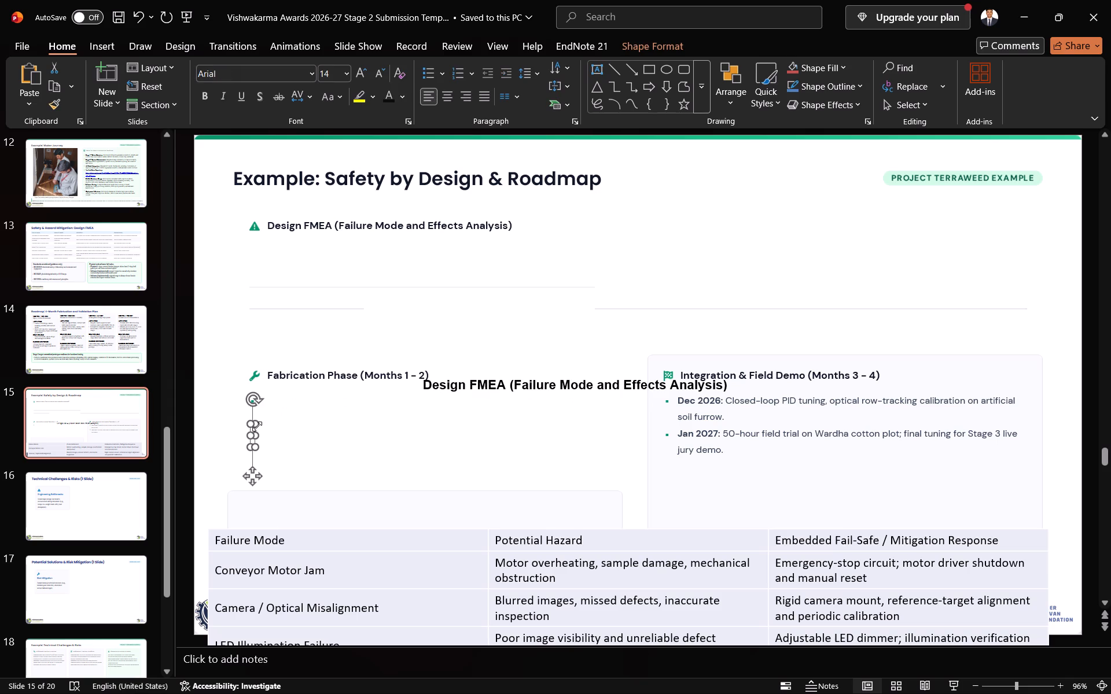
left_click(252, 422)
left_click(253, 477)
key("Delete")
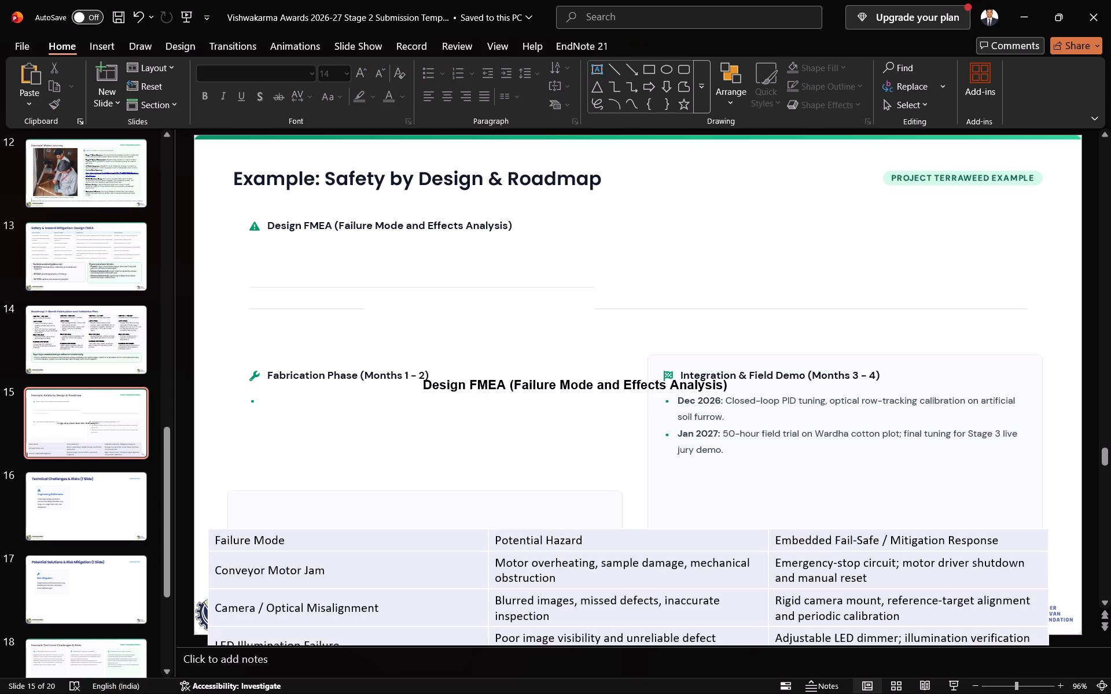
left_click(252, 401)
left_click(253, 434)
key("Delete")
Move the Fabrication Phase (Months 1 – 2) heading and its wrench icon down to the top edge of their background box.
left_click(271, 372)
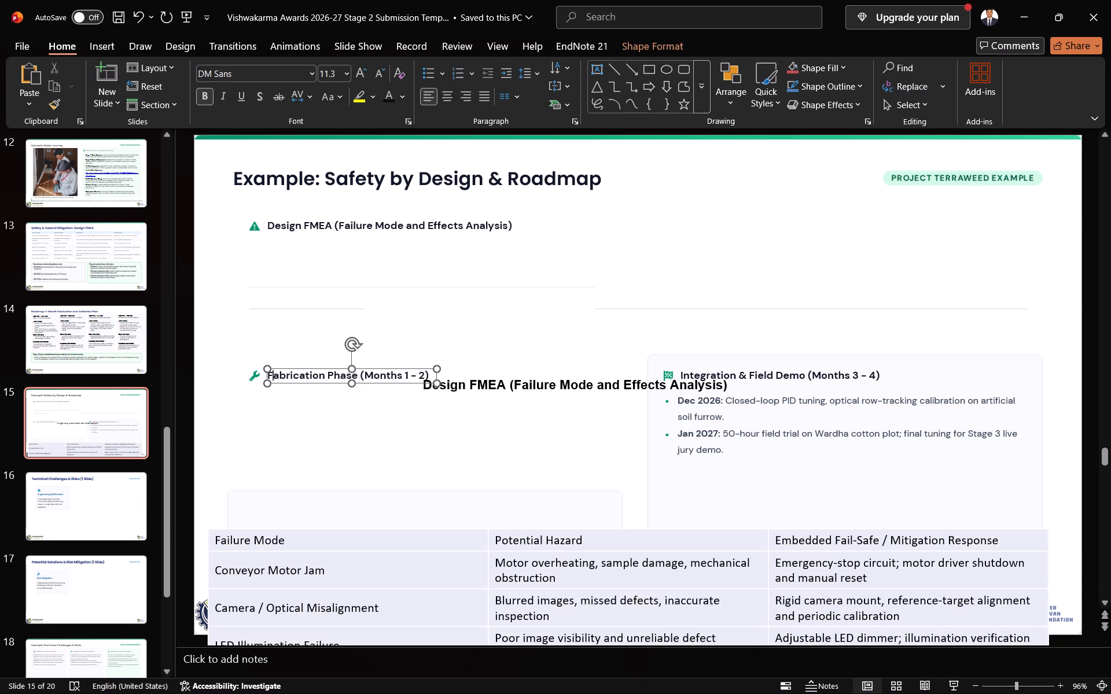
left_click_drag(318, 367, 325, 481)
left_click(259, 373)
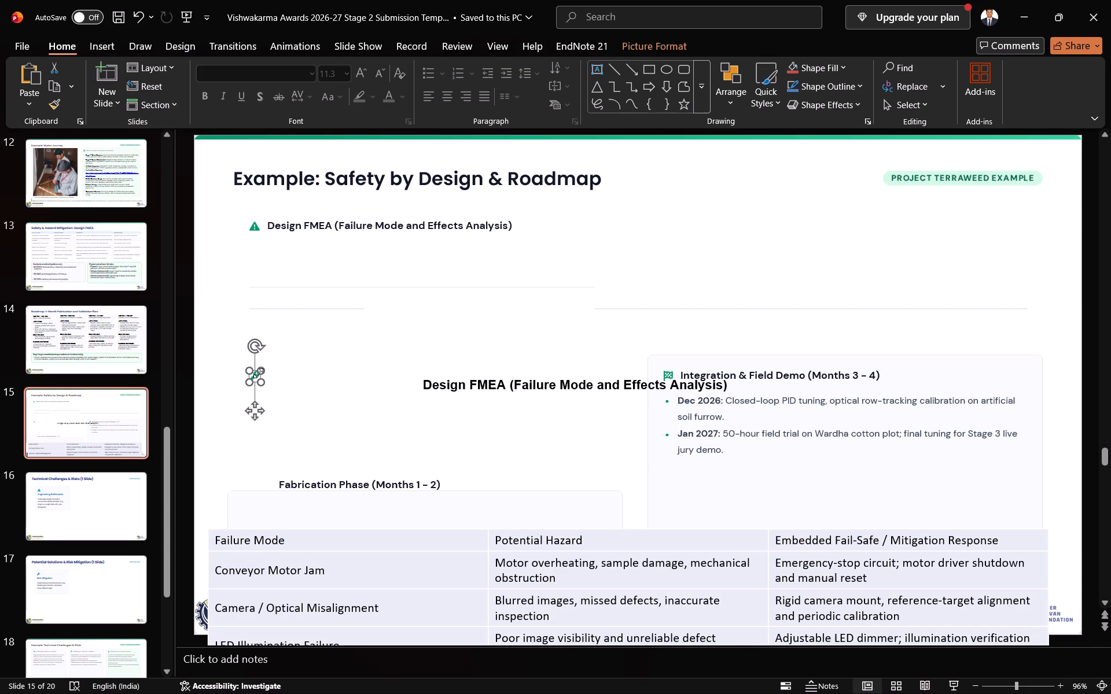
left_click_drag(253, 409, 250, 510)
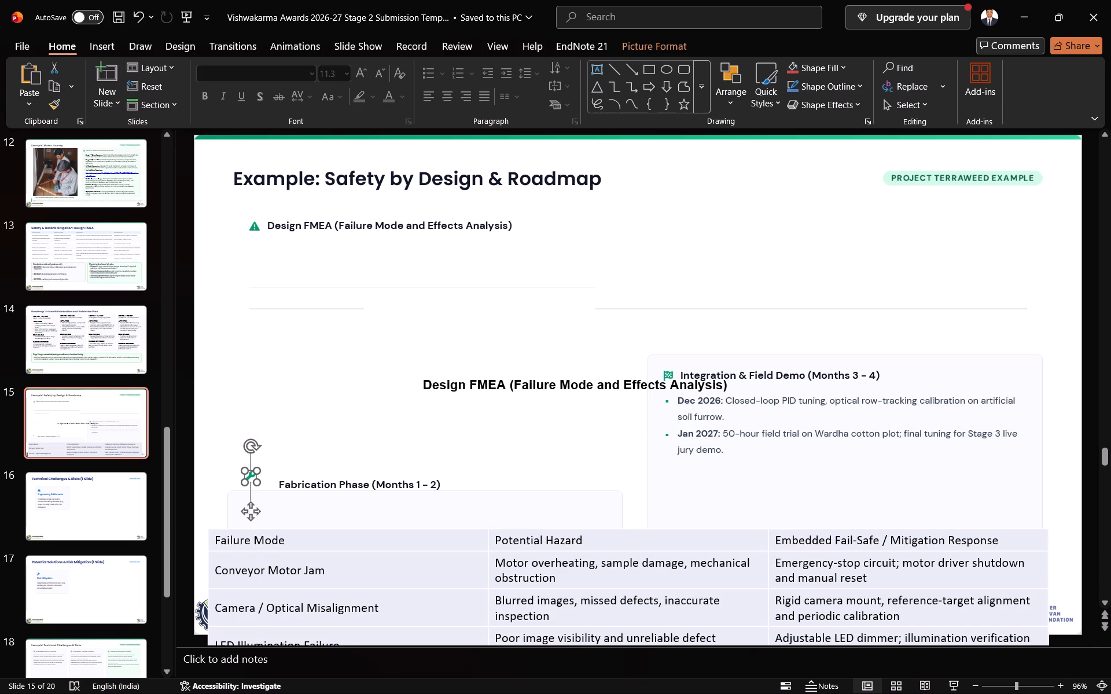
Delete the pasted duplicate Design FMEA (Failure Mode and Effects Analysis) heading in the middle of the slide.
left_click(452, 384)
left_click(476, 371)
key("Delete")
left_click(550, 376)
left_click(553, 373)
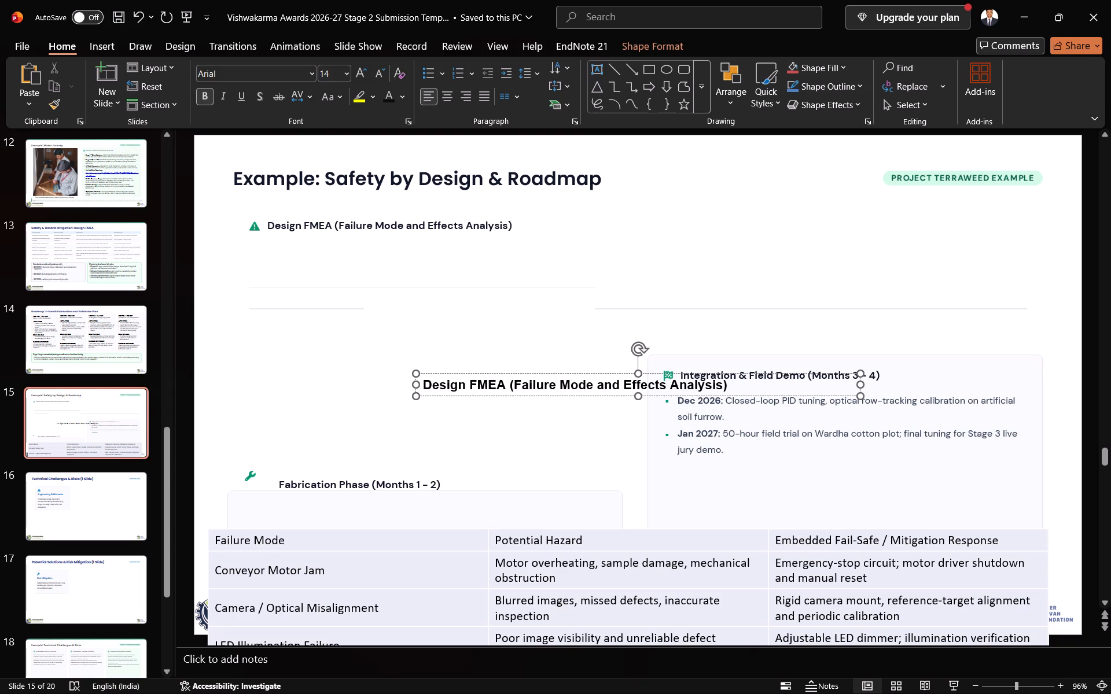
key("Delete")
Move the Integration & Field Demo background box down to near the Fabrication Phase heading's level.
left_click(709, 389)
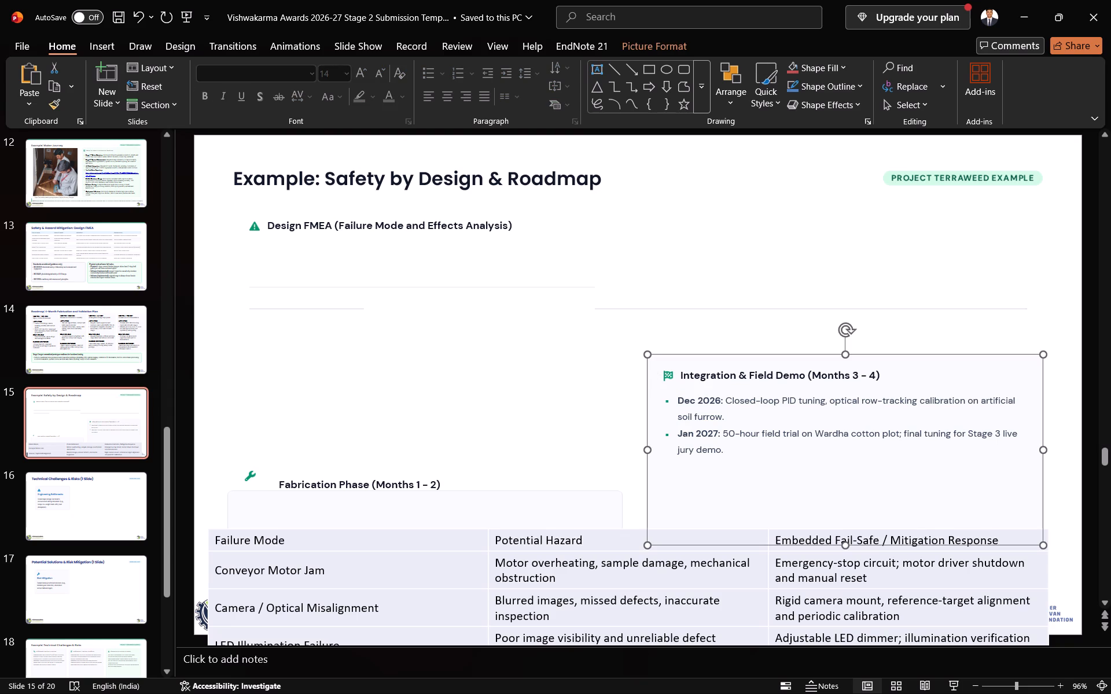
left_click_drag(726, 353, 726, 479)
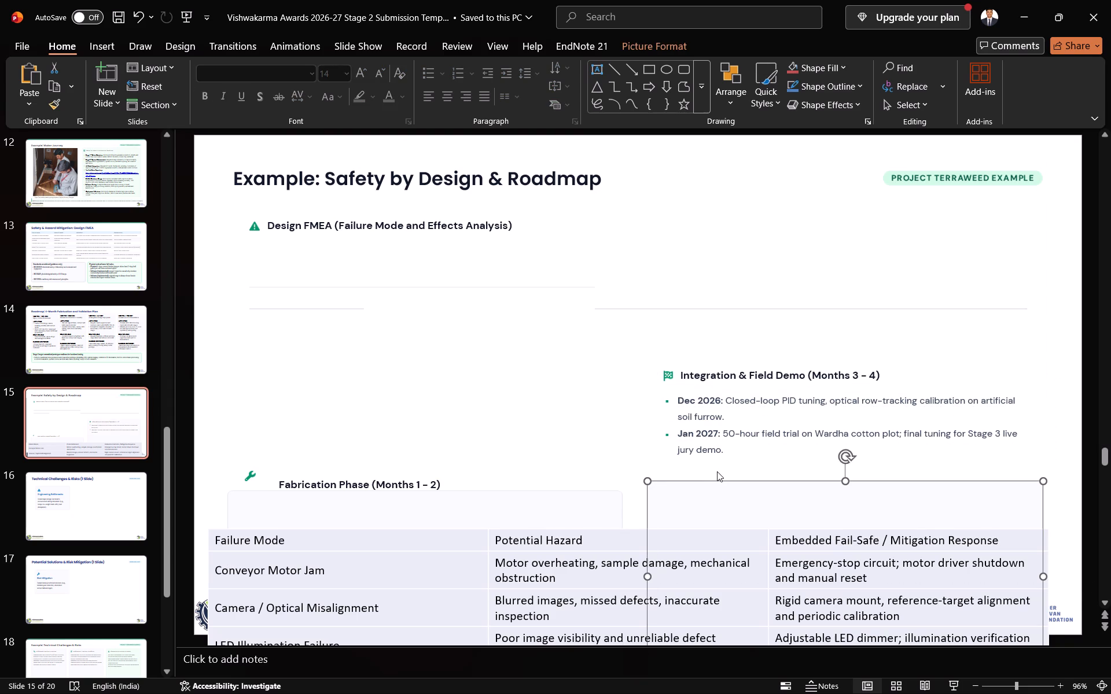
Delete the Dec 2026 and Jan 2027 text boxes, their bullet markers and the Integration & Field Demo background box.
left_click(721, 424, "shift")
left_click(664, 430, "shift")
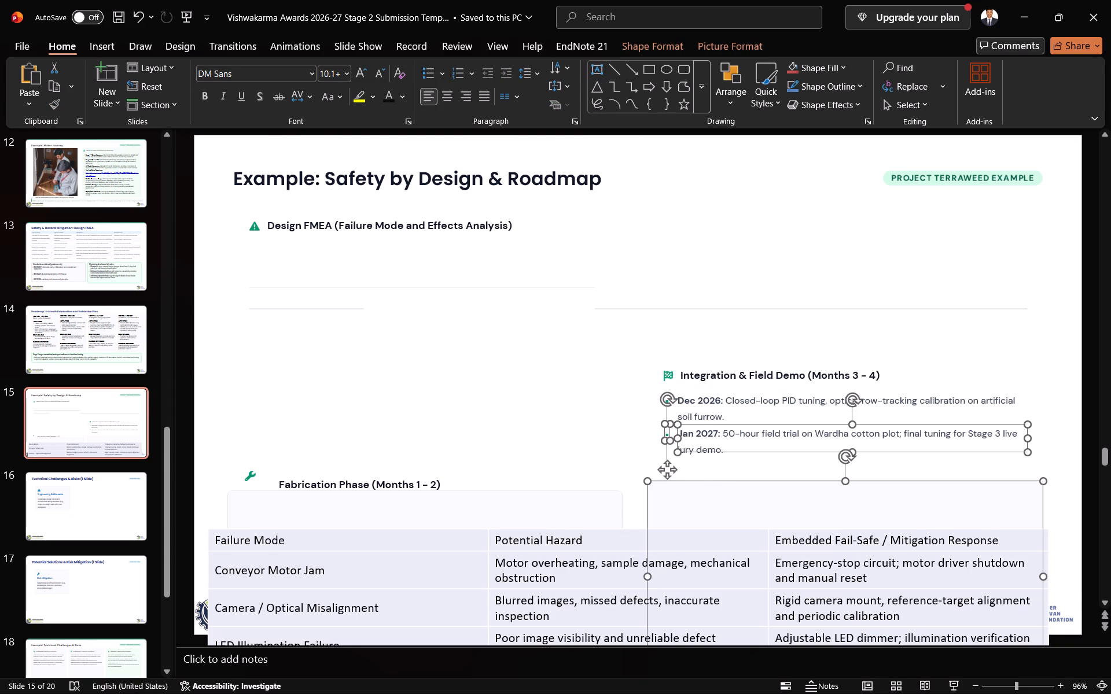
left_click(699, 400, "shift")
left_click(668, 403, "shift")
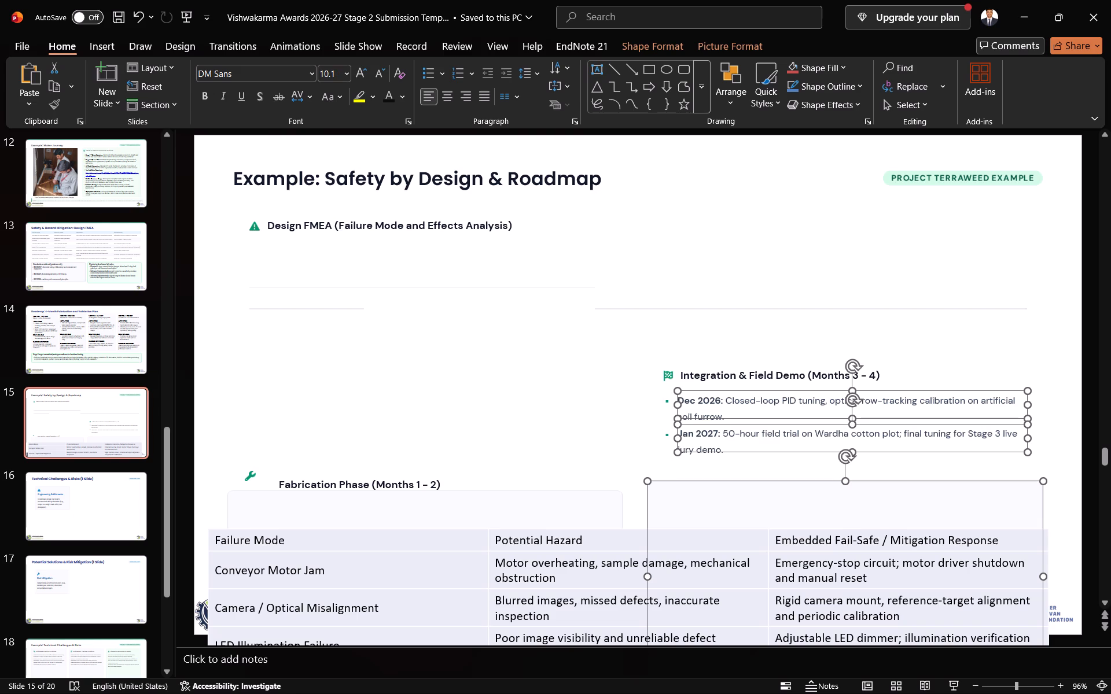
left_click(666, 400, "shift")
left_click(664, 435, "shift")
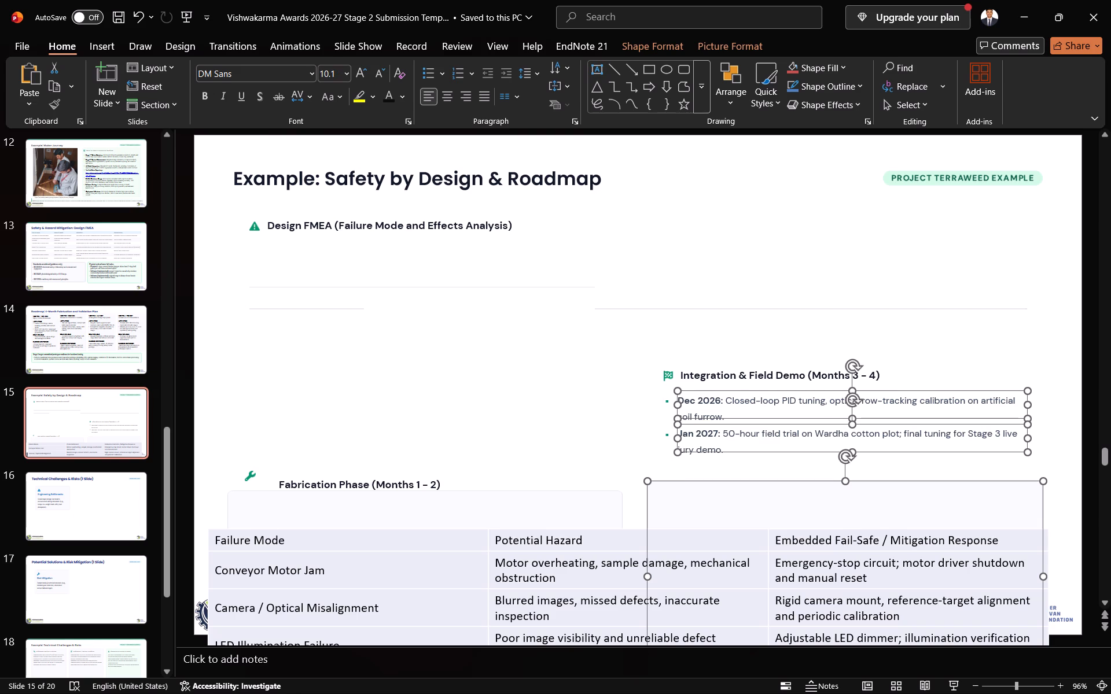
left_click(665, 437, "shift")
left_click(661, 402, "shift")
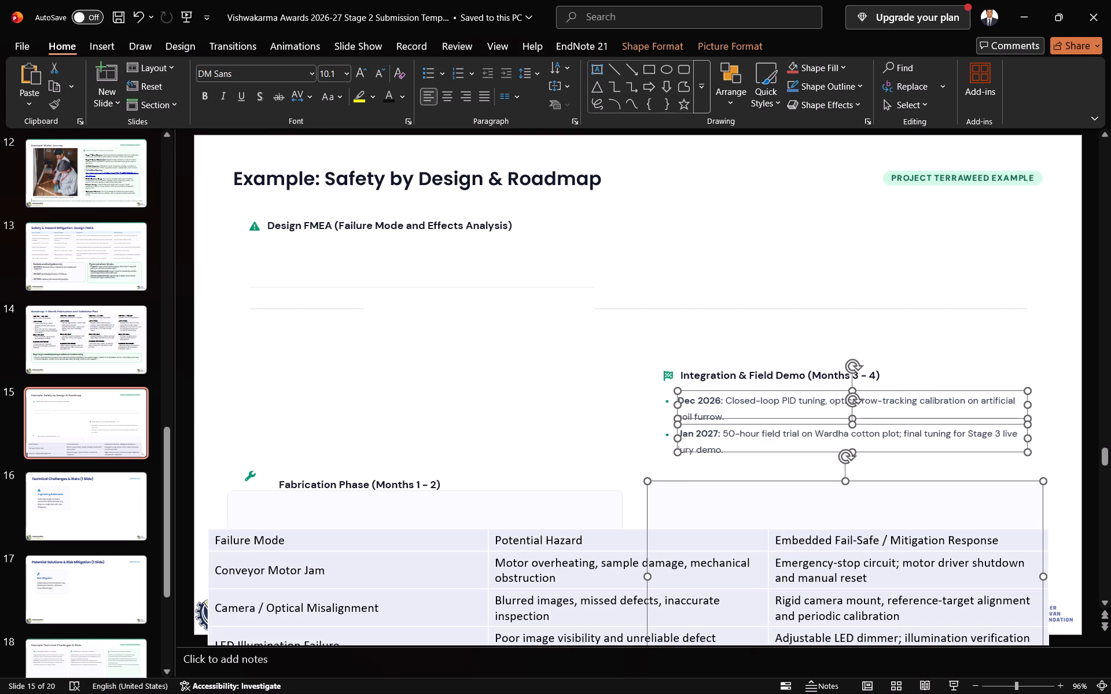
left_click(665, 401, "shift")
key("Delete")
left_click(669, 435)
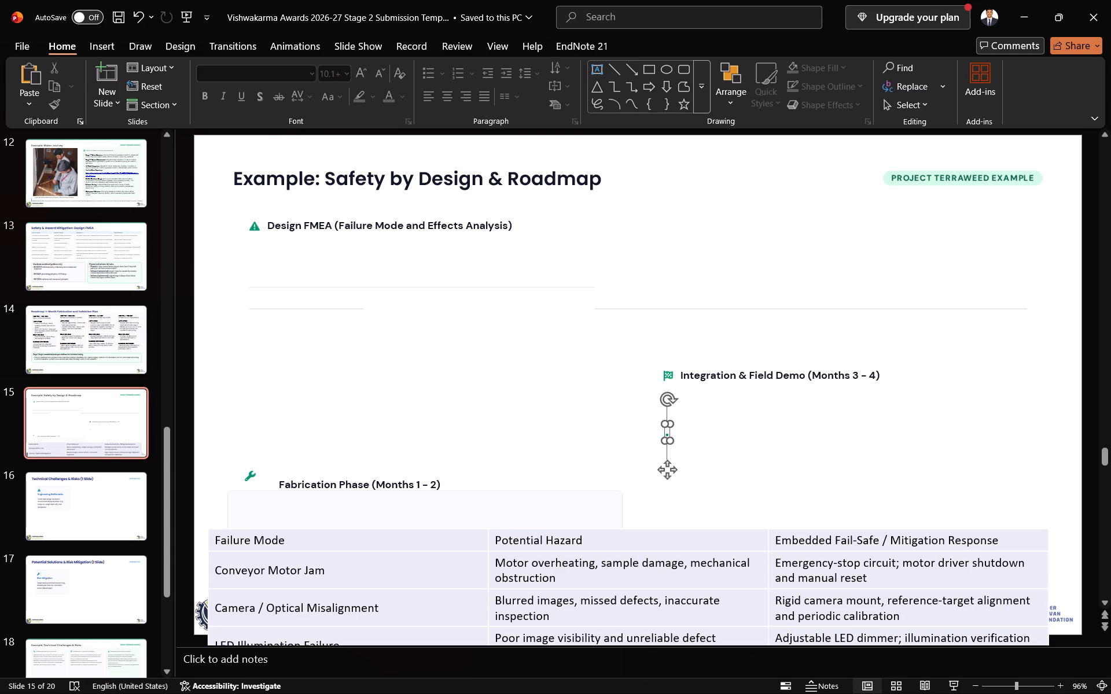
left_click(667, 471)
key("Delete")
Move the Integration & Field Demo (Months 3 – 4) heading and its flag icon down, roughly level with the Fabrication Phase heading.
left_click(738, 375)
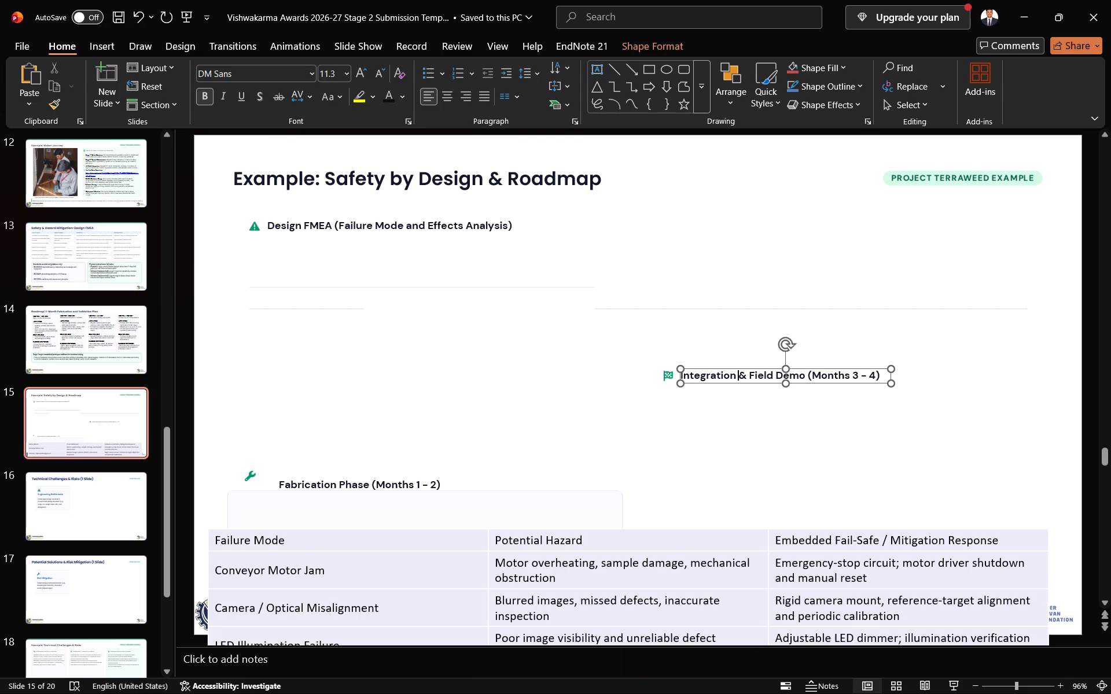
left_click_drag(740, 368, 799, 488)
left_click(666, 374)
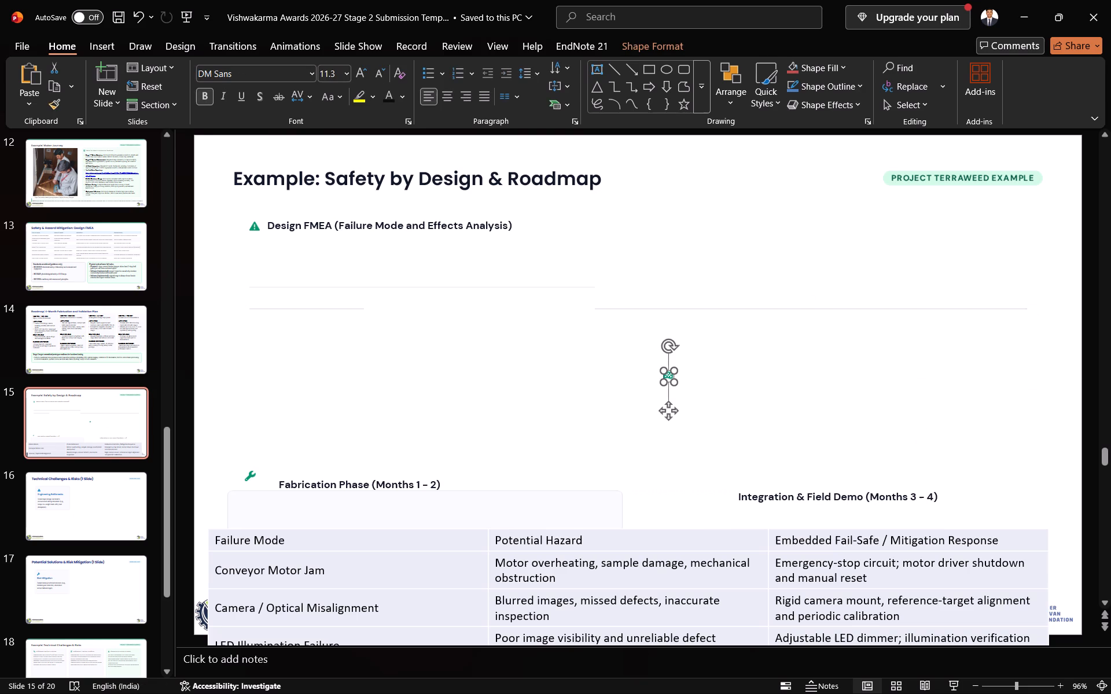
left_click_drag(668, 368, 712, 488)
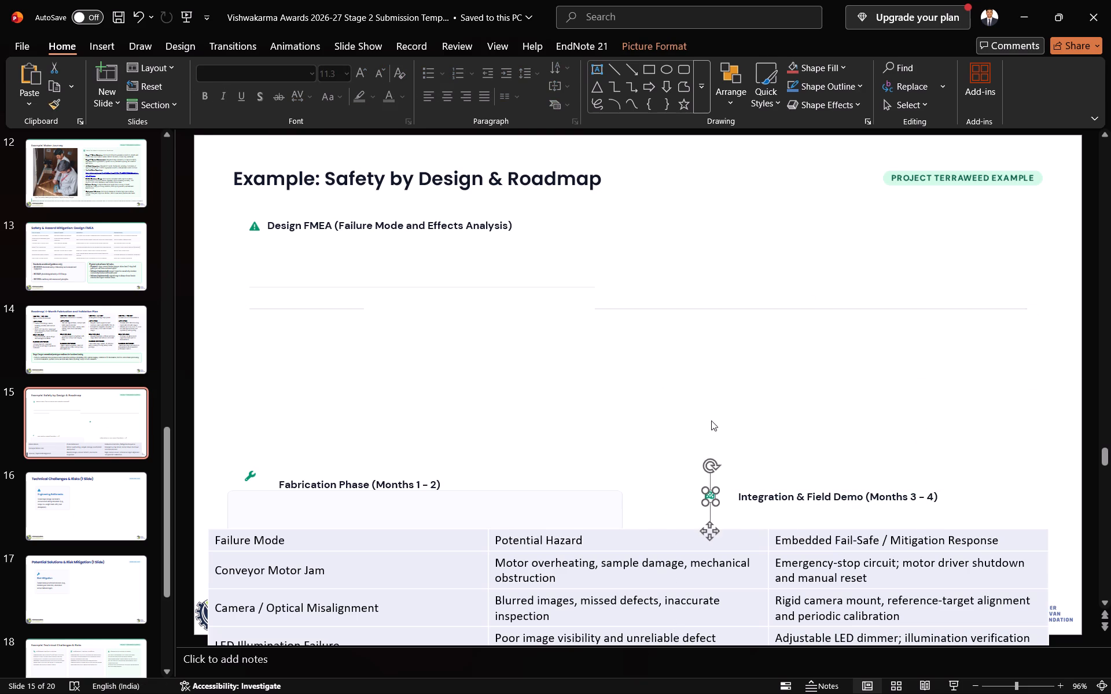
left_click(711, 420)
Move the failure-mode table up directly beneath the Design FMEA heading, centred within the slide's width.
left_click(493, 550)
left_click(406, 537)
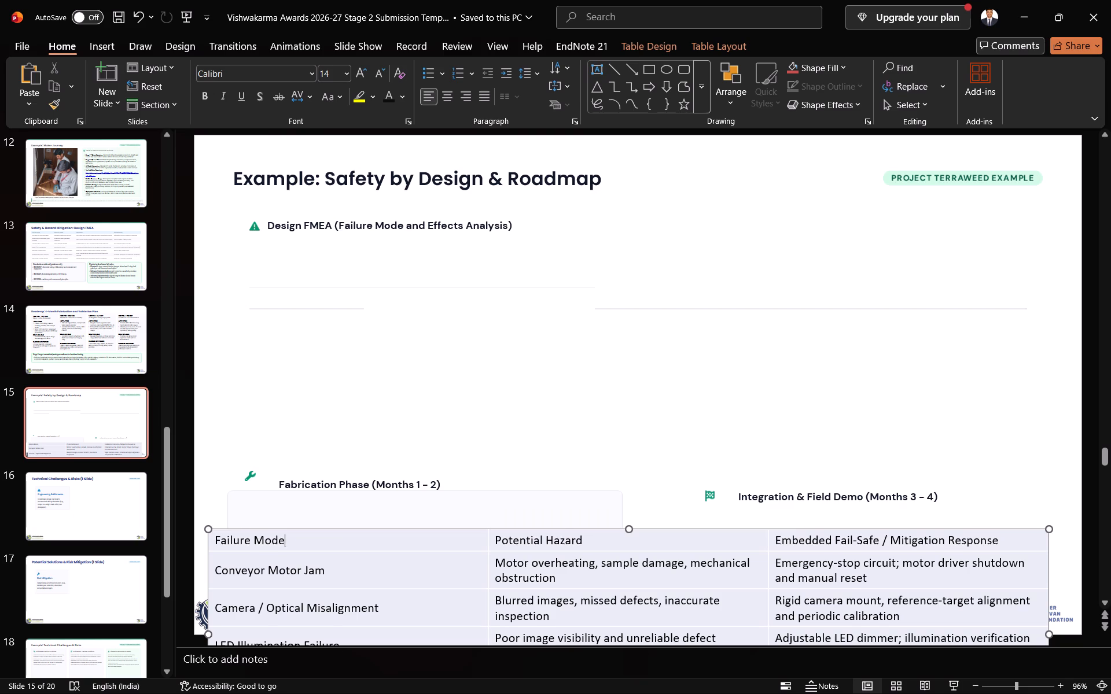
left_click_drag(218, 530, 263, 246)
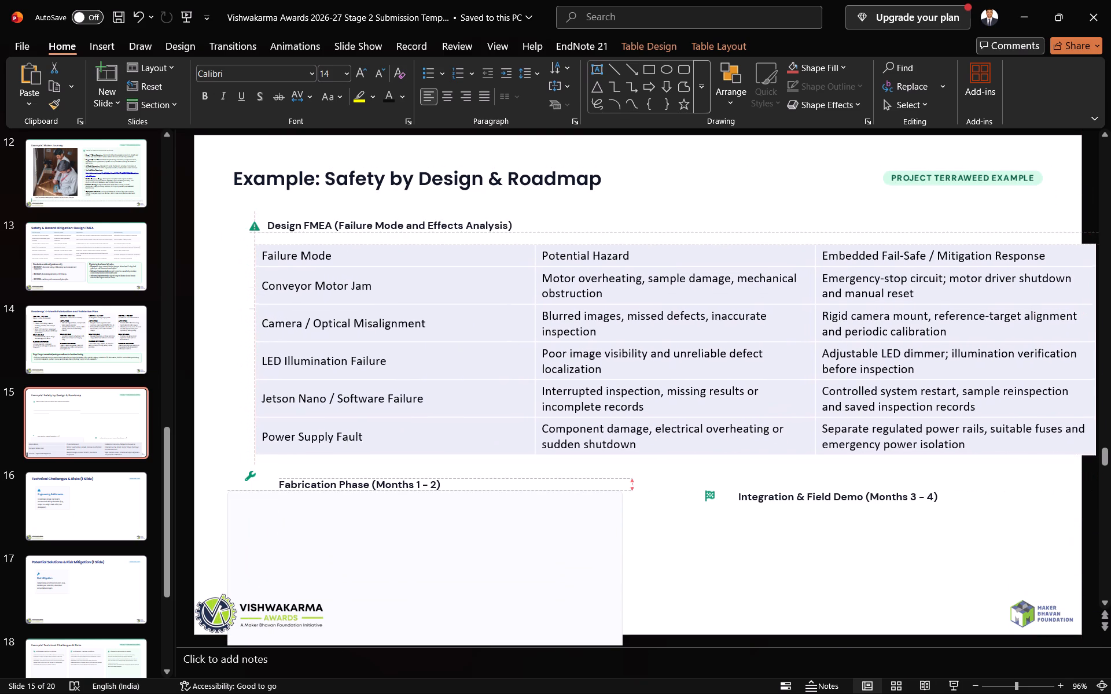
left_click_drag(263, 246, 225, 243)
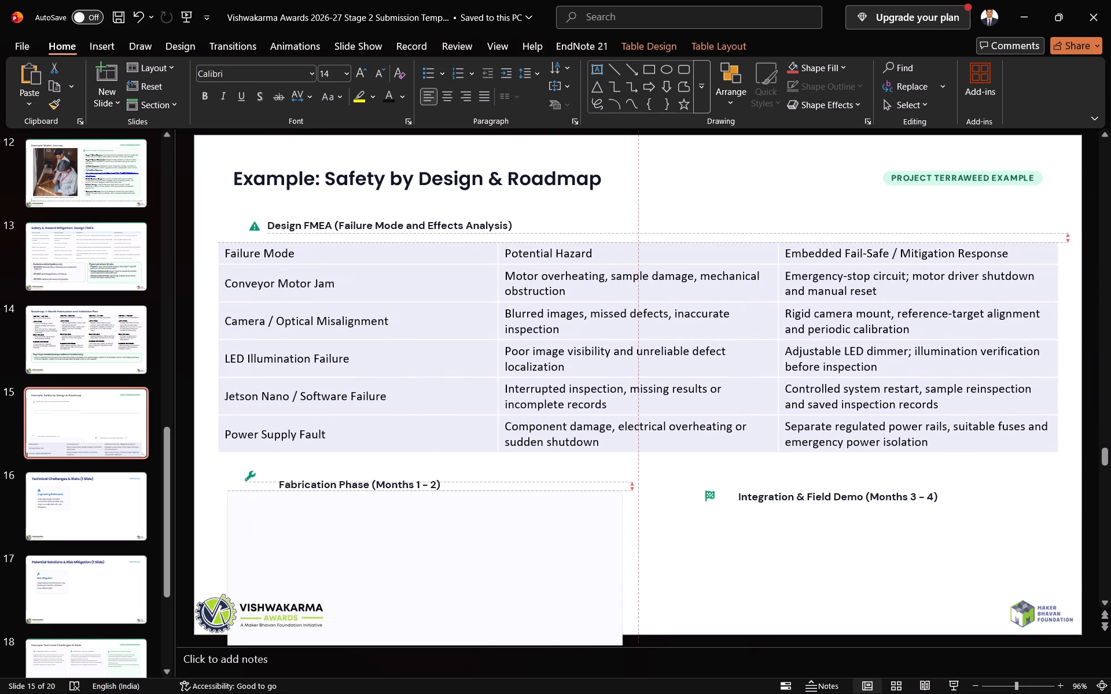
left_click_drag(225, 243, 233, 242)
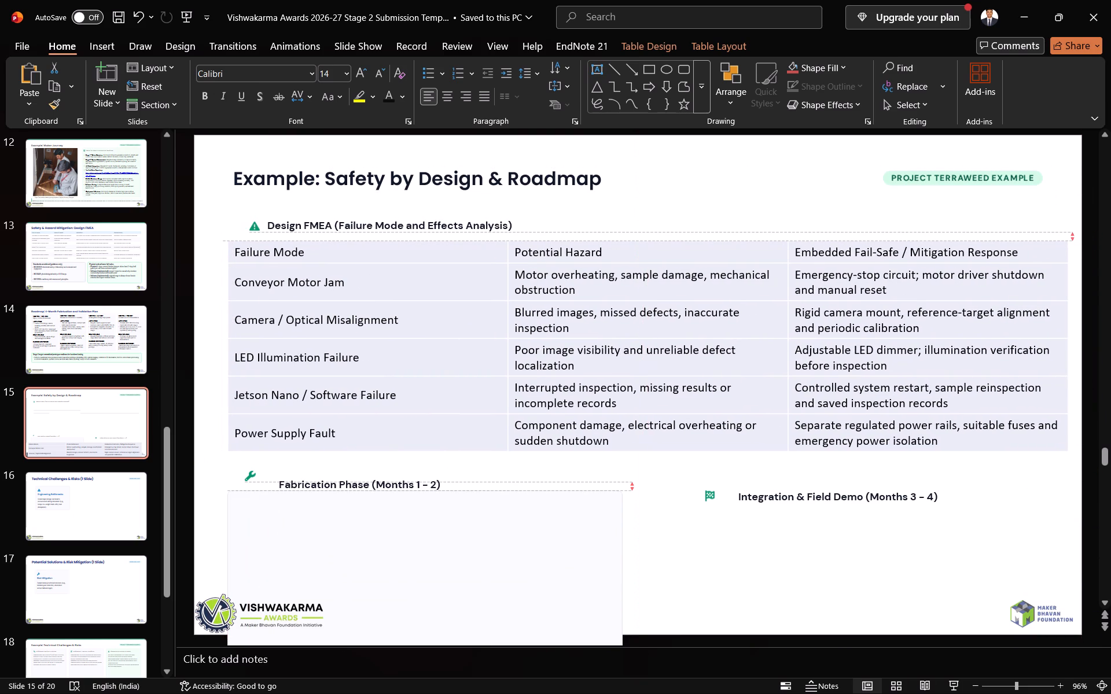
left_click_drag(233, 242, 224, 243)
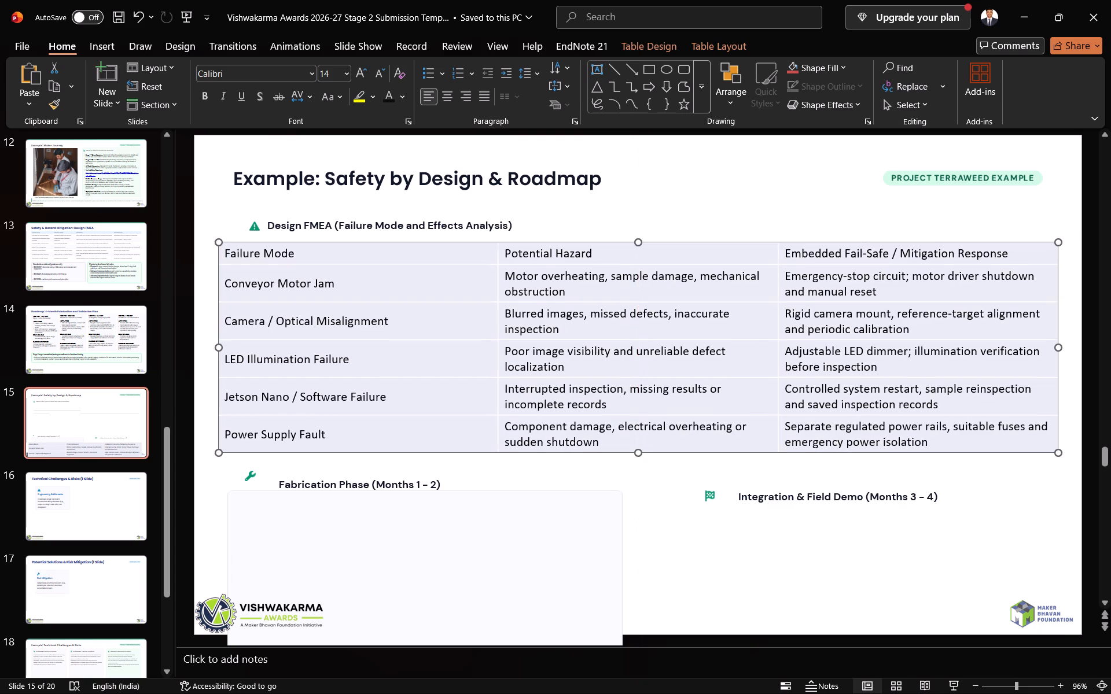
Move the Design FMEA heading and its warning icon together to just below the slide title, aligned with the table's left edge.
left_click(292, 228)
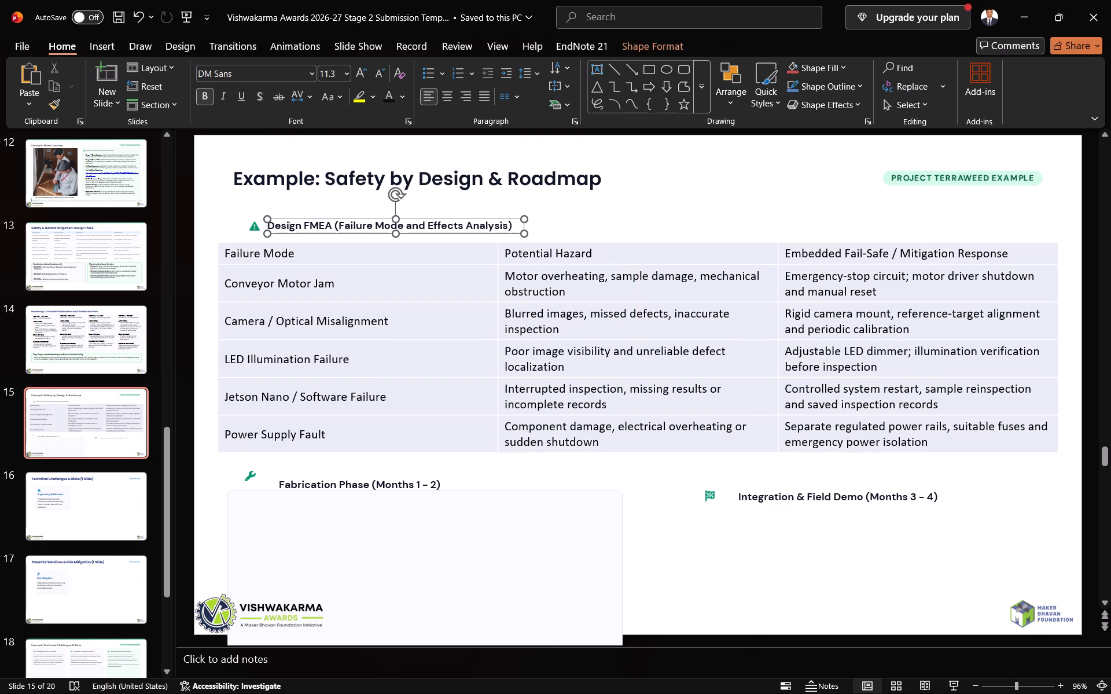
left_click(328, 219, "shift")
left_click(256, 227, "shift")
left_click(305, 221, "shift")
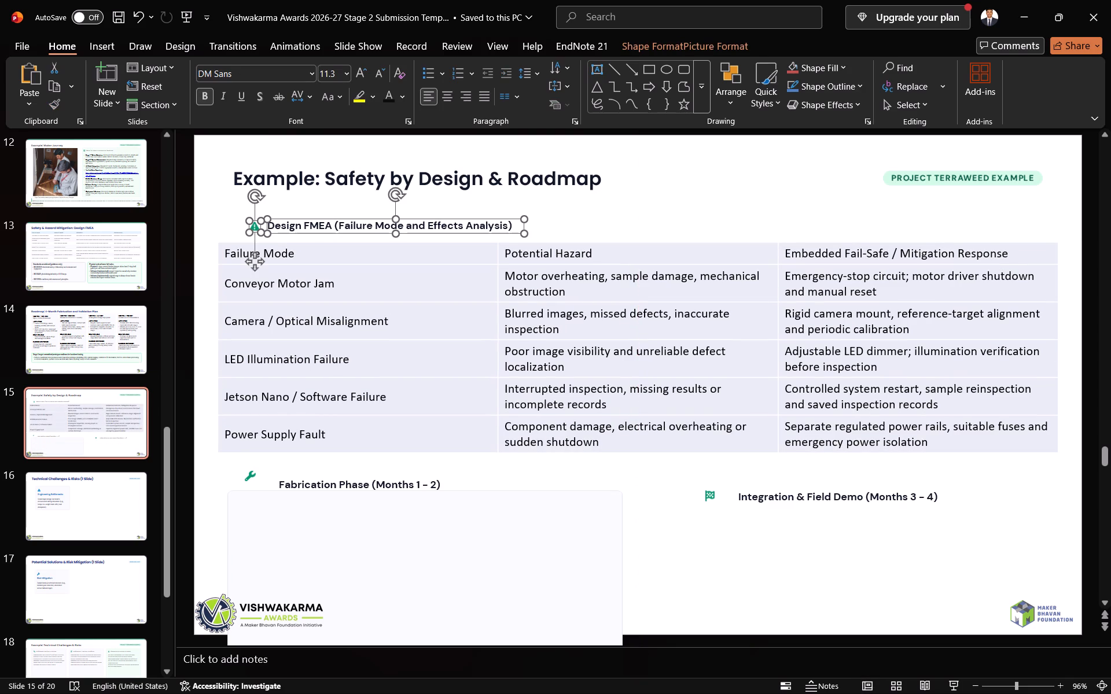
left_click_drag(314, 218, 286, 220)
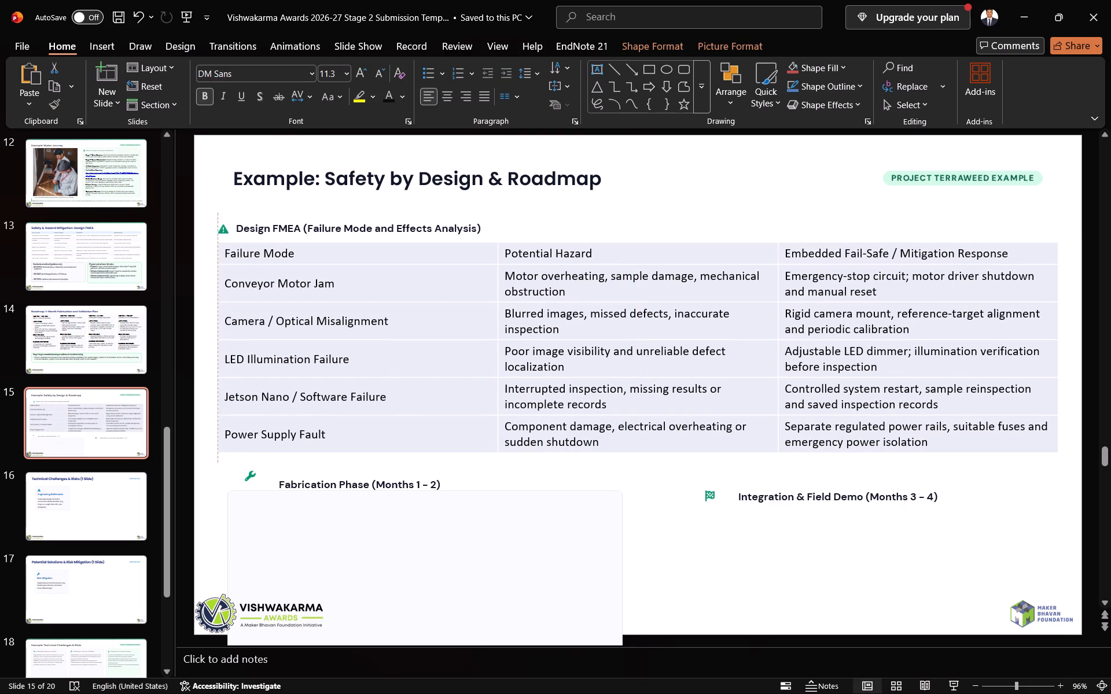
left_click_drag(286, 220, 282, 201)
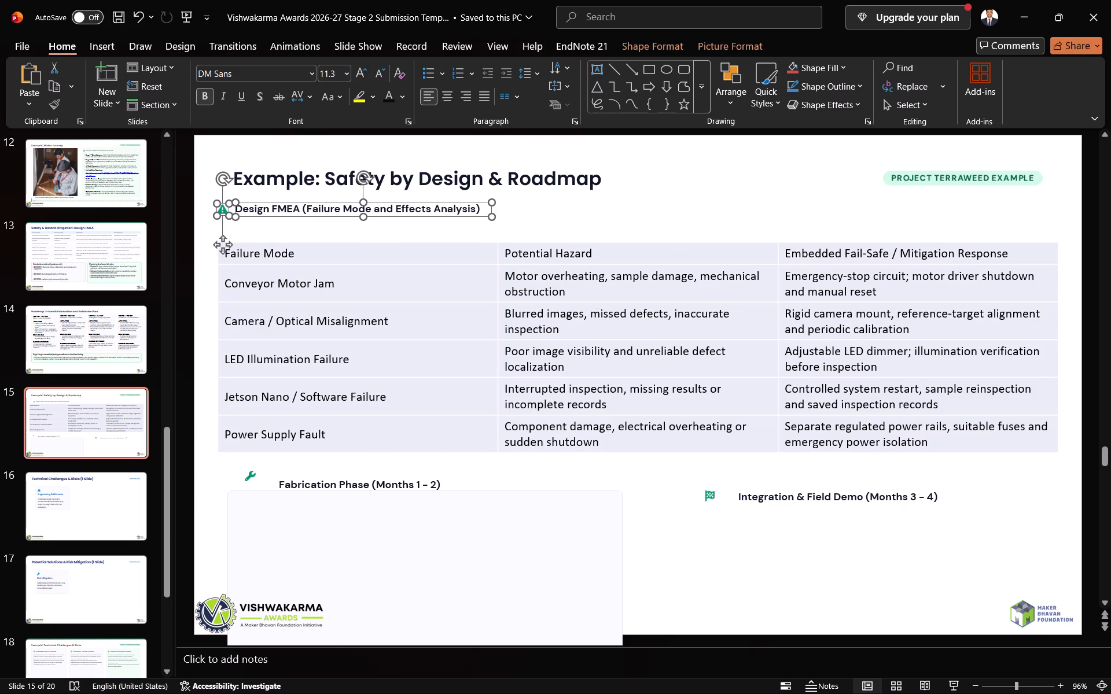
Move the failure-mode table up to sit close beneath the repositioned Design FMEA heading.
left_click(295, 260)
left_click_drag(336, 240, 336, 222)
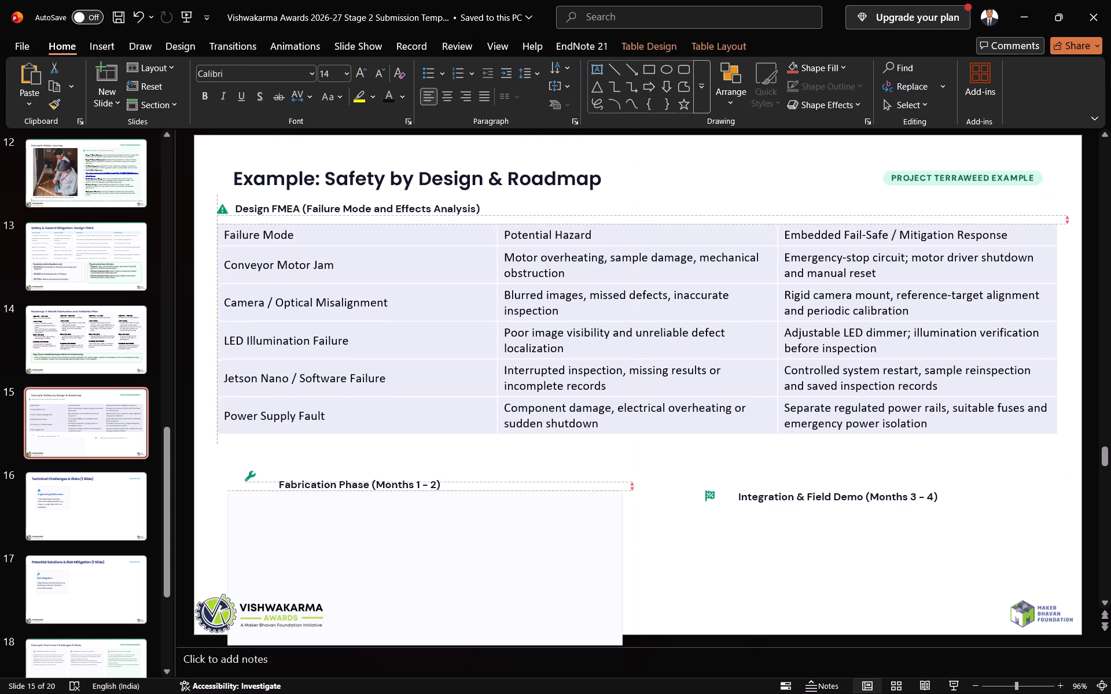
left_click_drag(336, 222, 336, 221)
left_click(534, 453)
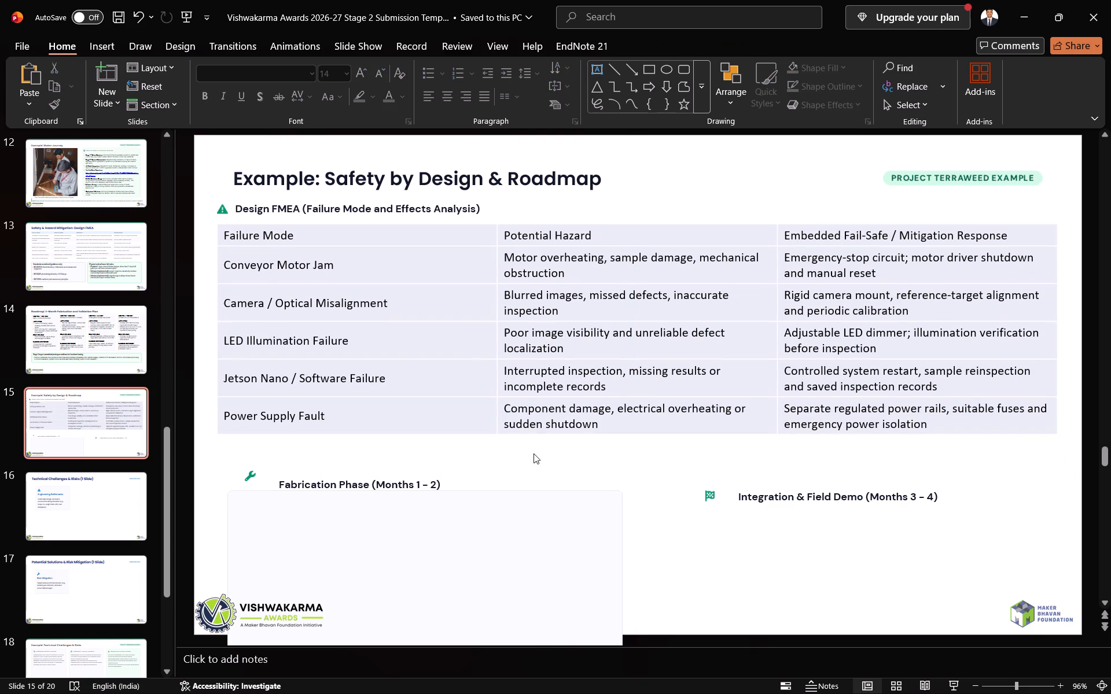
Move the Fabrication Phase (Months 1 – 2) heading and its wrench icon up to sit side by side just beneath the table.
left_click(402, 483)
left_click_drag(380, 479, 378, 454)
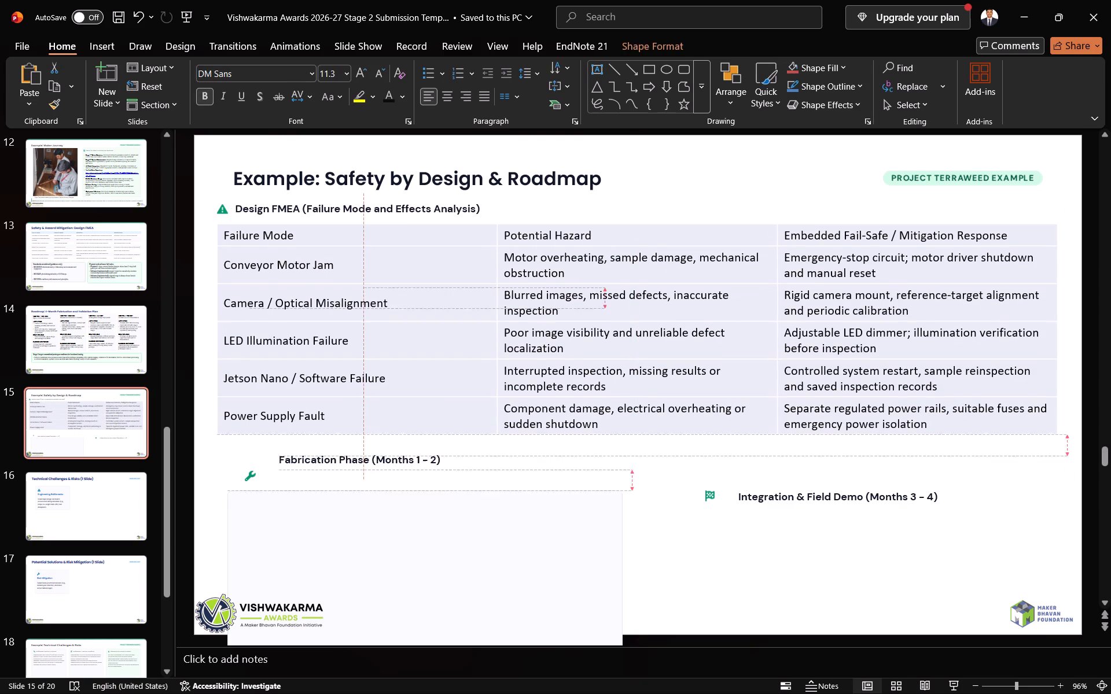
left_click_drag(378, 454, 381, 438)
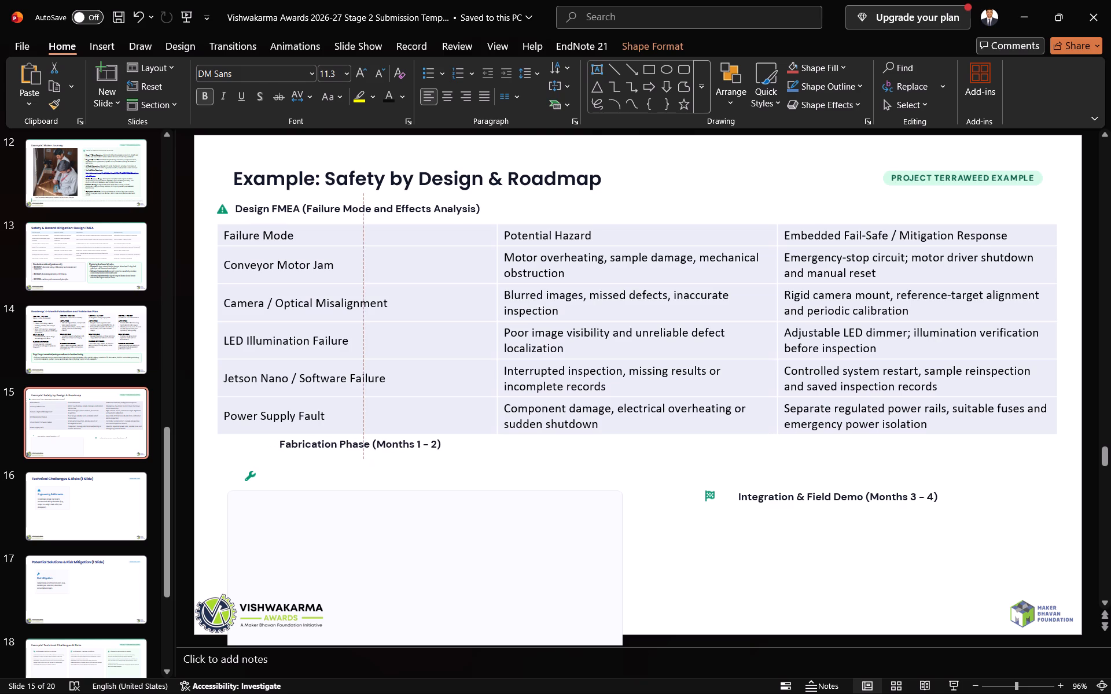
left_click_drag(381, 438, 382, 438)
left_click(255, 472)
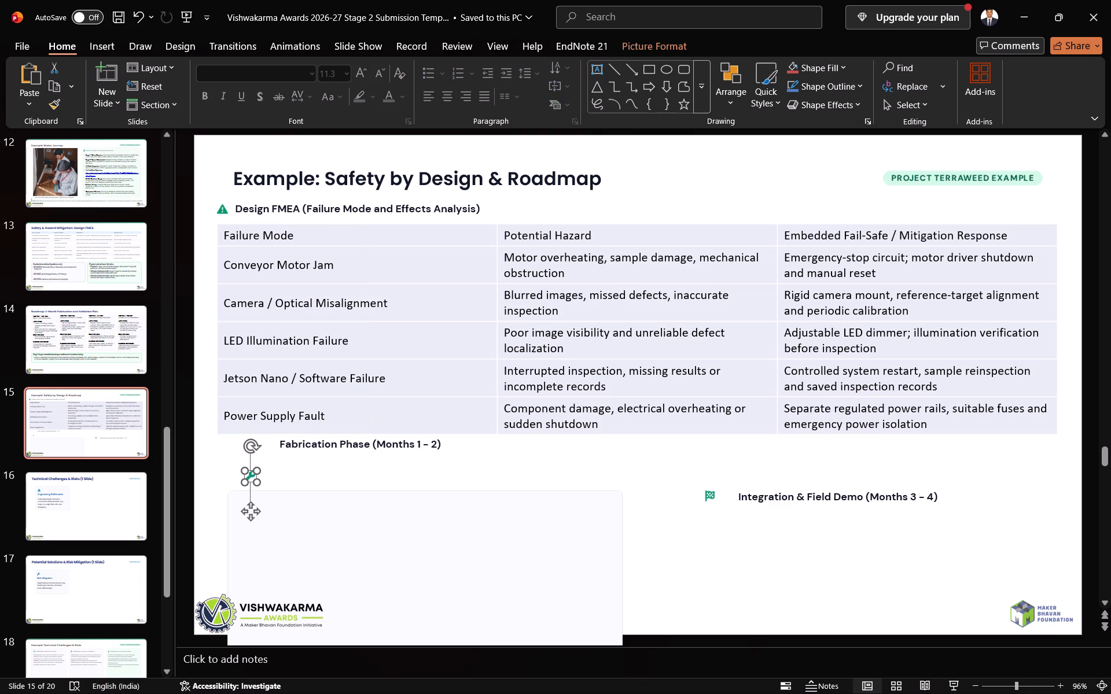
left_click_drag(253, 510, 232, 479)
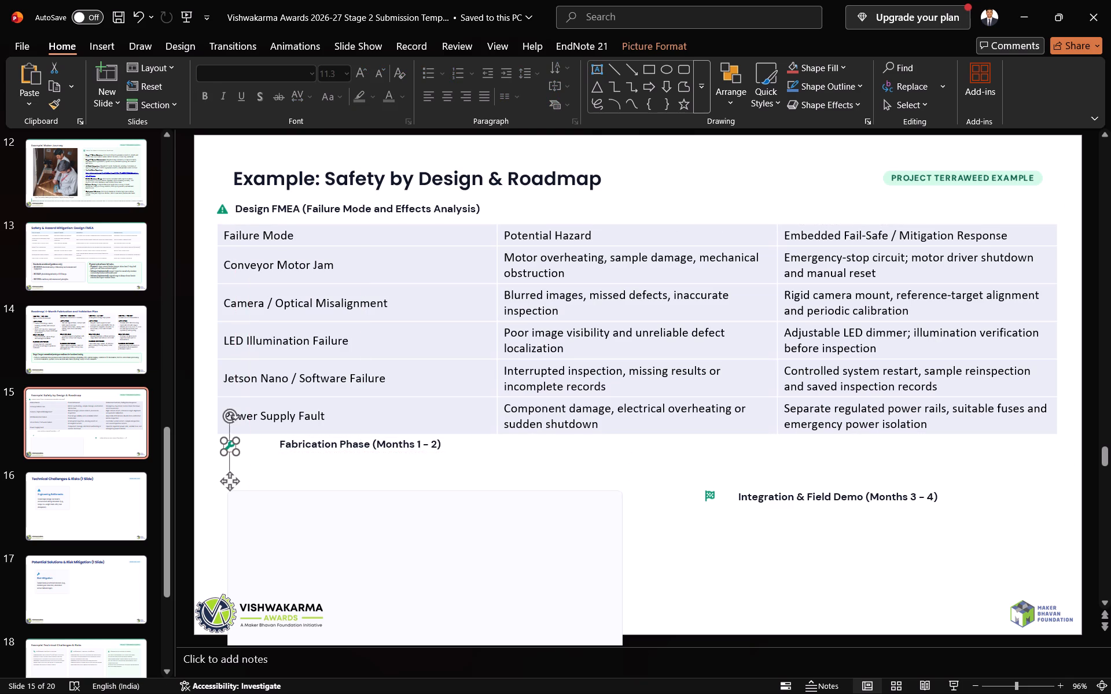
left_click(316, 437)
left_click(332, 448)
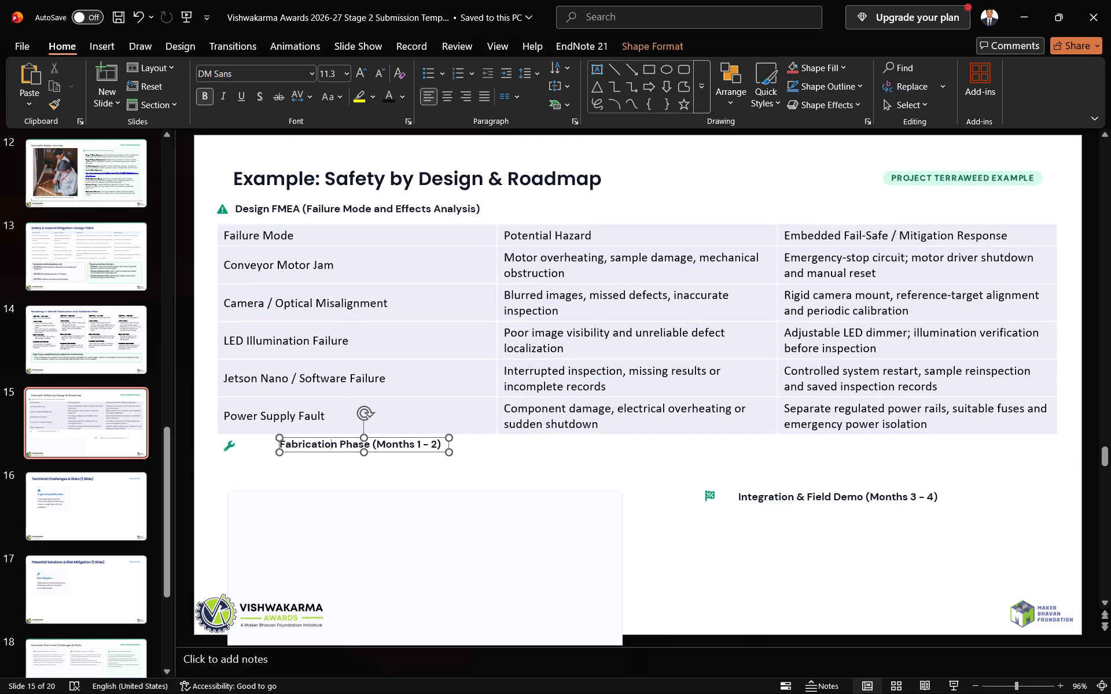
left_click_drag(352, 437, 328, 440)
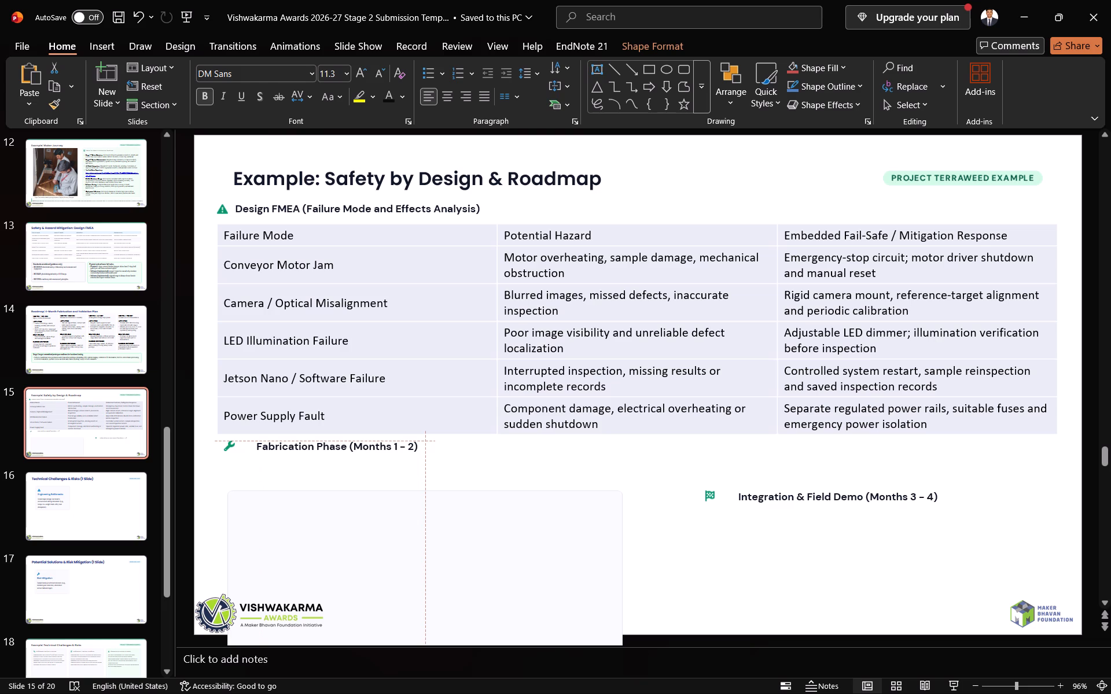
left_click_drag(328, 440, 328, 440)
Move the blank panel up to sit just beneath the Fabrication Phase heading.
left_click(351, 539)
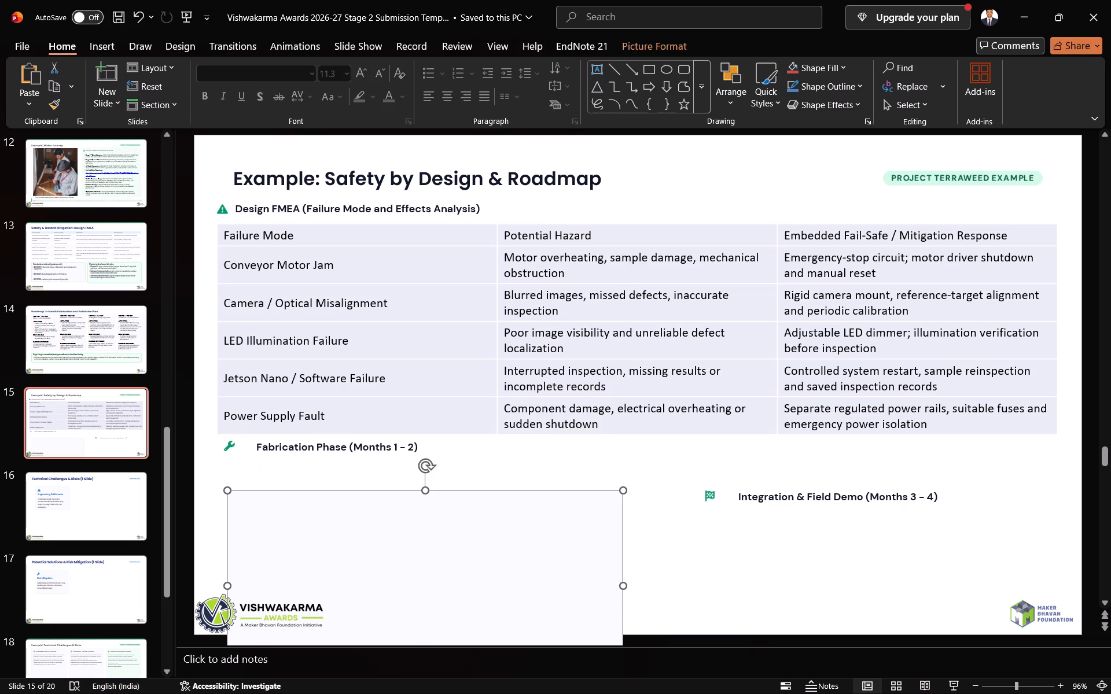
left_click_drag(566, 552, 562, 531)
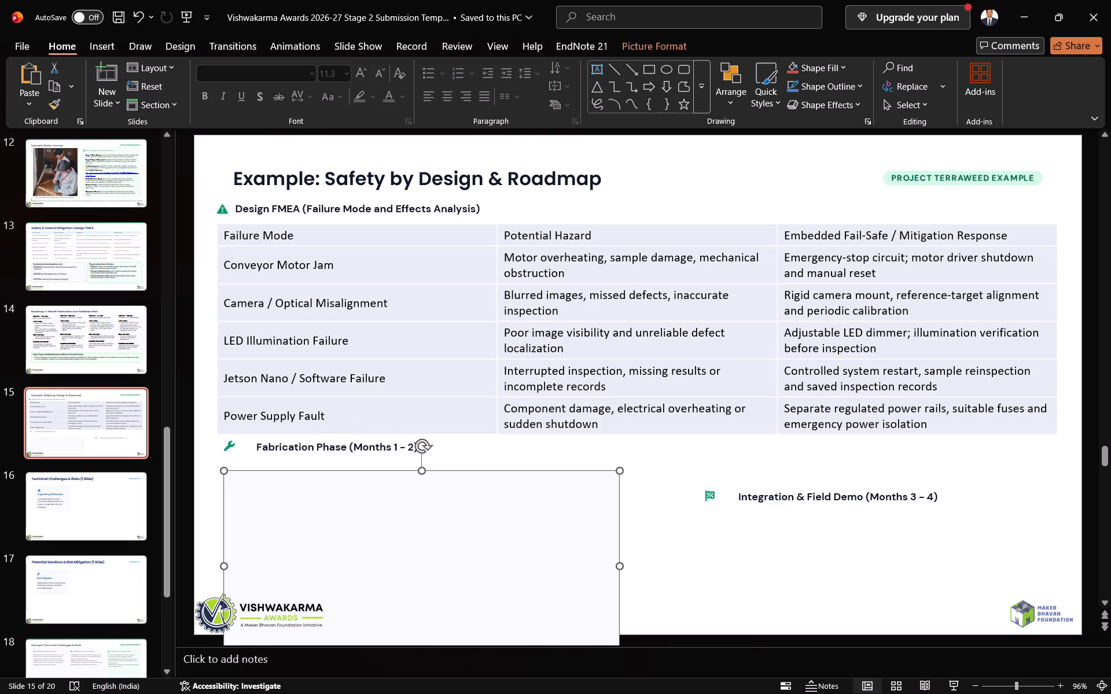
Make the table's header cells Failure Mode, Potential Hazard and Embedded Fail-Safe / Mitigation Response bold.
left_click_drag(304, 237, 235, 235)
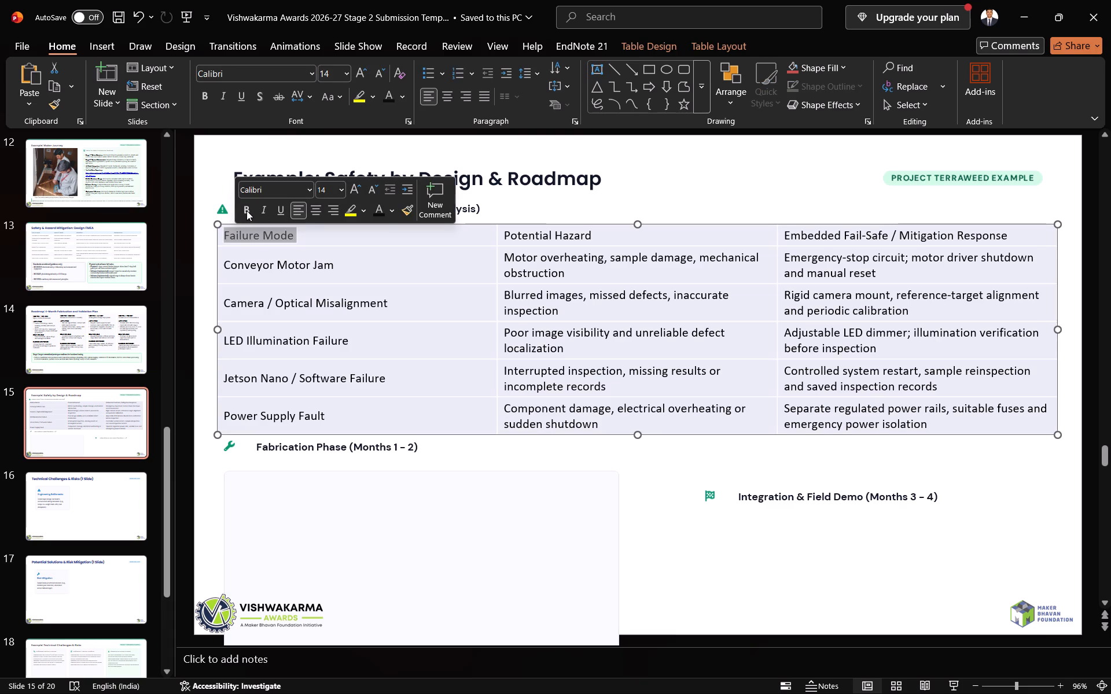
left_click(248, 212)
left_click_drag(604, 236, 571, 232)
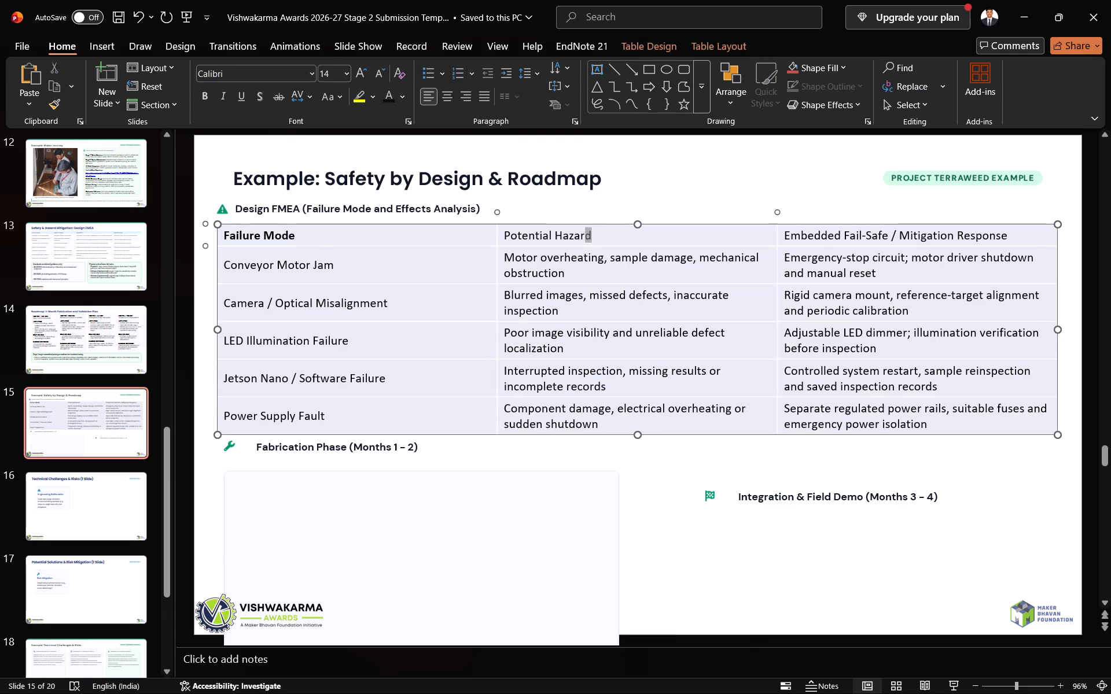
left_click_drag(571, 232, 502, 232)
left_click(506, 208)
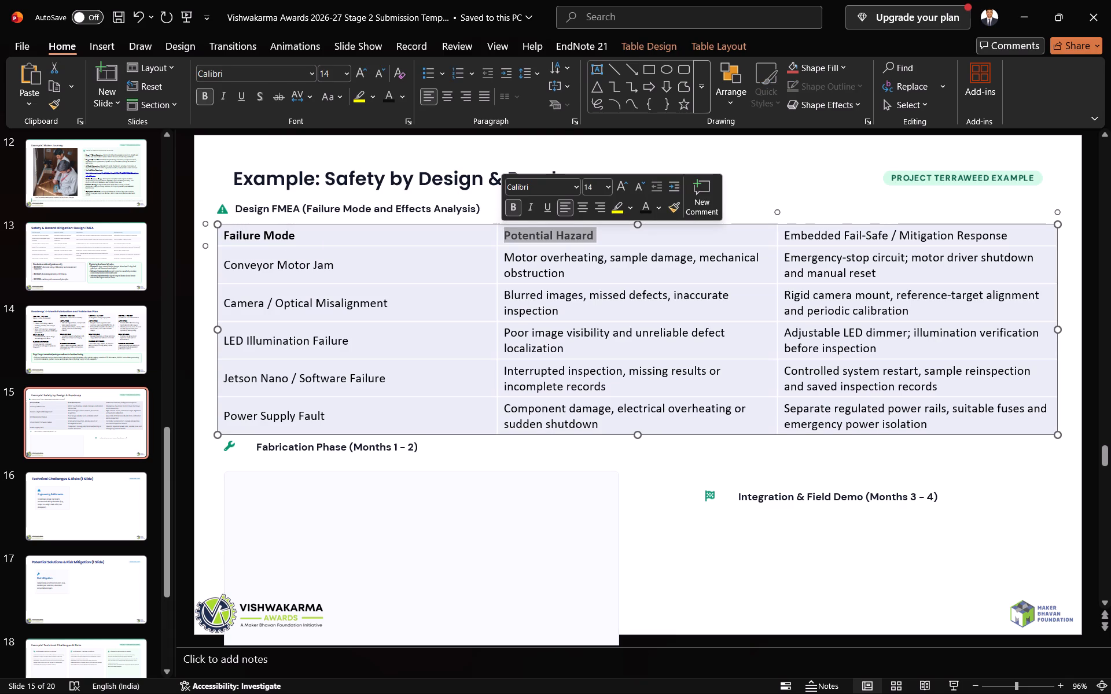
left_click_drag(1014, 236, 789, 237)
left_click(797, 208)
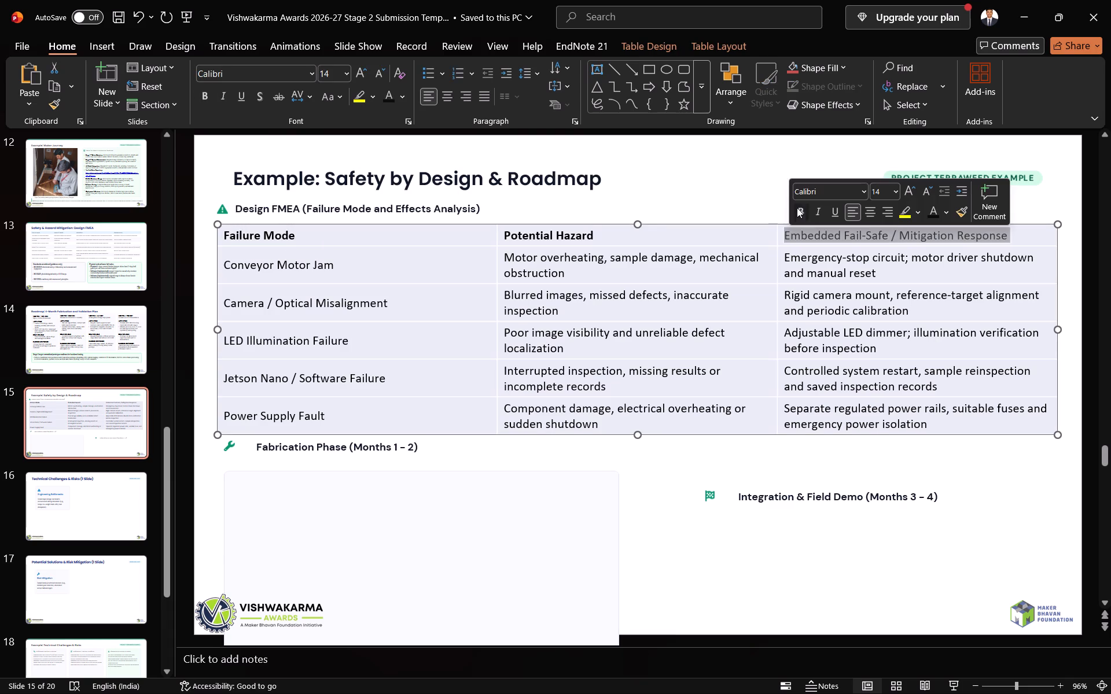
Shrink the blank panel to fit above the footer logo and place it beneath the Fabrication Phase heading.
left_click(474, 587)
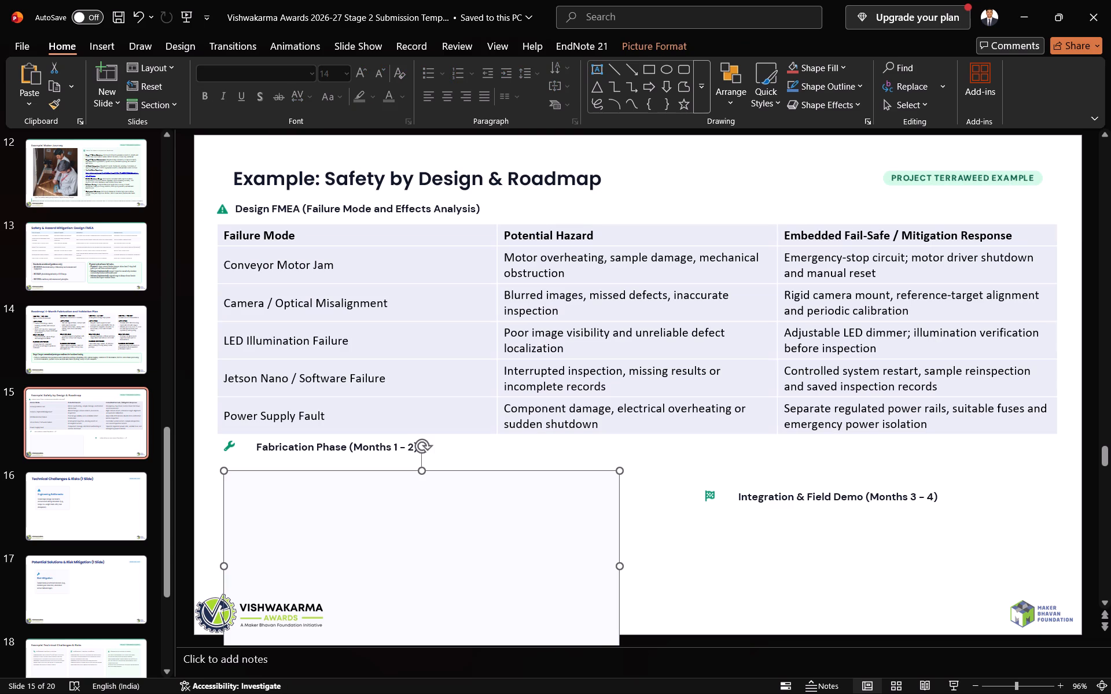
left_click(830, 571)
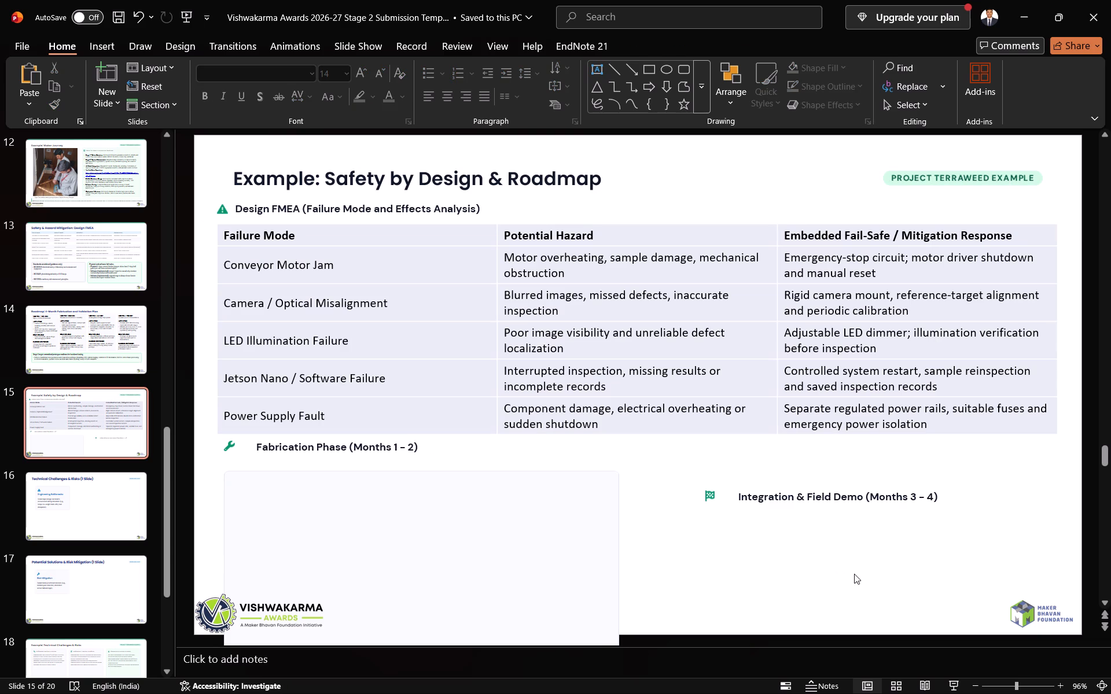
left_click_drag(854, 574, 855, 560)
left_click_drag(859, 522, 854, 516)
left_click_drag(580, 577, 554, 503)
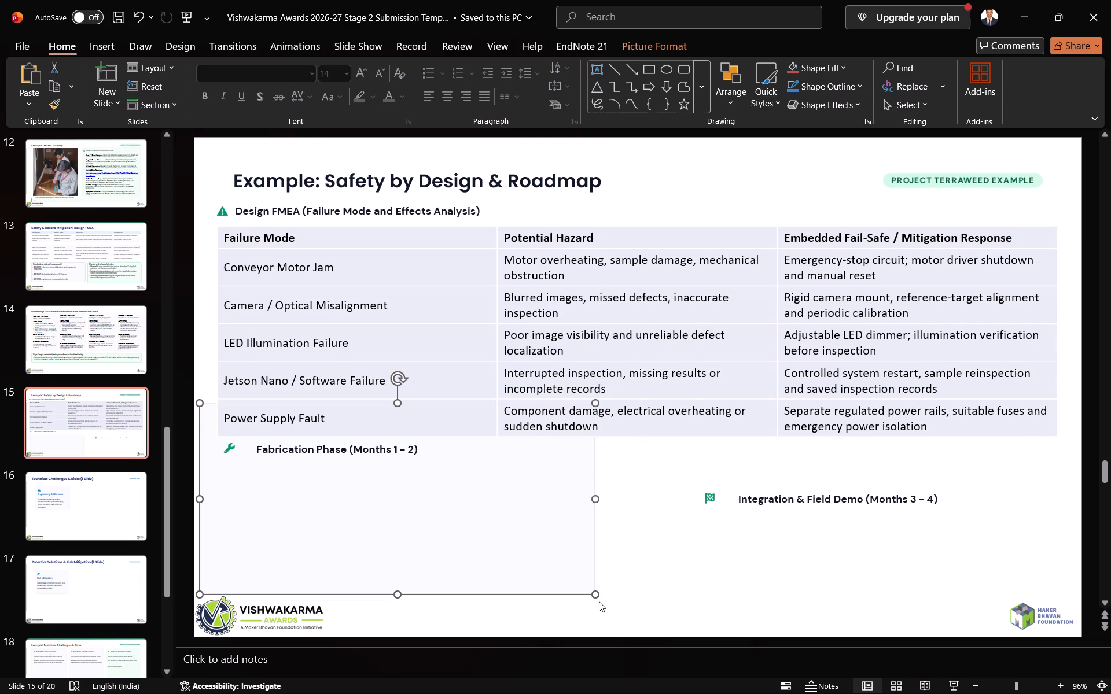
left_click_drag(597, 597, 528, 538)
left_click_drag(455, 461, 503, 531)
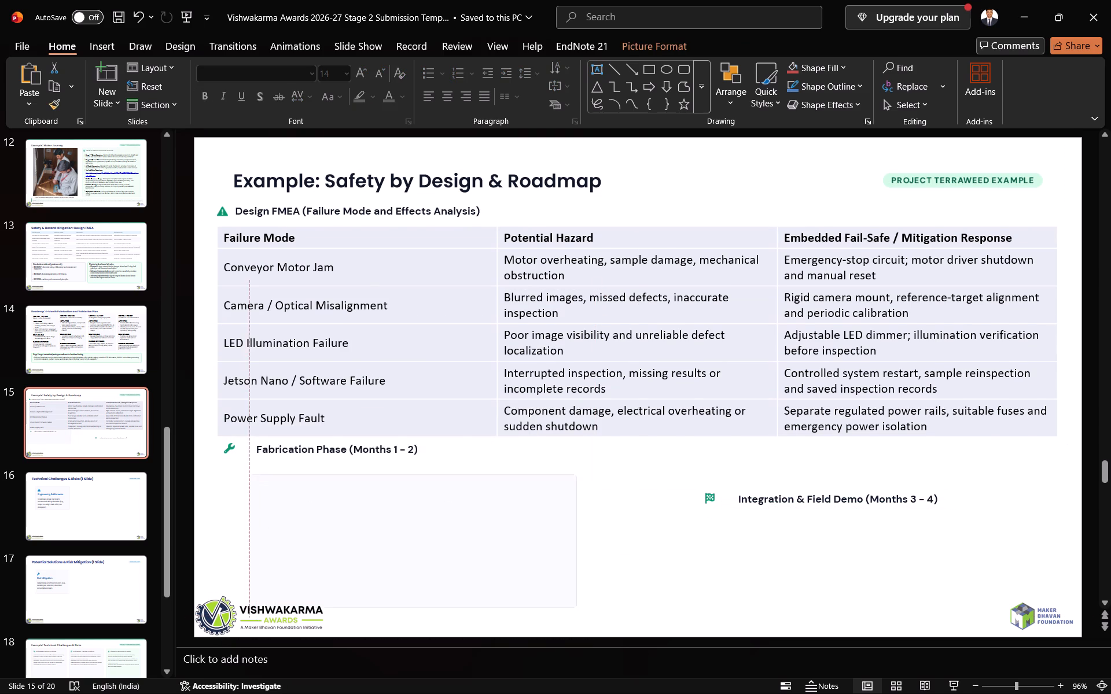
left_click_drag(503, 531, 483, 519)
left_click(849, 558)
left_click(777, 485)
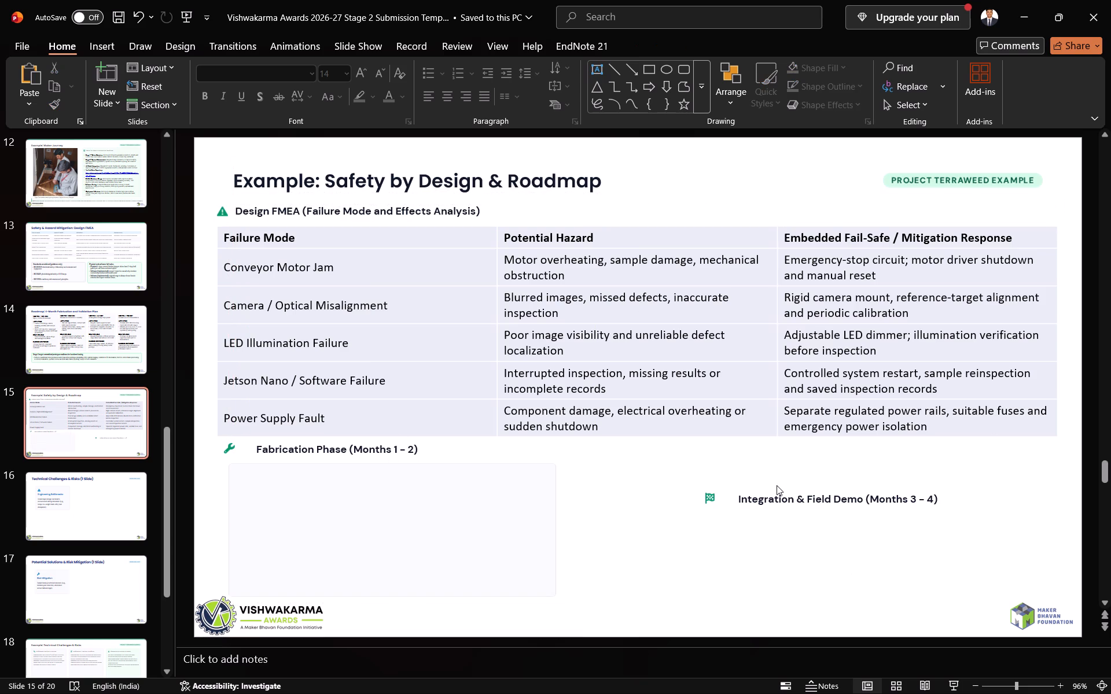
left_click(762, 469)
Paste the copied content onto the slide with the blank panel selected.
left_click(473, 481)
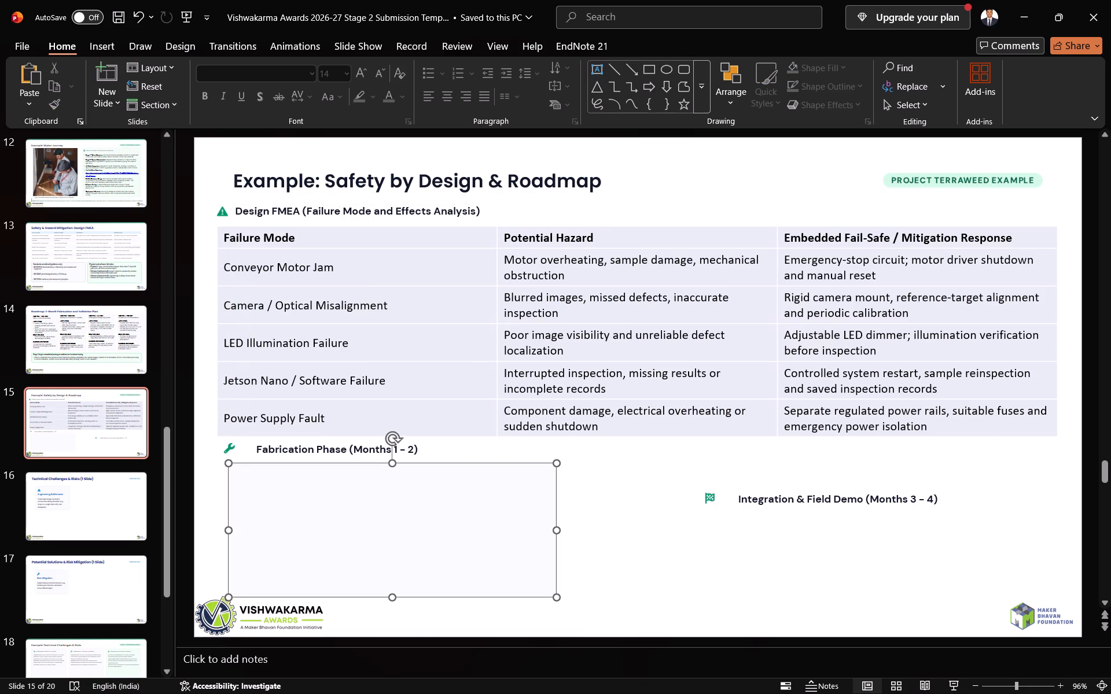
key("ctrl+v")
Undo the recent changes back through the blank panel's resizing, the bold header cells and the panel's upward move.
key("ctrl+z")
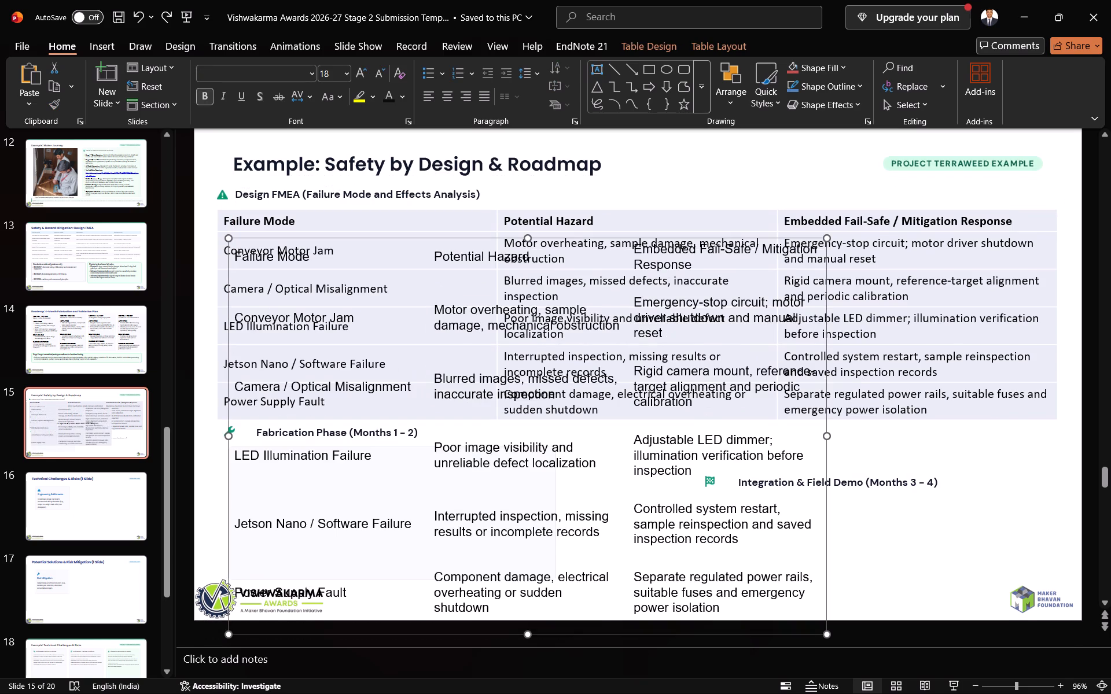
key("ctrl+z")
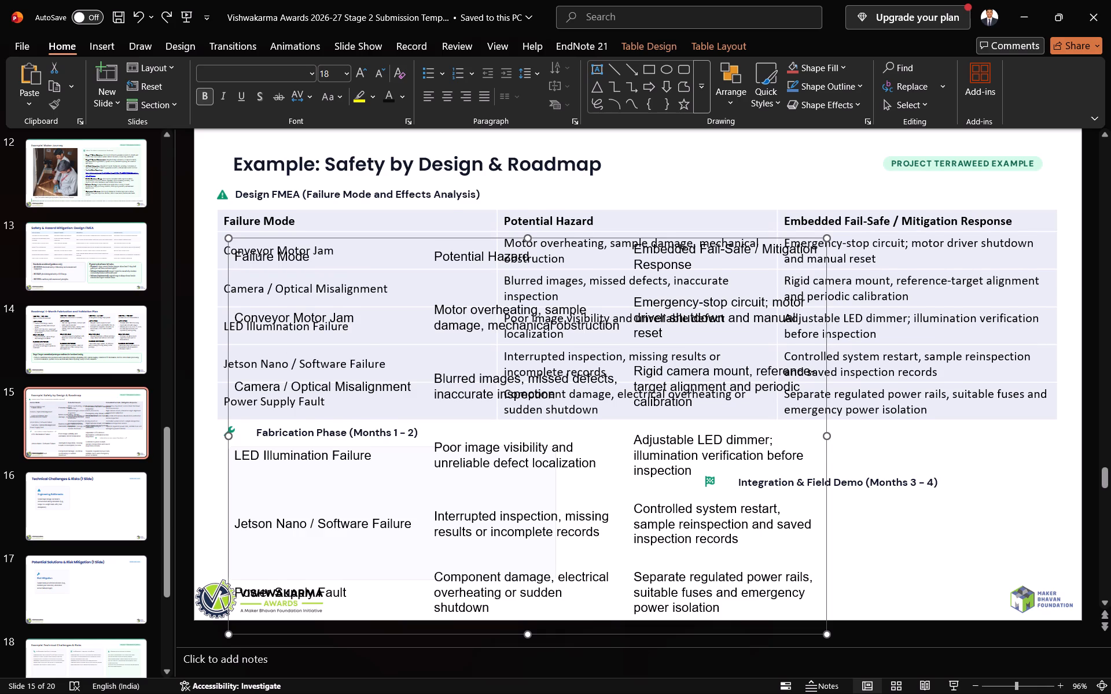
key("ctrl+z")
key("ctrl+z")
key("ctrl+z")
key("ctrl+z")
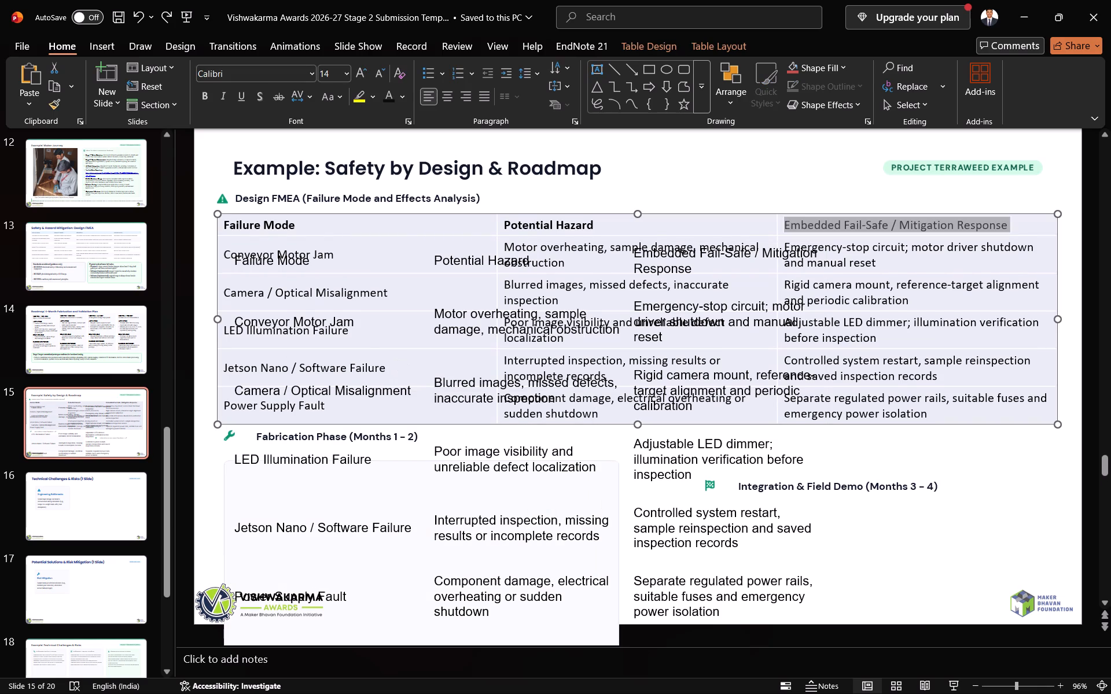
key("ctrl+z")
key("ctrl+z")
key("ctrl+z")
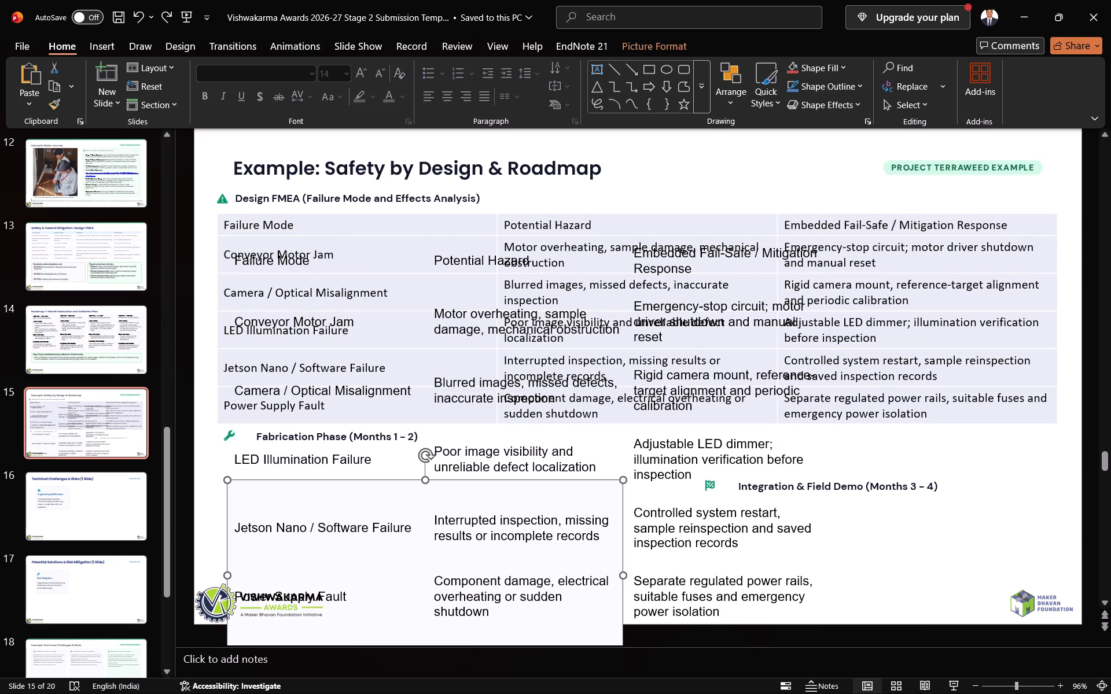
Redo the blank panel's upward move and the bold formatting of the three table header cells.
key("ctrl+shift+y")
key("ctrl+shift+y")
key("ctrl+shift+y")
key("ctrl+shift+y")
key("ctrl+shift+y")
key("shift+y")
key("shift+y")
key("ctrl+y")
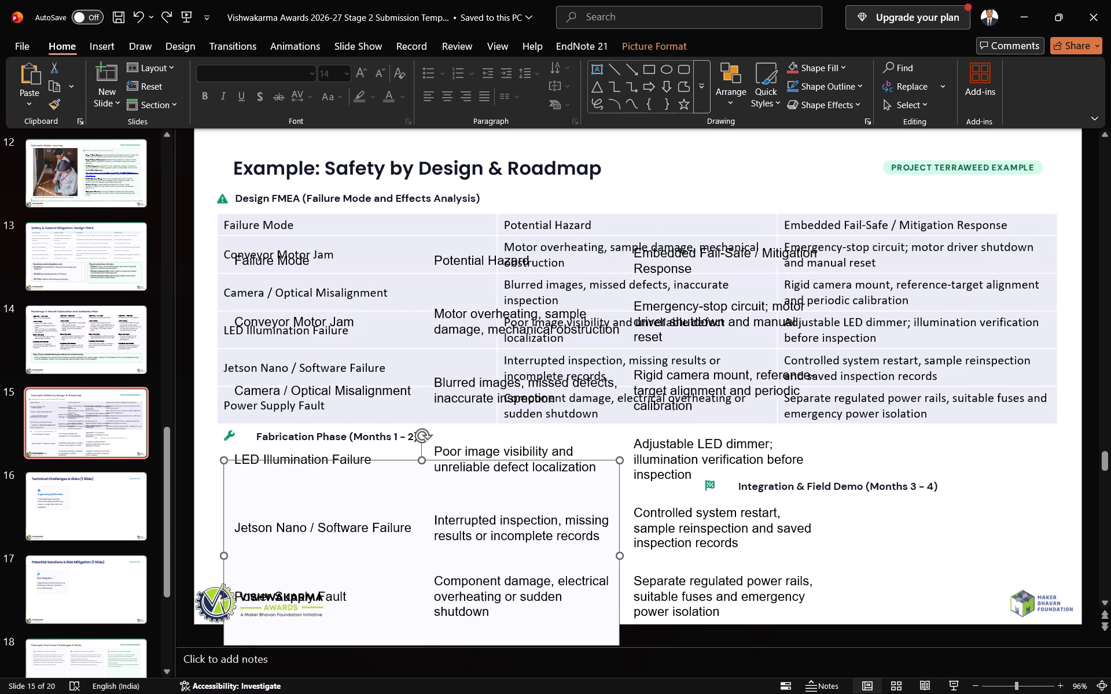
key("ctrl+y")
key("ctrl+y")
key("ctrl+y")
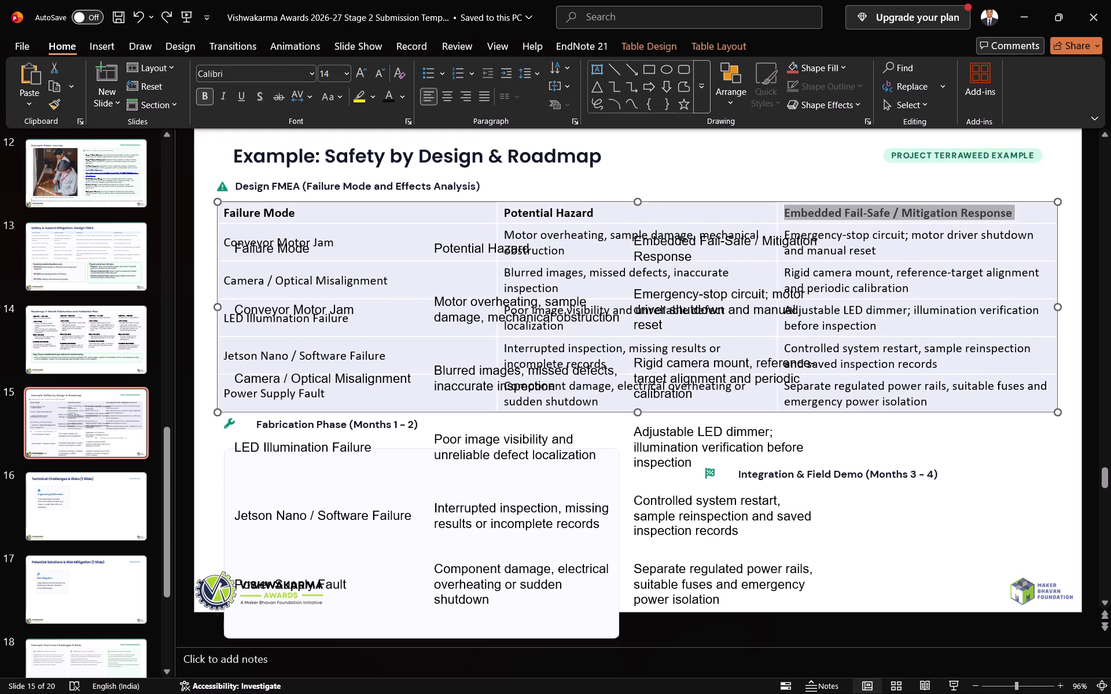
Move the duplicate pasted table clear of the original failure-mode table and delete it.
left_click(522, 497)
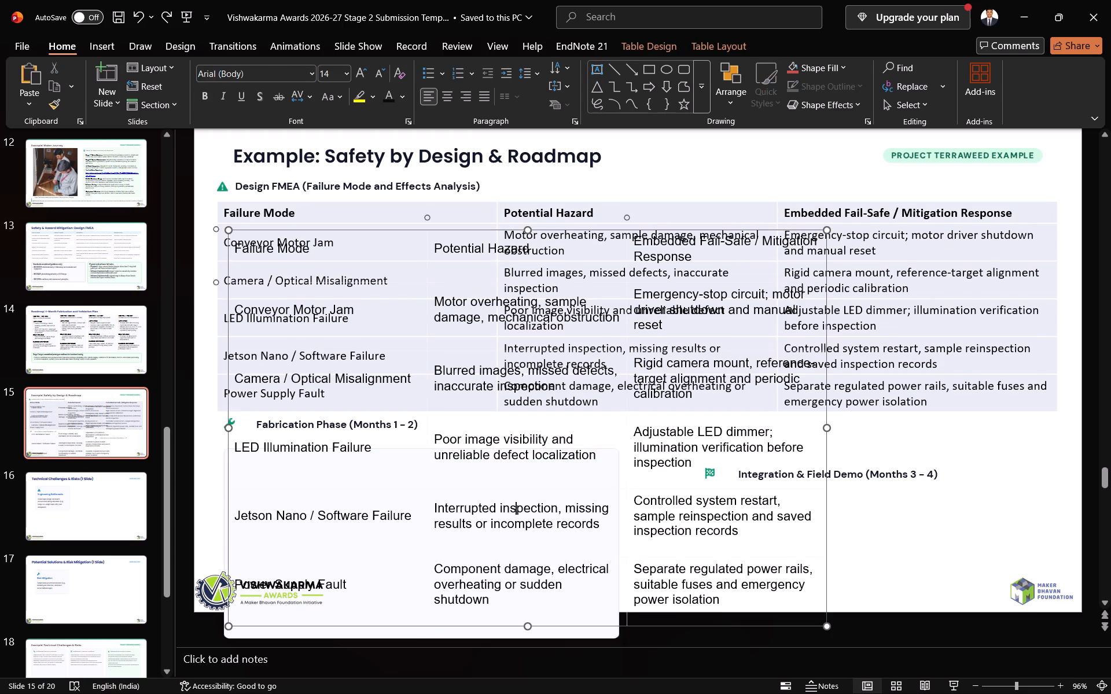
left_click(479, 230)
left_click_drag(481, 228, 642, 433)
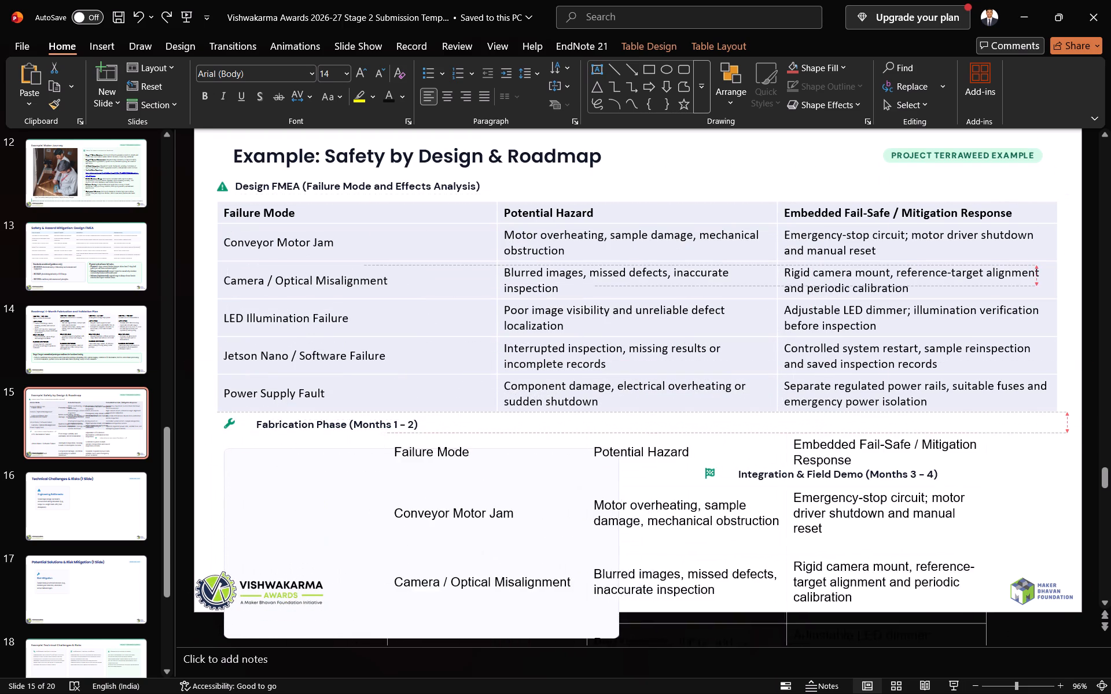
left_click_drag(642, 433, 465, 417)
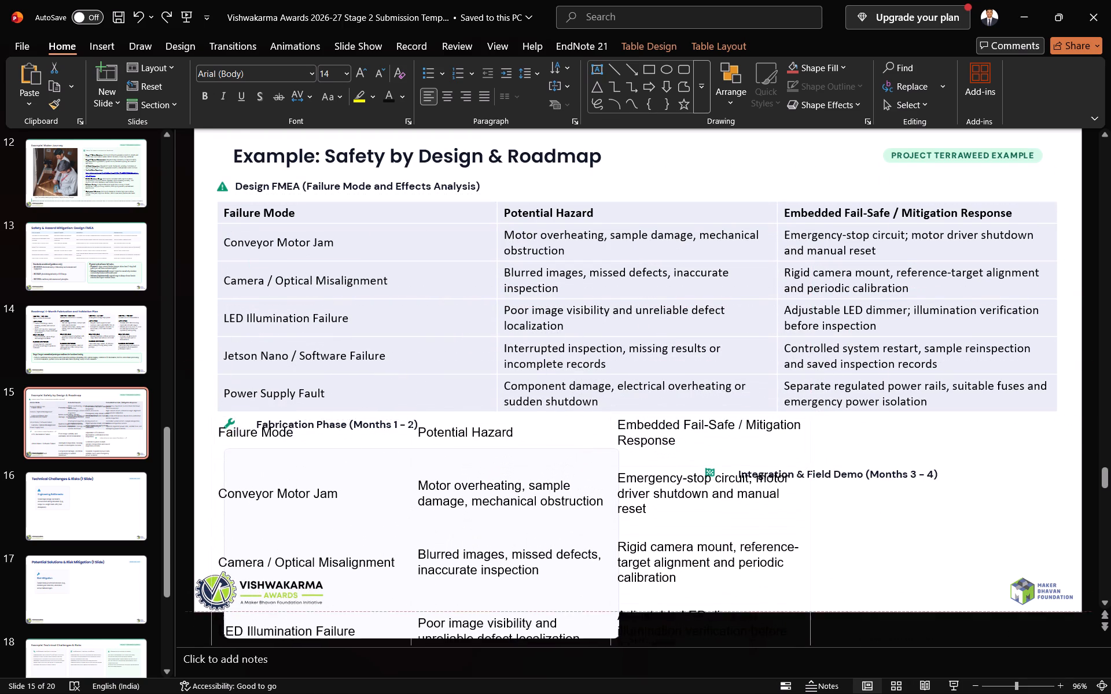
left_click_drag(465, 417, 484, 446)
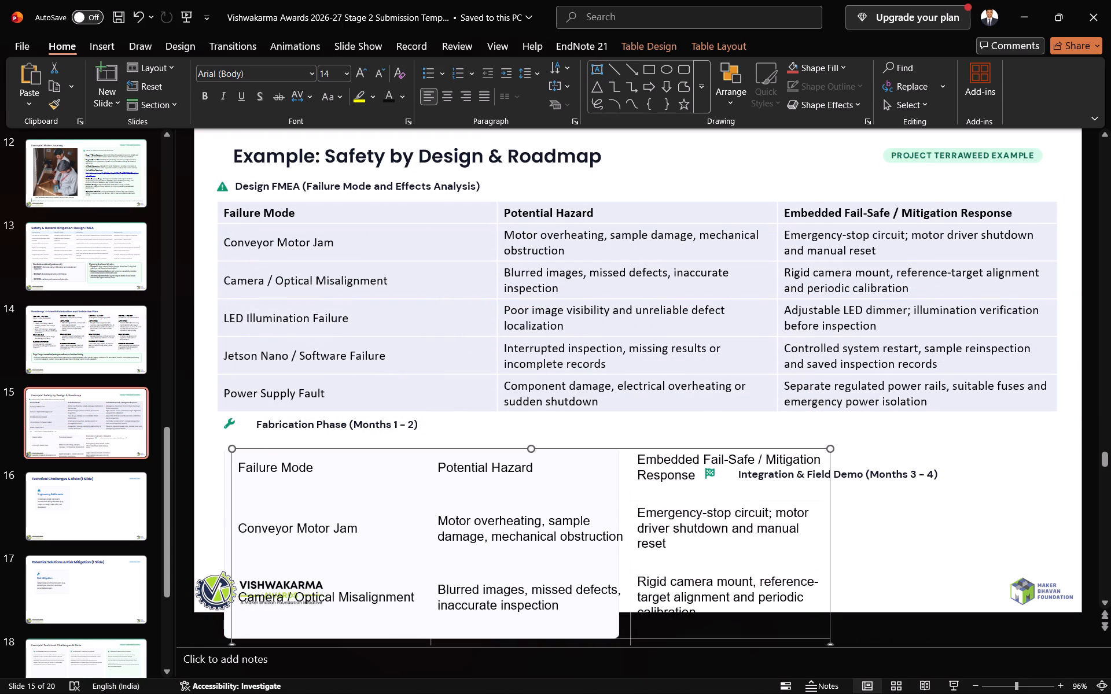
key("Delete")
Duplicate the blank panel beneath the Fabrication Phase heading.
left_click(448, 489)
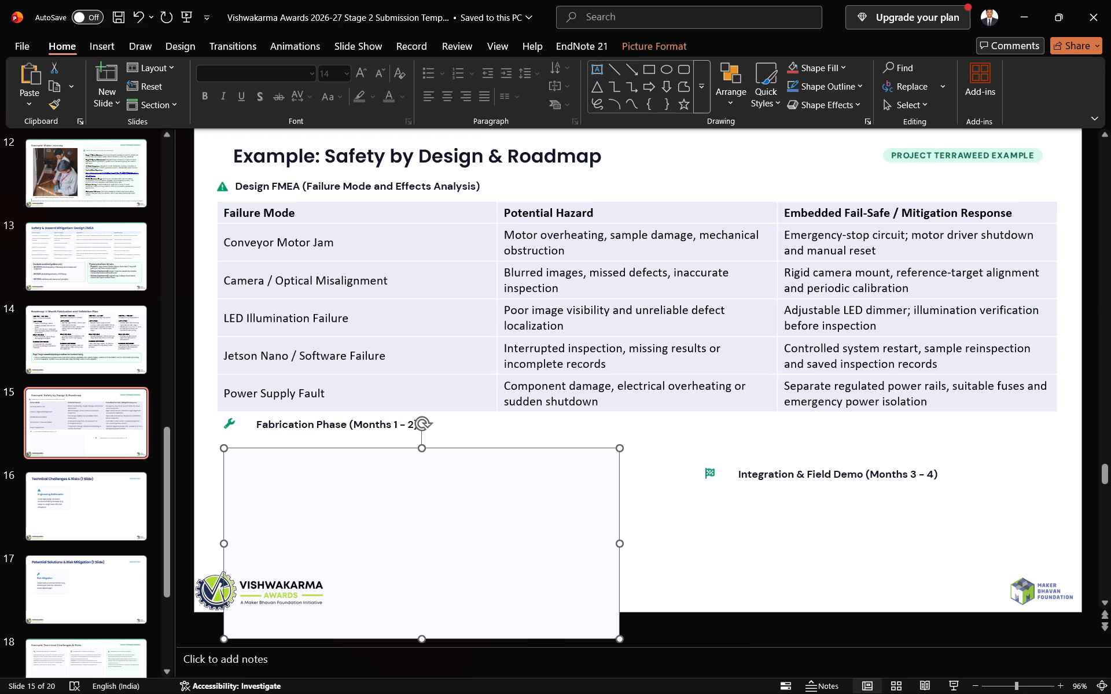
key("ctrl+c")
key("ctrl+v")
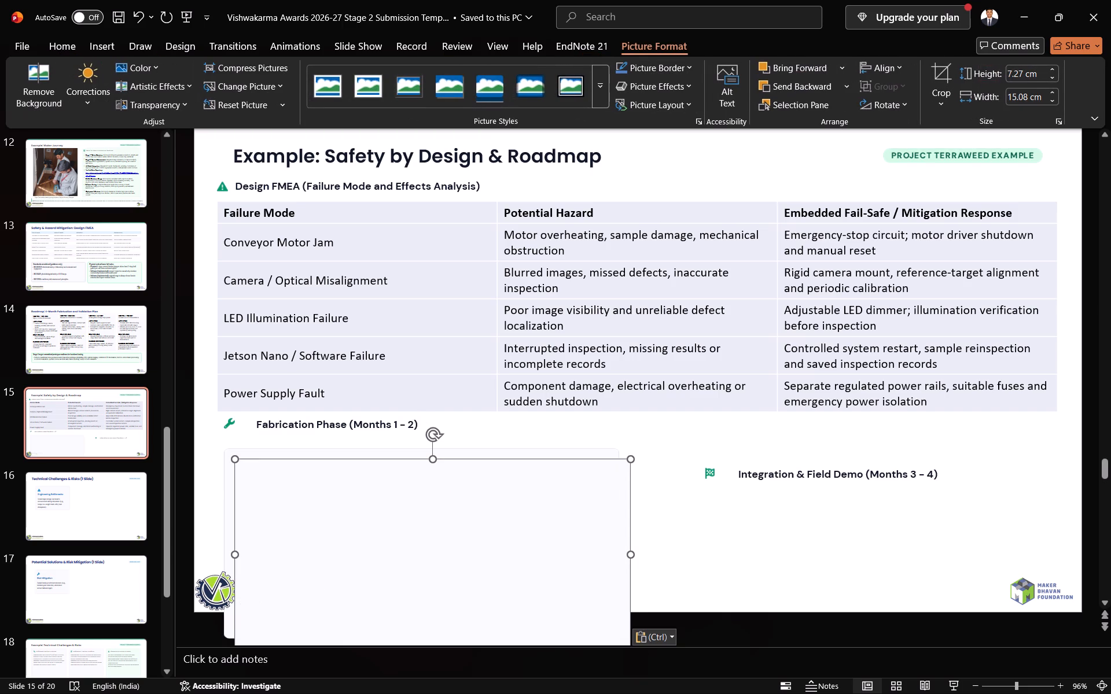
Move the Integration & Field Demo (Months 3 – 4) heading and its flag icon up, level with the Fabrication Phase heading.
left_click(766, 471)
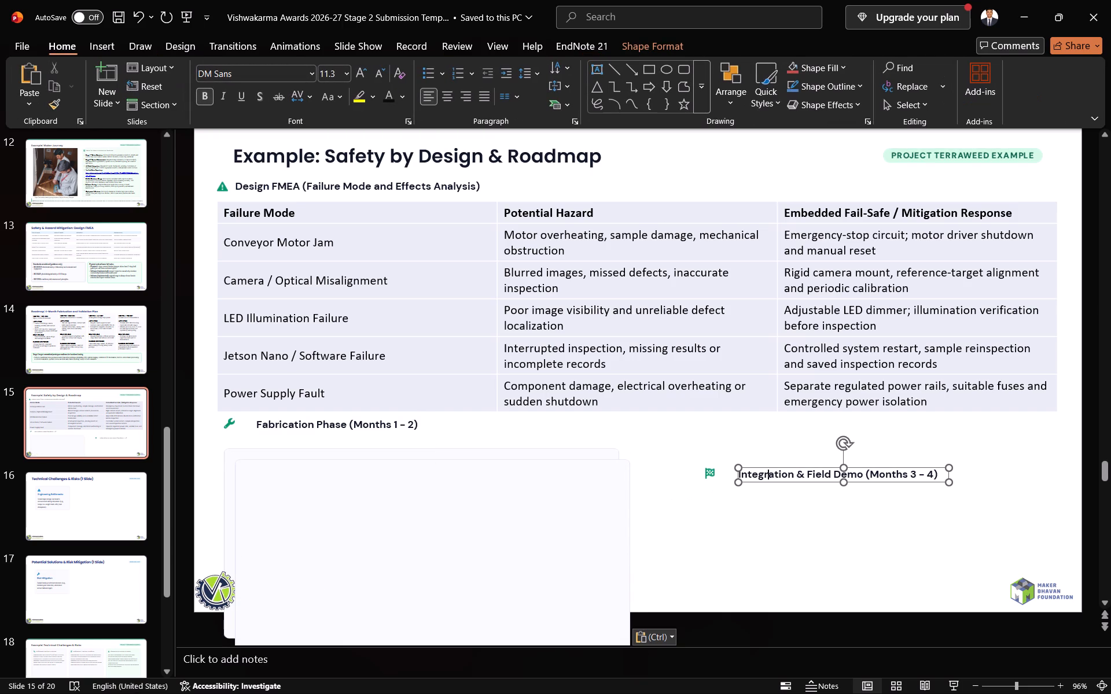
left_click(709, 471, "shift")
left_click_drag(757, 468, 754, 424)
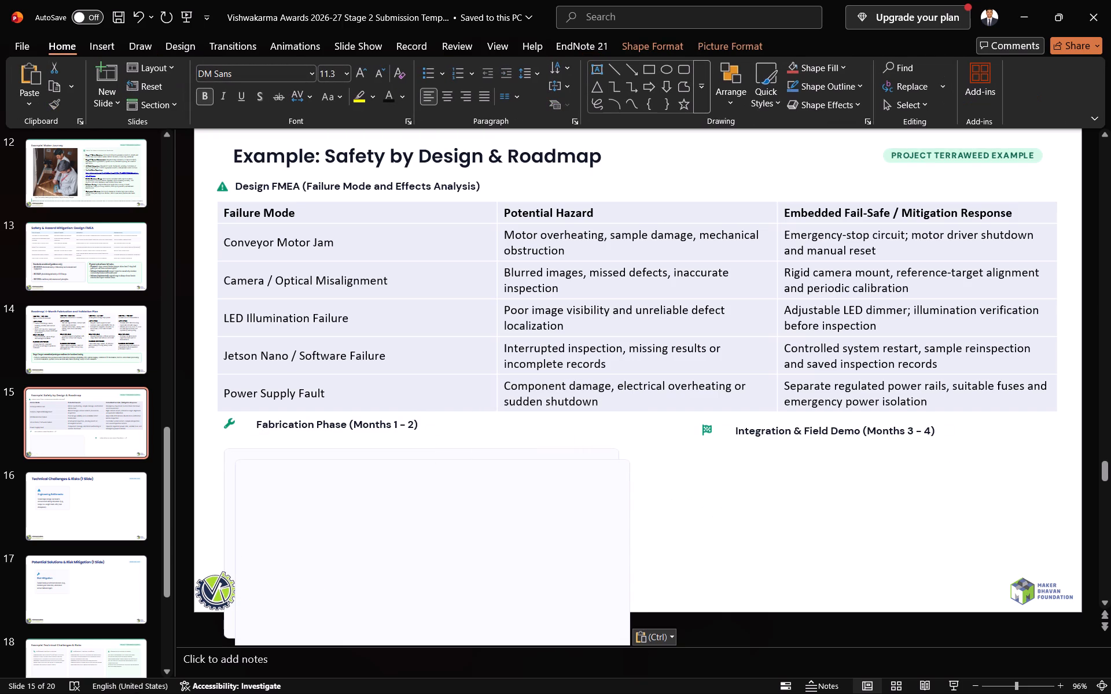
left_click_drag(754, 424, 754, 419)
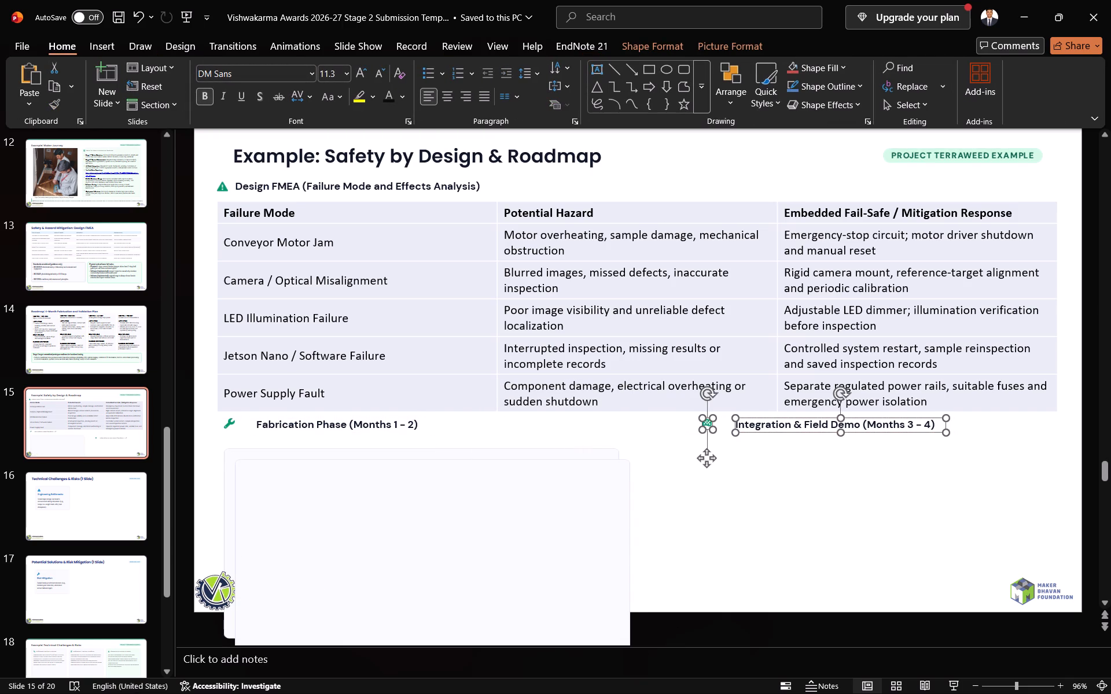
Place the duplicate blank panel beneath the Integration & Field Demo heading and resize it to about 4.84 cm high by 16.25 cm wide.
left_click(593, 491)
left_click_drag(592, 492, 985, 462)
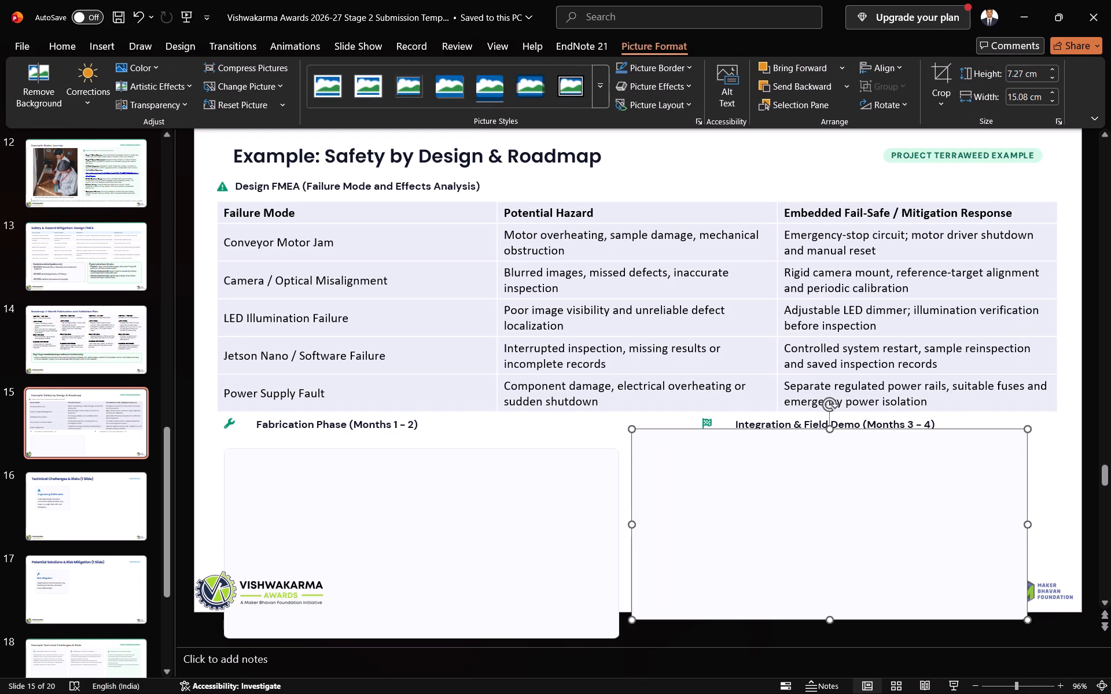
left_click_drag(1029, 618, 1043, 553)
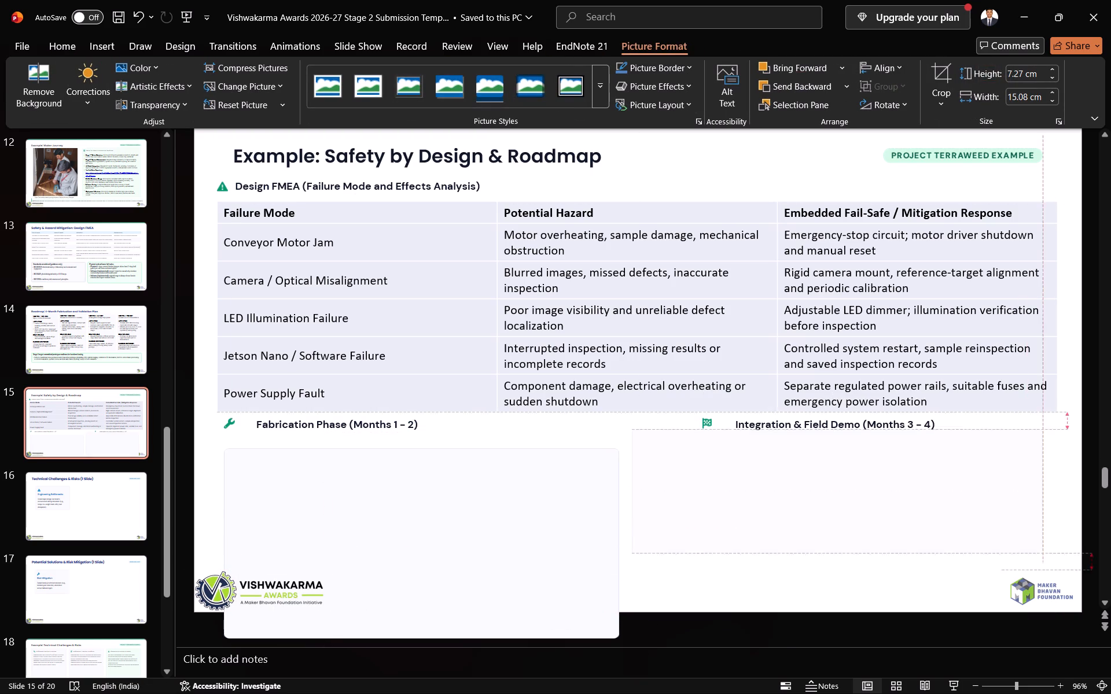
left_click_drag(1043, 553, 1057, 556)
left_click_drag(890, 510, 906, 525)
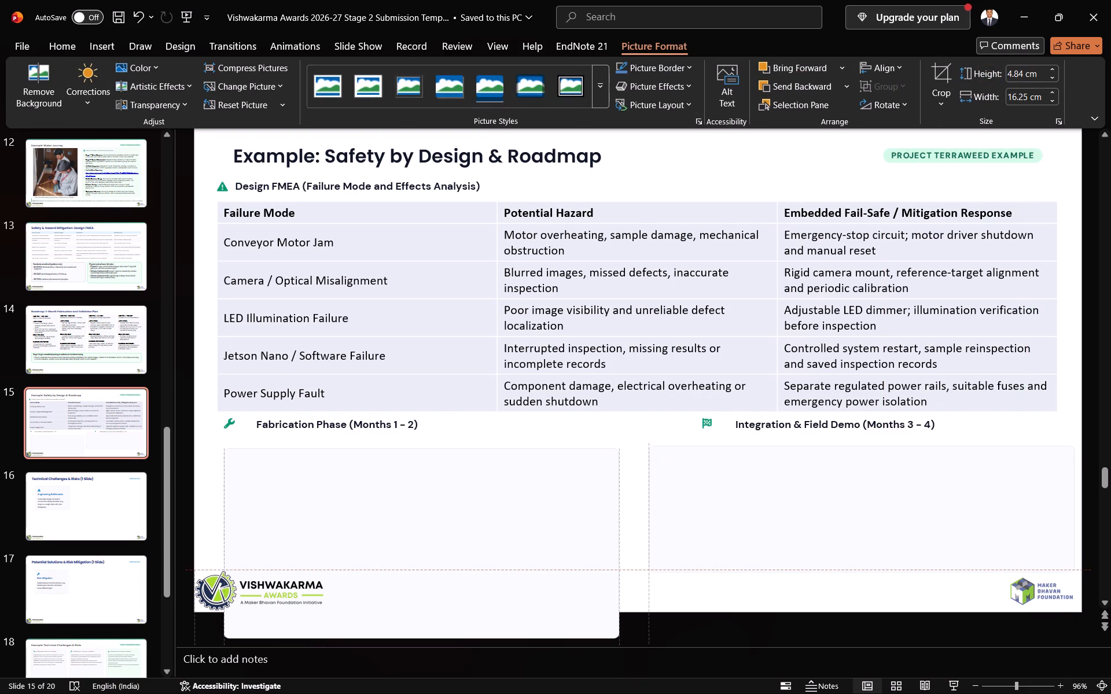
left_click_drag(906, 525, 905, 524)
Resize the blank panel beneath the Fabrication Phase heading so it fits on the slide above the Vishwakarma Awards logo.
left_click(605, 516)
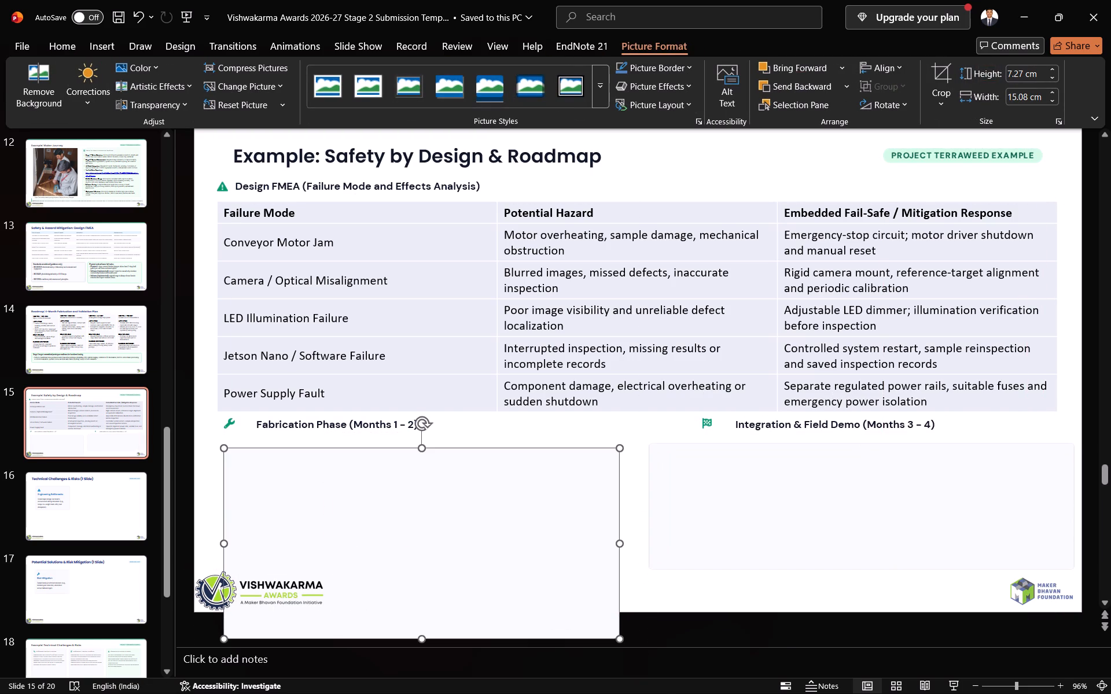
left_click_drag(621, 638, 616, 545)
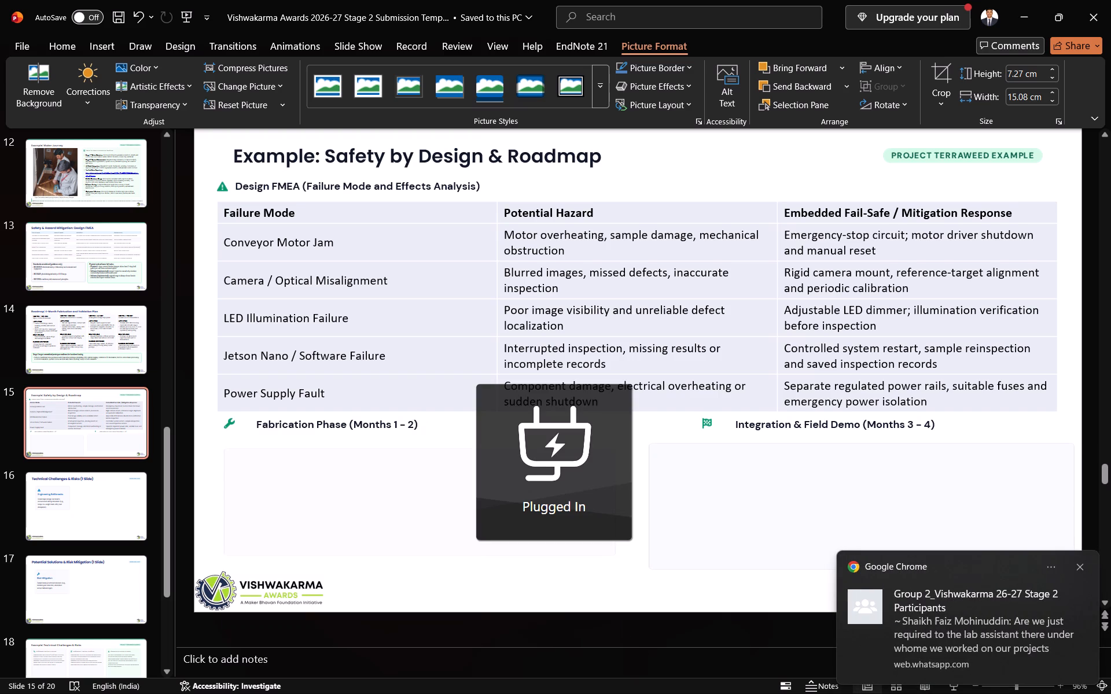
left_click_drag(616, 545, 616, 545)
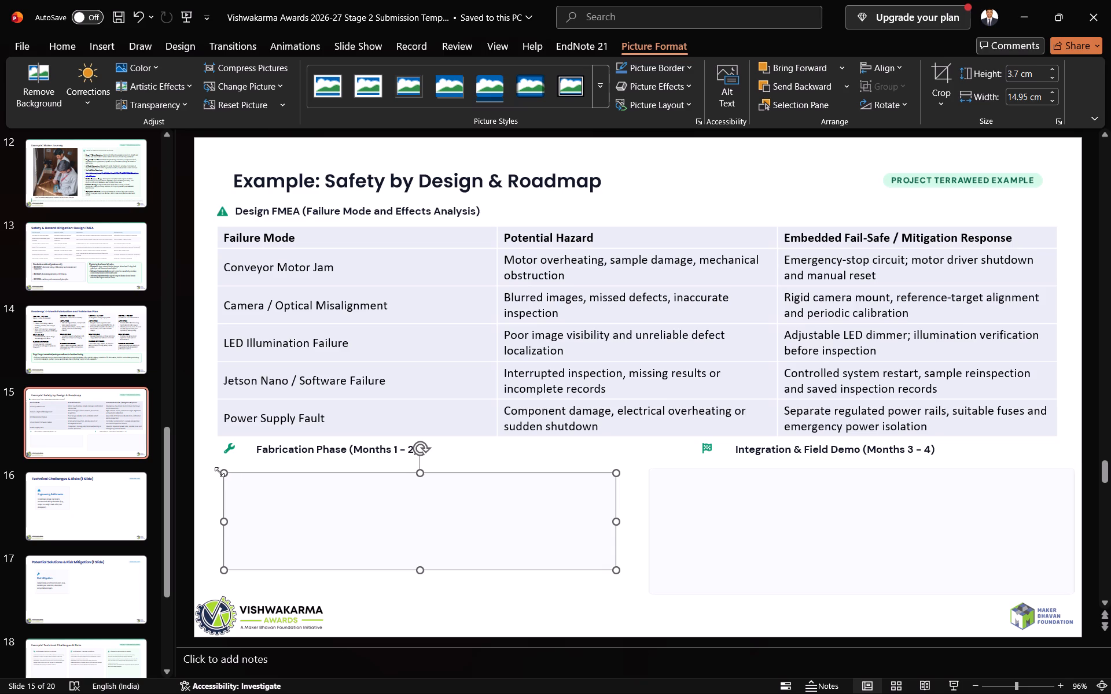
left_click_drag(219, 472, 216, 463)
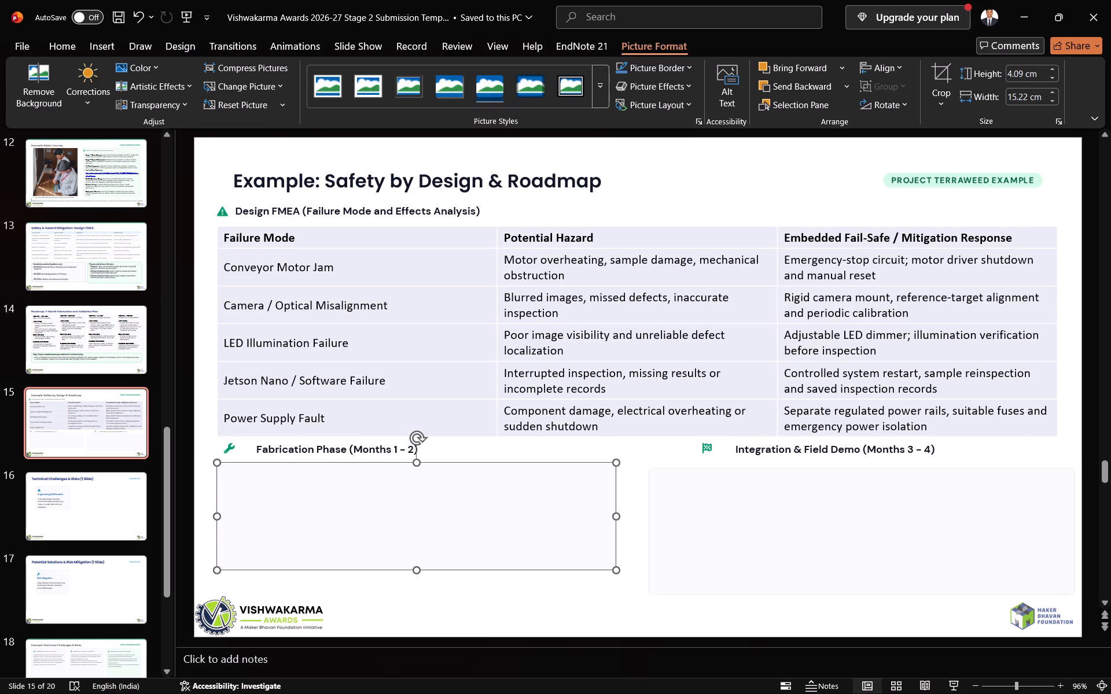
left_click_drag(614, 568, 619, 597)
Extend the Integration & Field Demo panel to match the other panel's top edge and narrow the gap between the two panels.
left_click(666, 577)
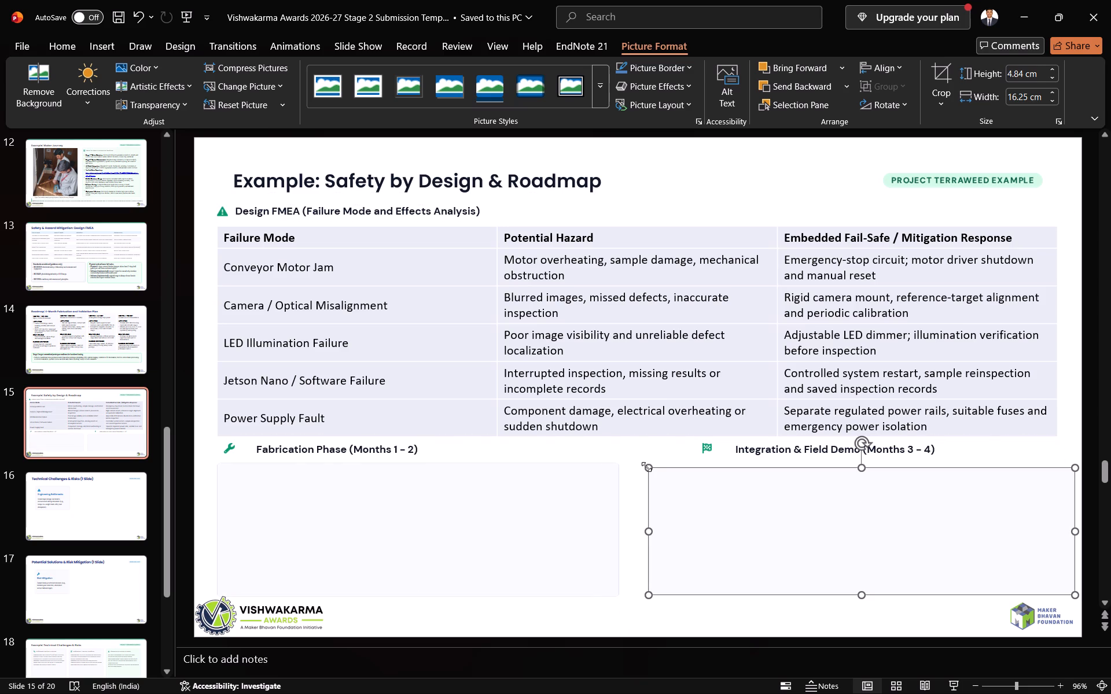
left_click(646, 467)
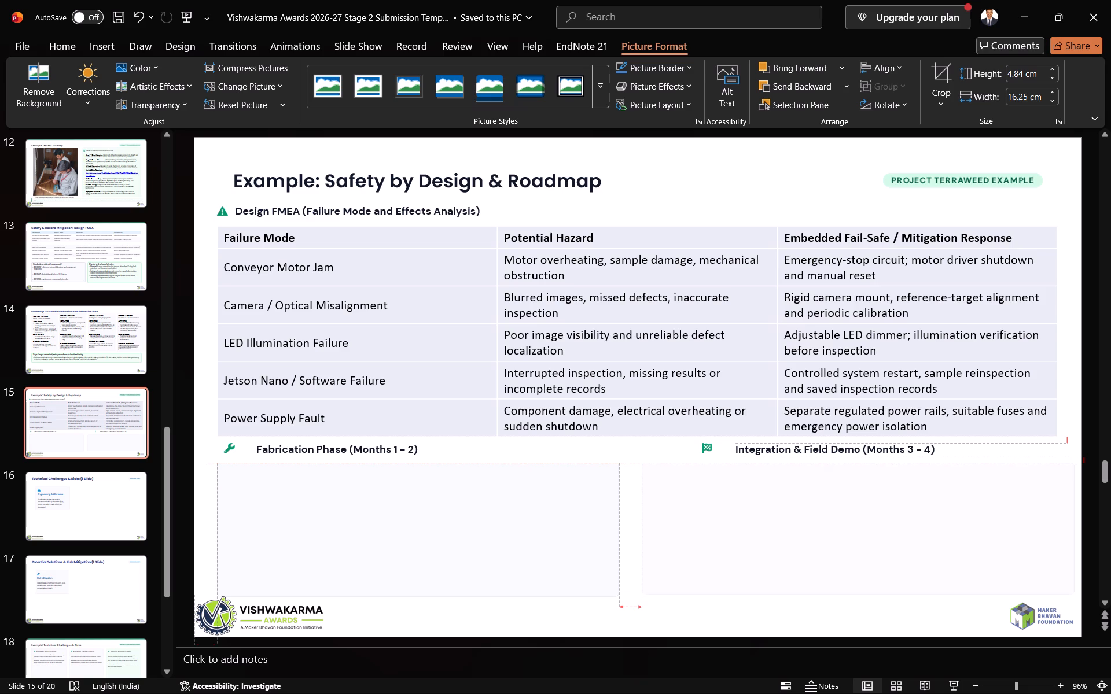
left_click_drag(645, 529, 633, 529)
left_click(724, 509)
Move the Integration & Field Demo (Months 3 – 4) heading closer to its flag icon.
left_click(753, 448)
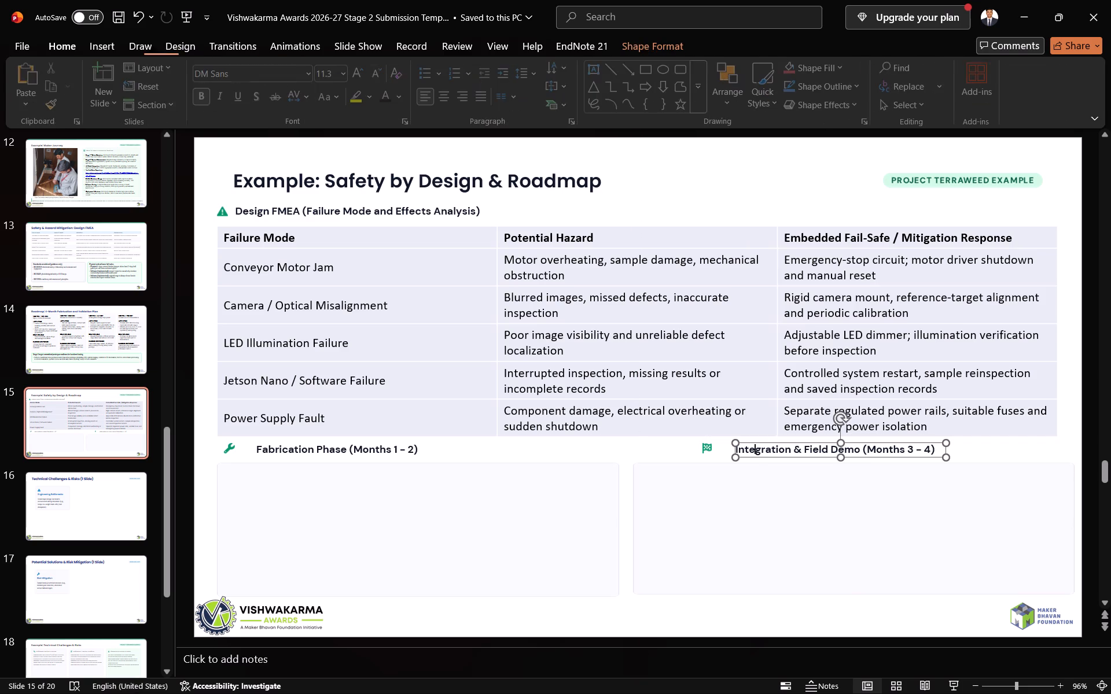
left_click(704, 444, "shift")
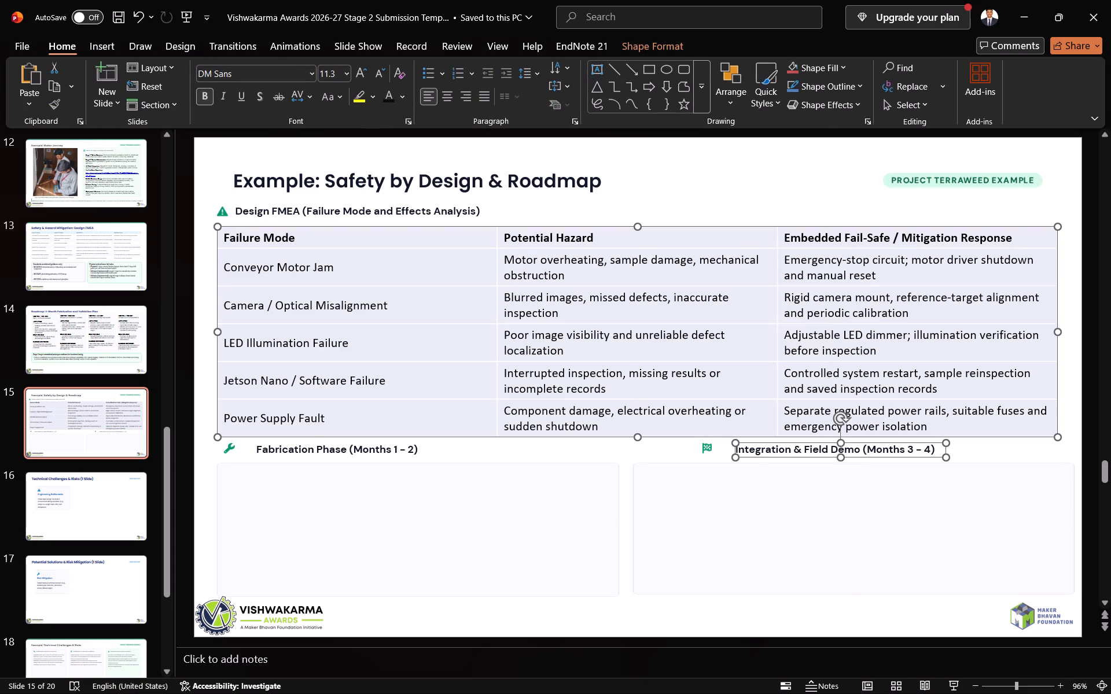
left_click(709, 449)
left_click(755, 449, "shift")
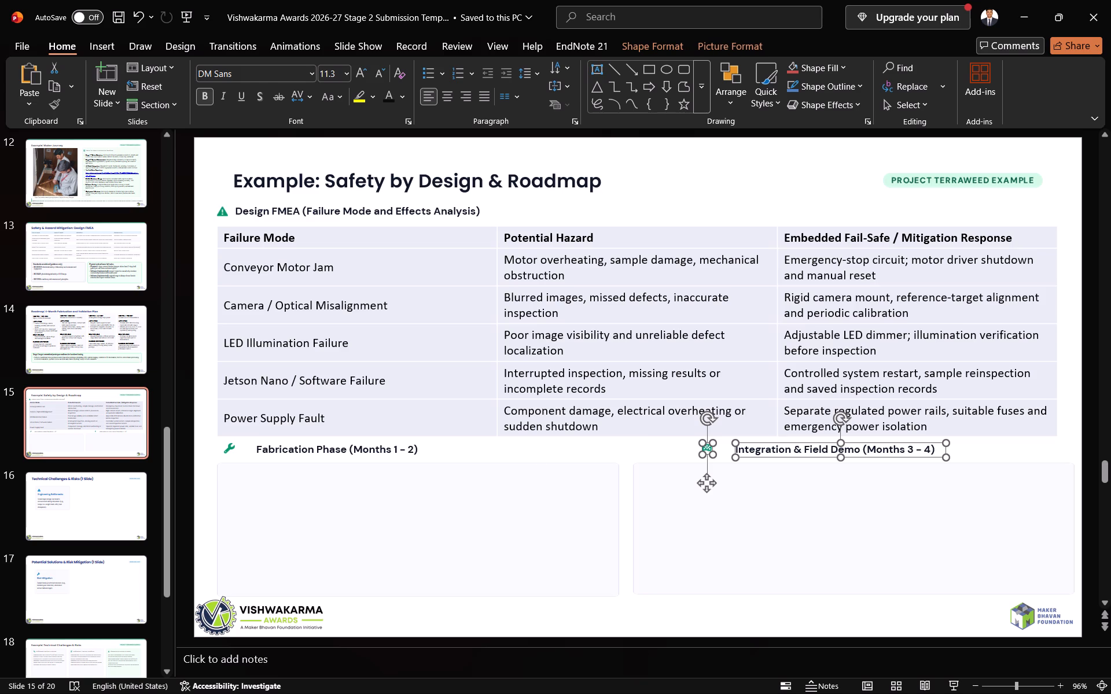
left_click(752, 442)
left_click(708, 456)
left_click(711, 482)
left_click(748, 492)
left_click(775, 443)
left_click(771, 449)
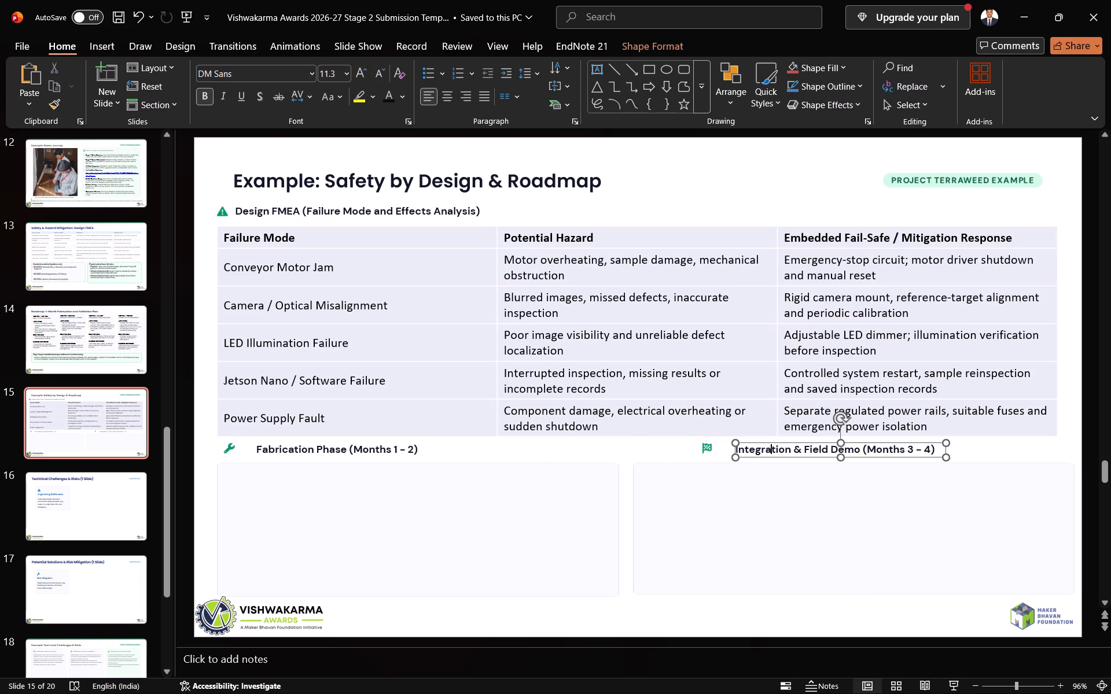
left_click(777, 444)
left_click_drag(777, 444, 767, 446)
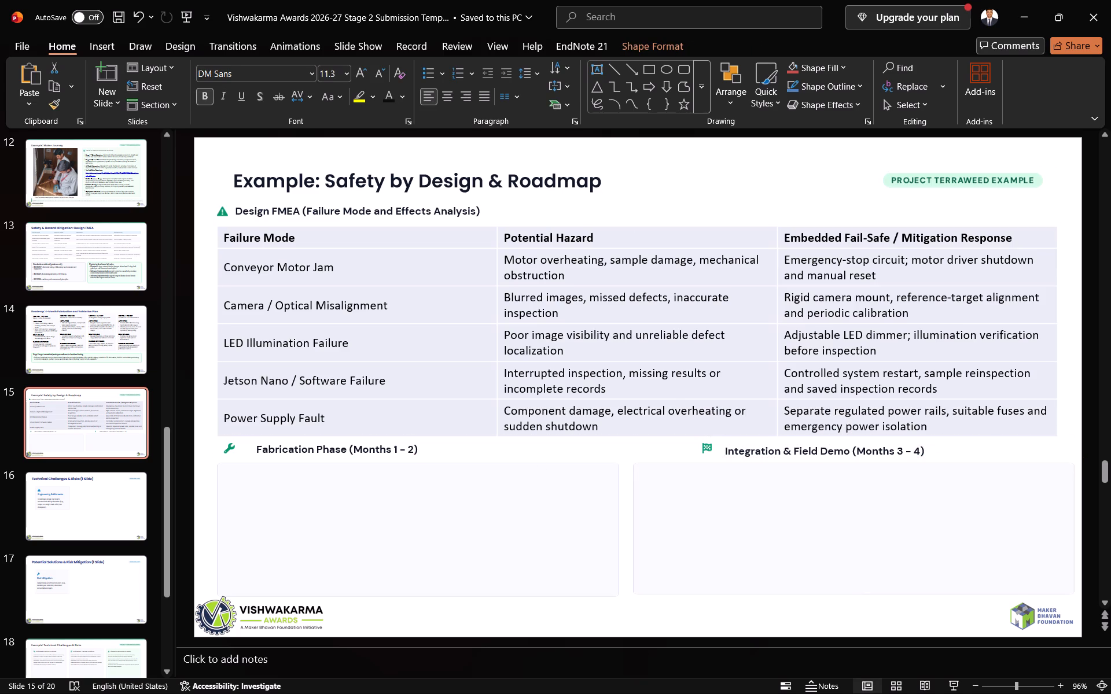
left_click_drag(767, 446, 766, 442)
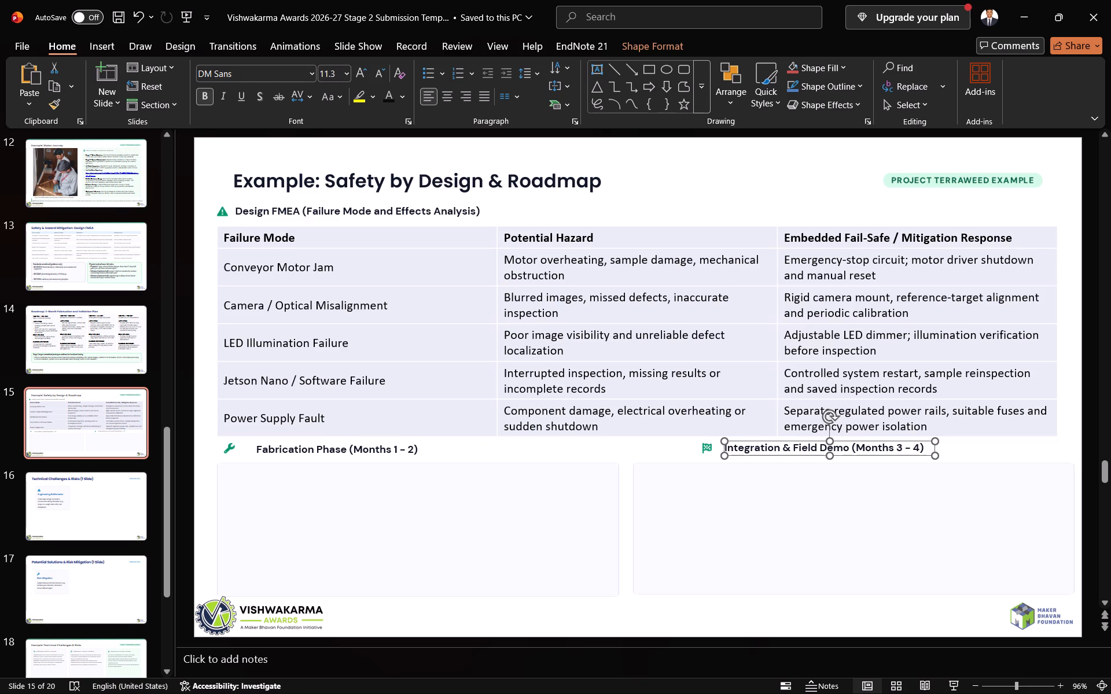
Shift the Integration & Field Demo heading and its flag icon together to the left edge of the panel below.
left_click(707, 444, "shift")
left_click(712, 451)
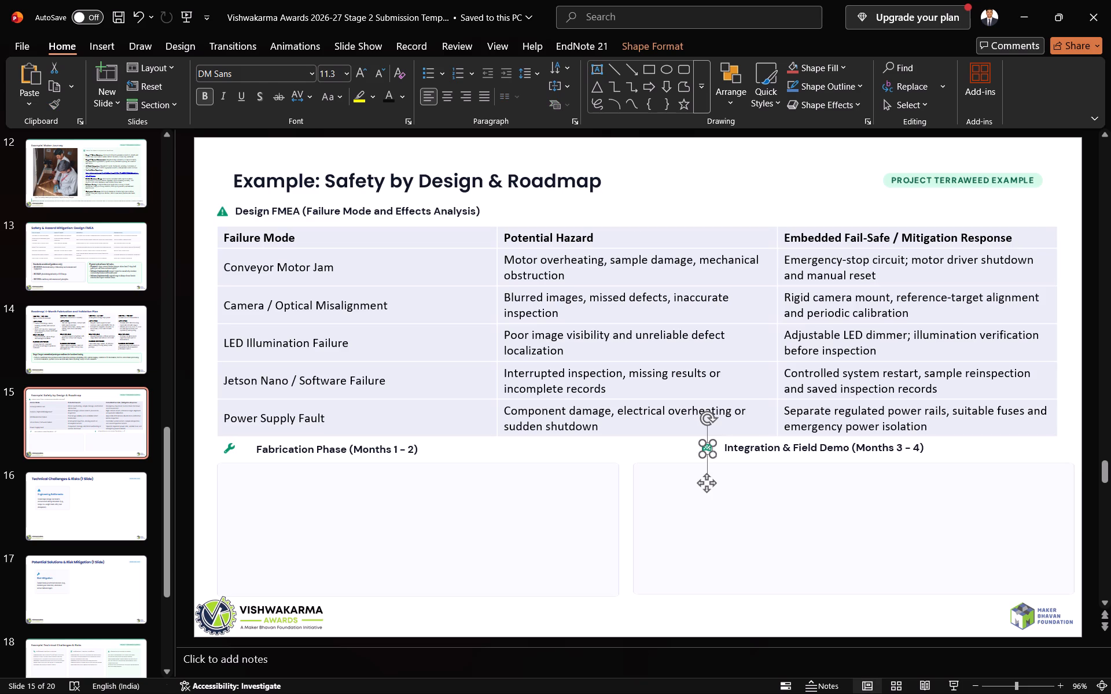
left_click(753, 451, "shift")
key("Left")
key("Left")
key("Left")
key("Left")
key("Left")
key("Left")
key("Left")
key("Left")
key("Left")
key("Left")
key("Left")
key("Left")
key("Left")
key("Left")
key("Left")
key("Left")
key("Left")
key("Left")
key("Left")
key("Left")
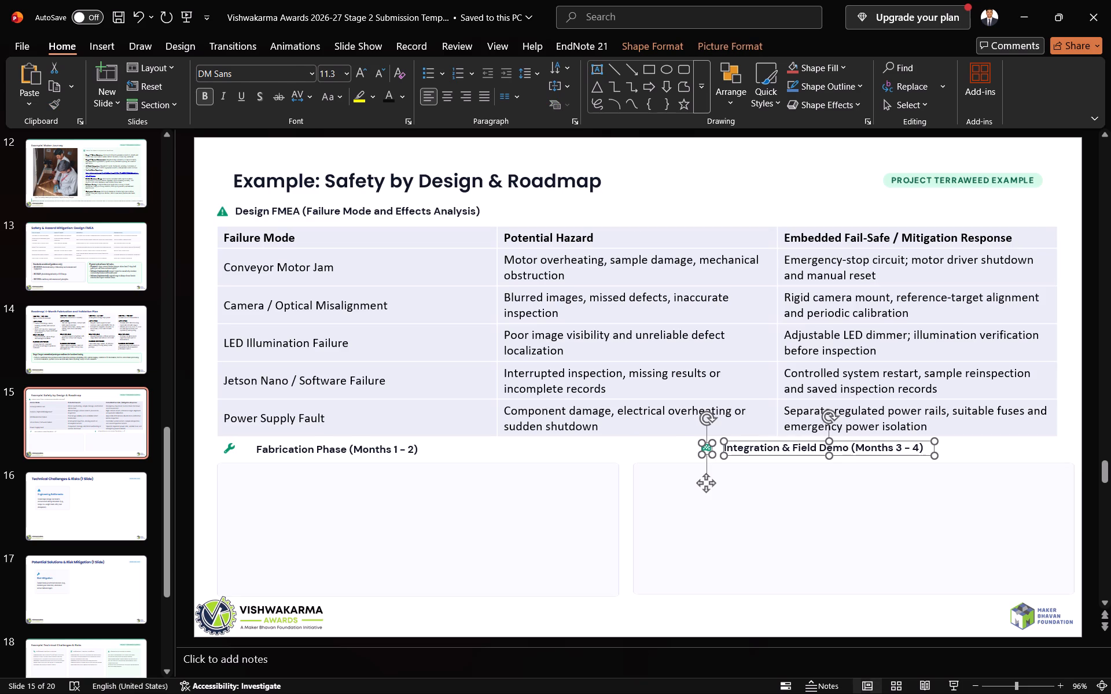
key("Left")
key("Left")
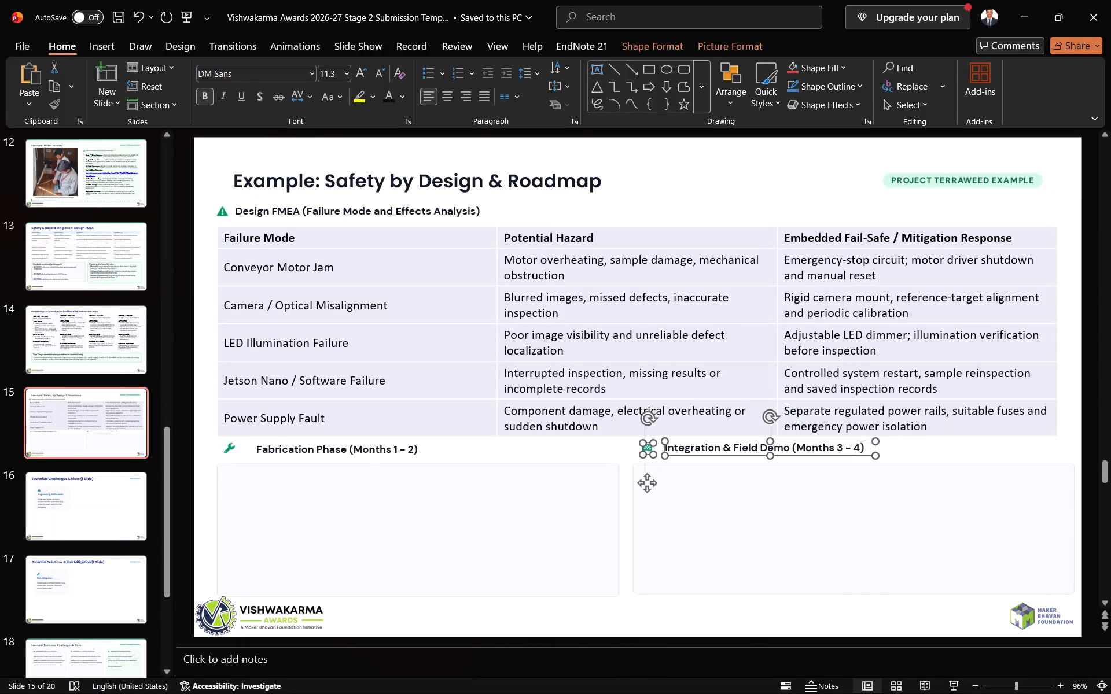
Move the Fabrication Phase (Months 1 – 2) heading closer to its wrench icon.
left_click(327, 449)
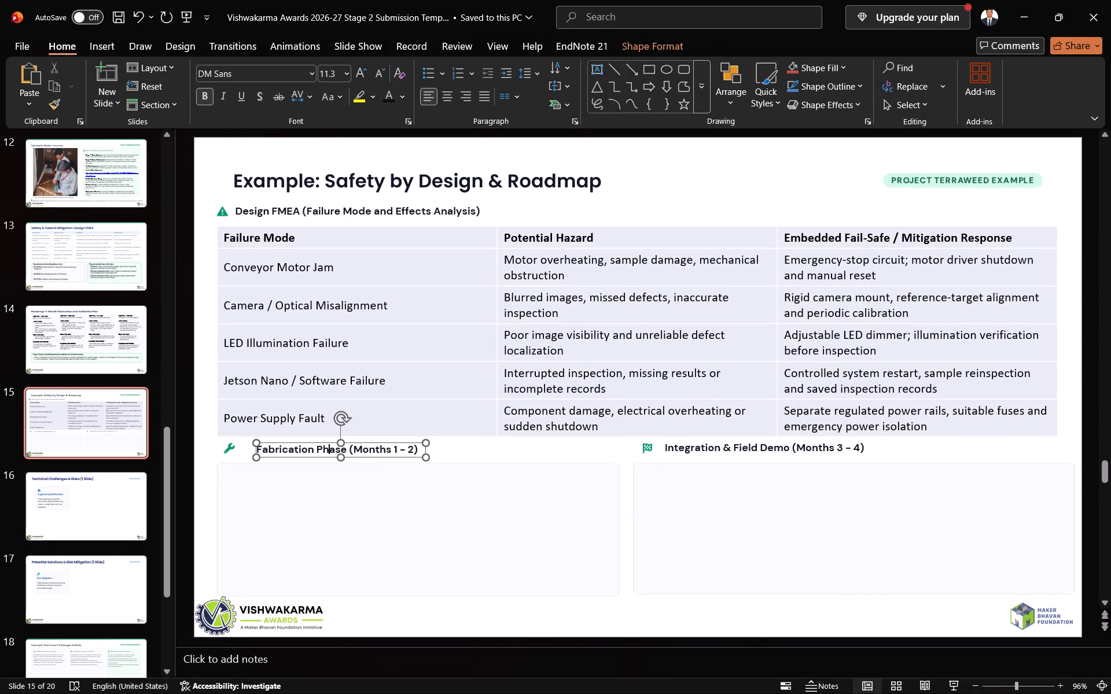
left_click_drag(329, 442, 317, 441)
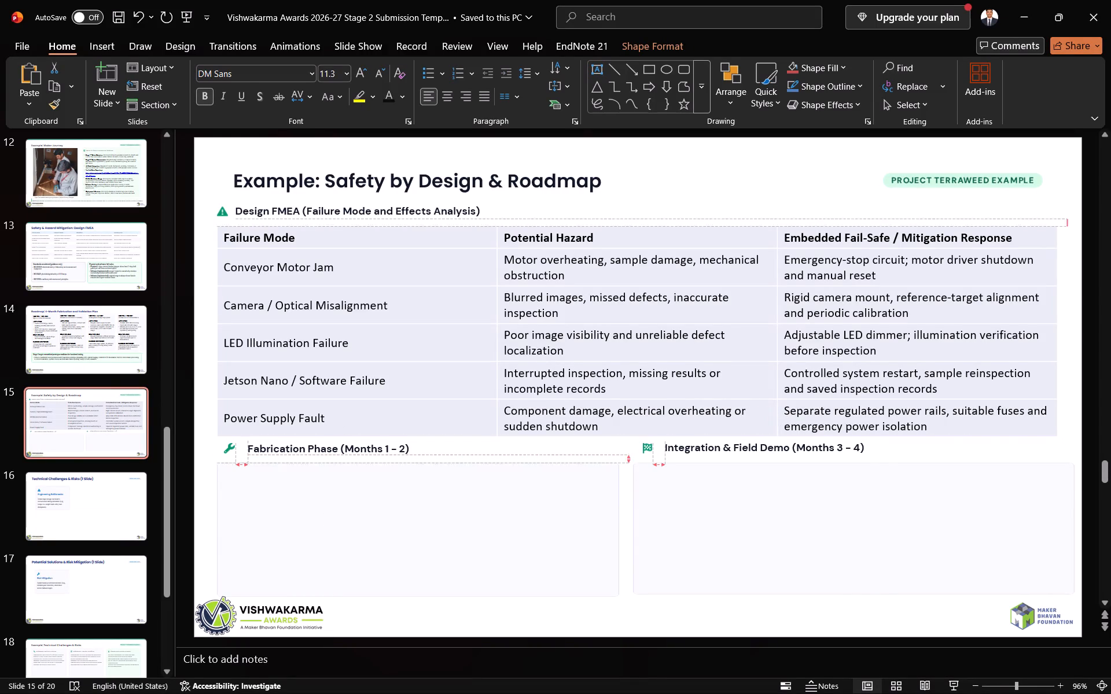
left_click_drag(317, 441, 317, 442)
Shorten the Fabrication Phase panel slightly so its bottom edge aligns with the Integration & Field Demo panel.
left_click(313, 500)
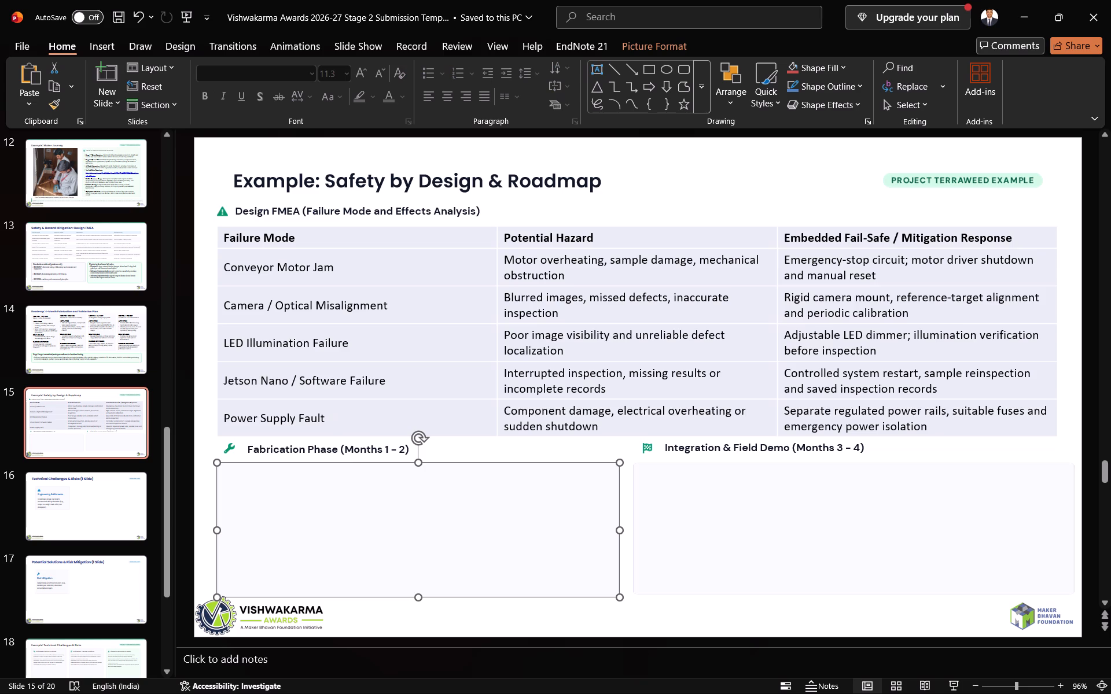
left_click(421, 612)
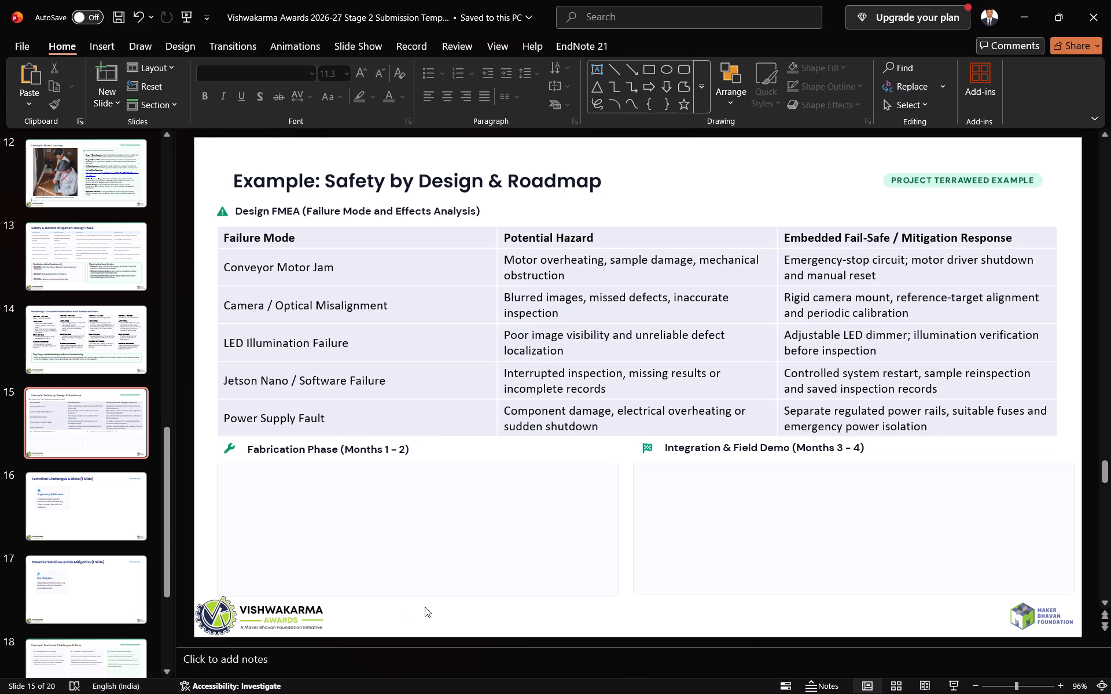
left_click(411, 547)
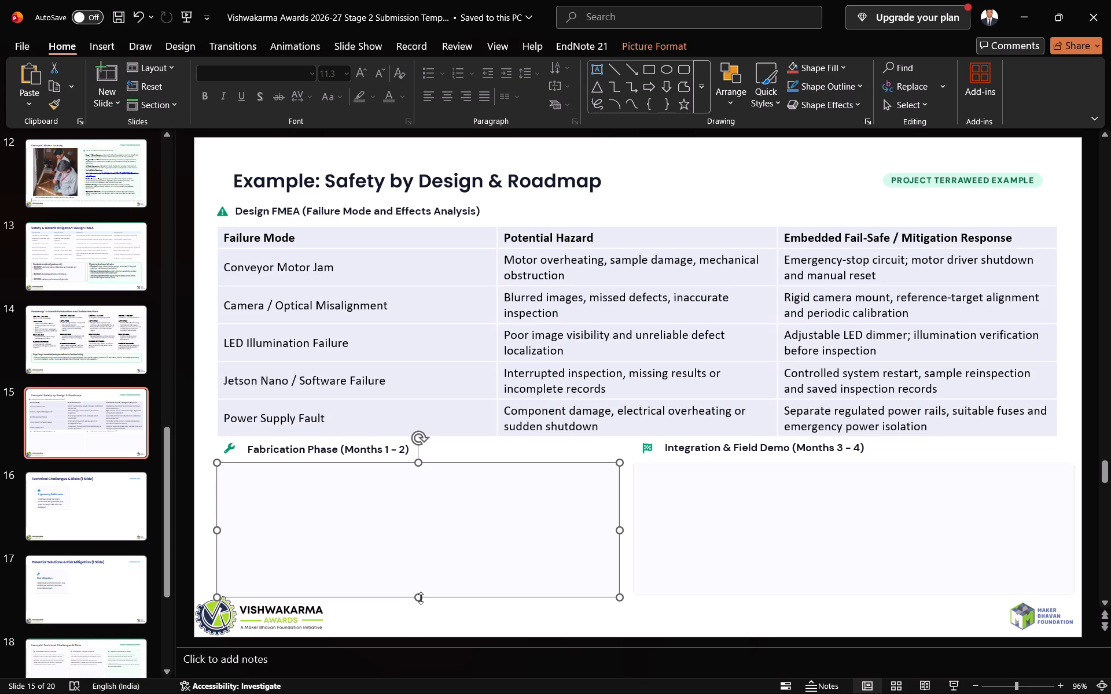
left_click(421, 598)
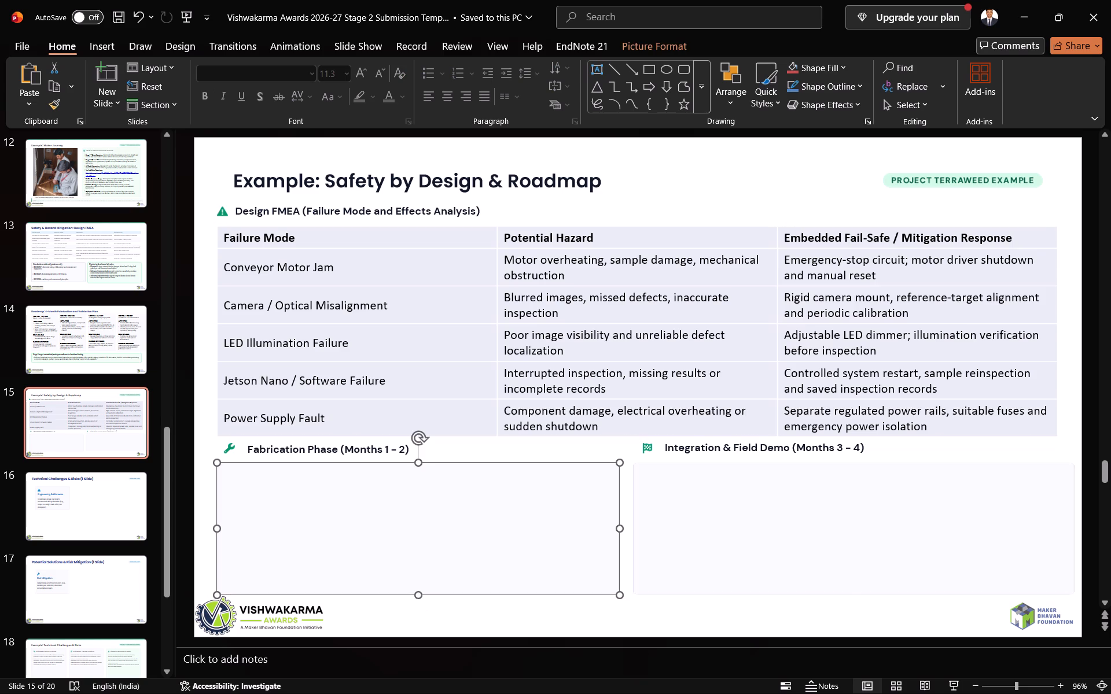
left_click(655, 581)
left_click(855, 595)
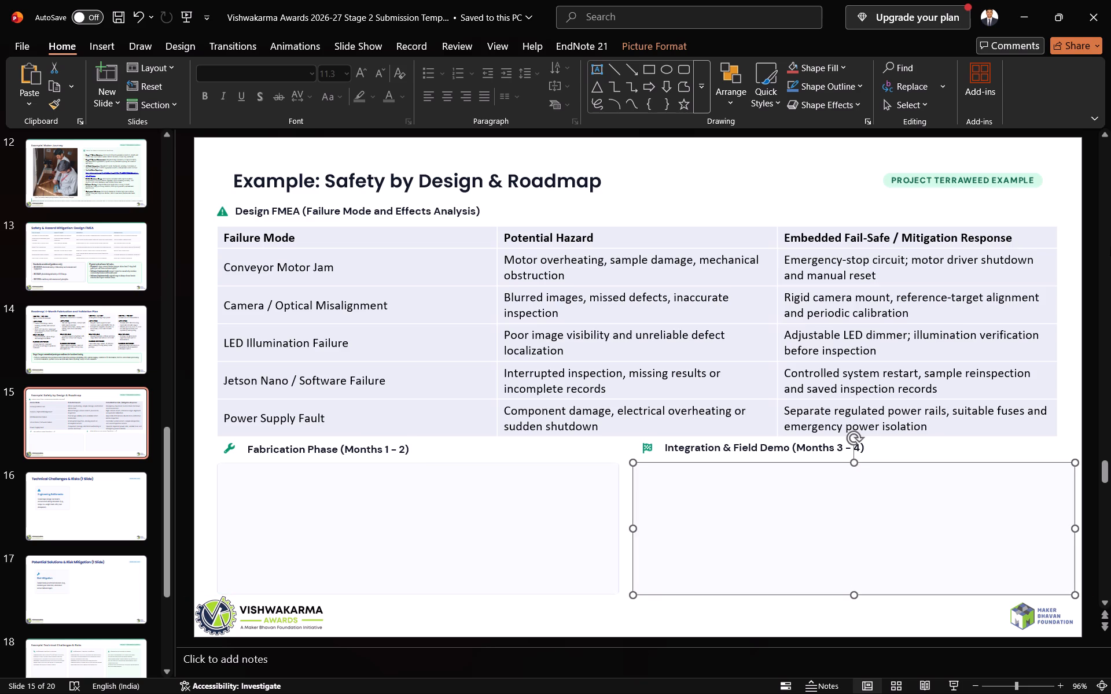
left_click(1036, 16)
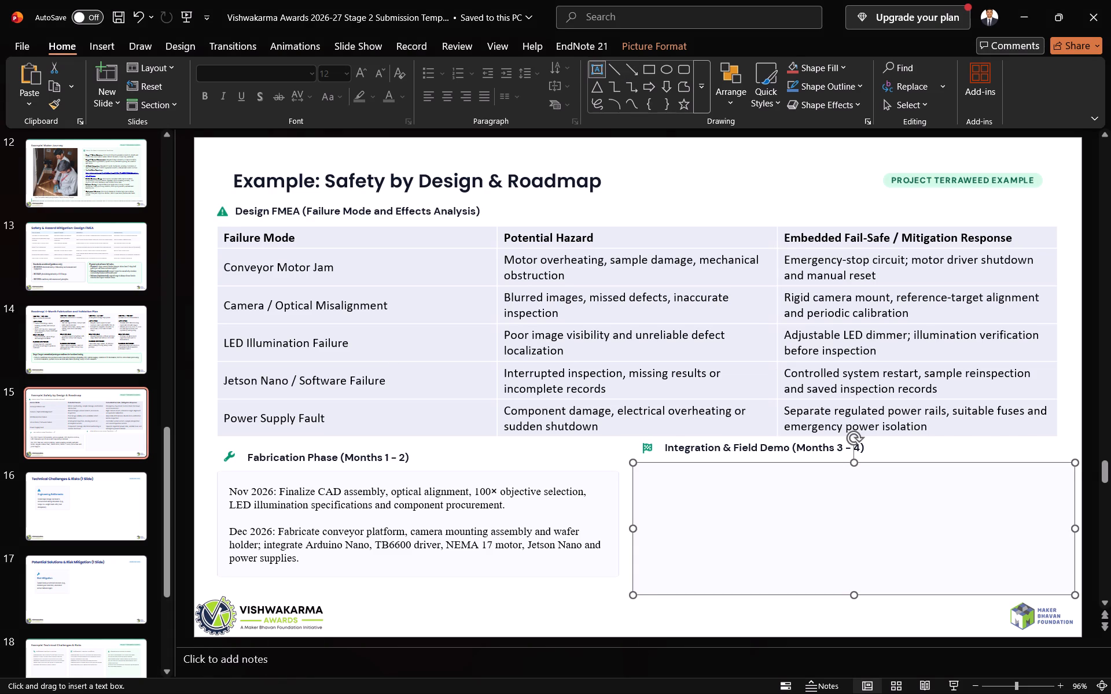
left_click_drag(645, 472, 1062, 580)
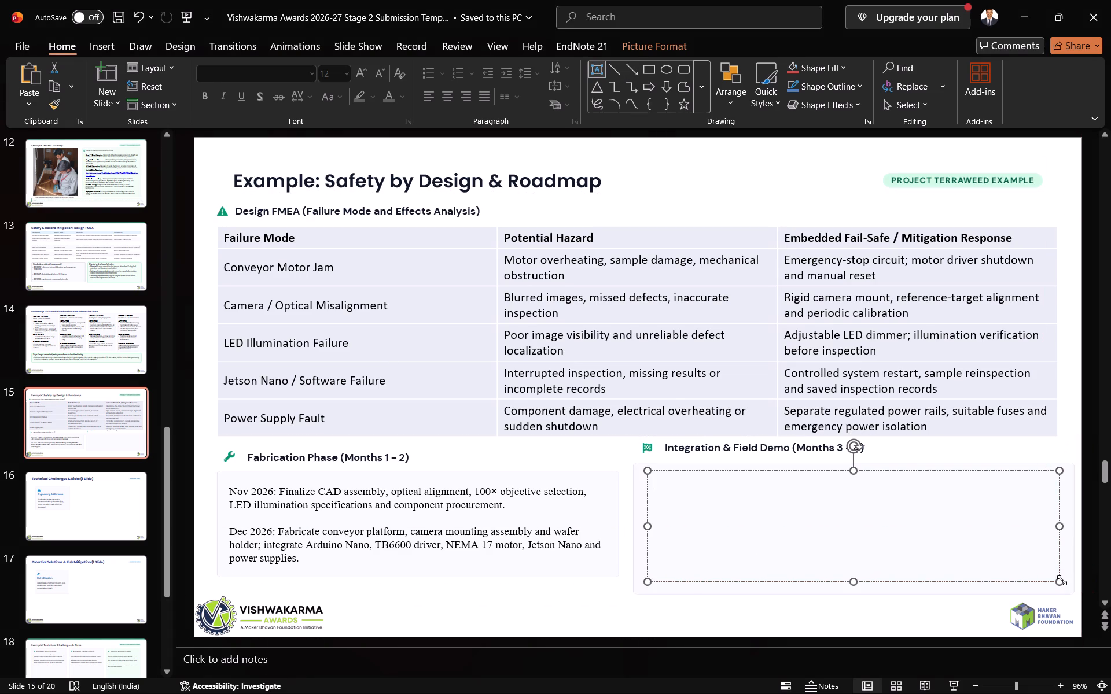
key("ctrl+v")
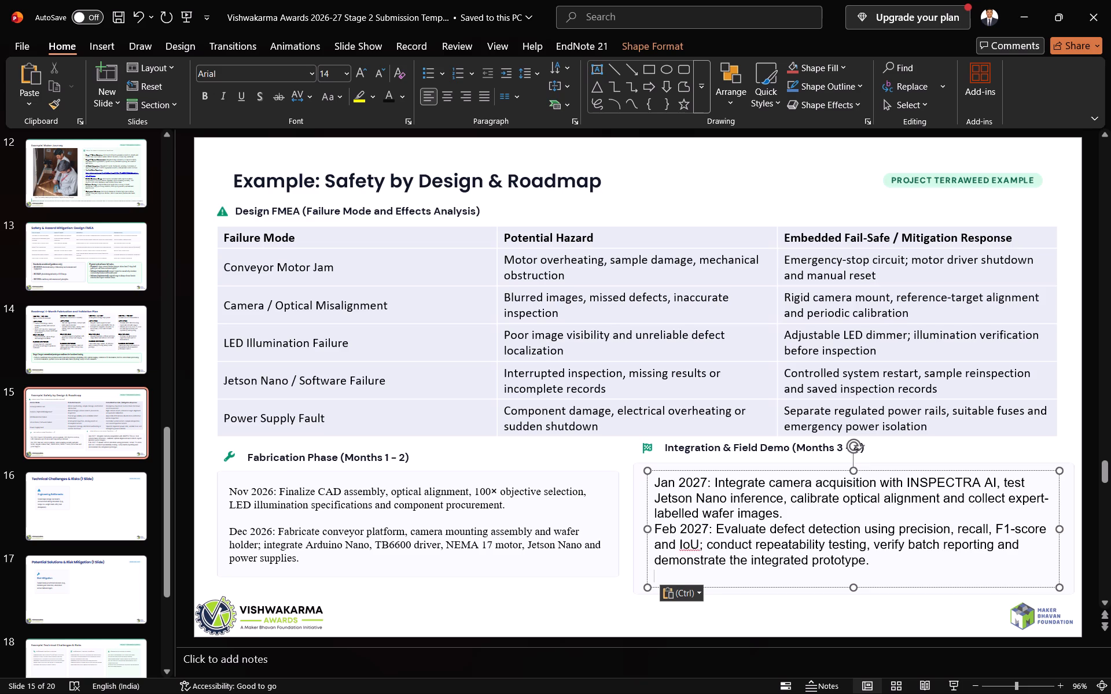
Change the font of all the Integration & Field Demo text to Times New Roman.
key("ctrl+a")
left_click(273, 74)
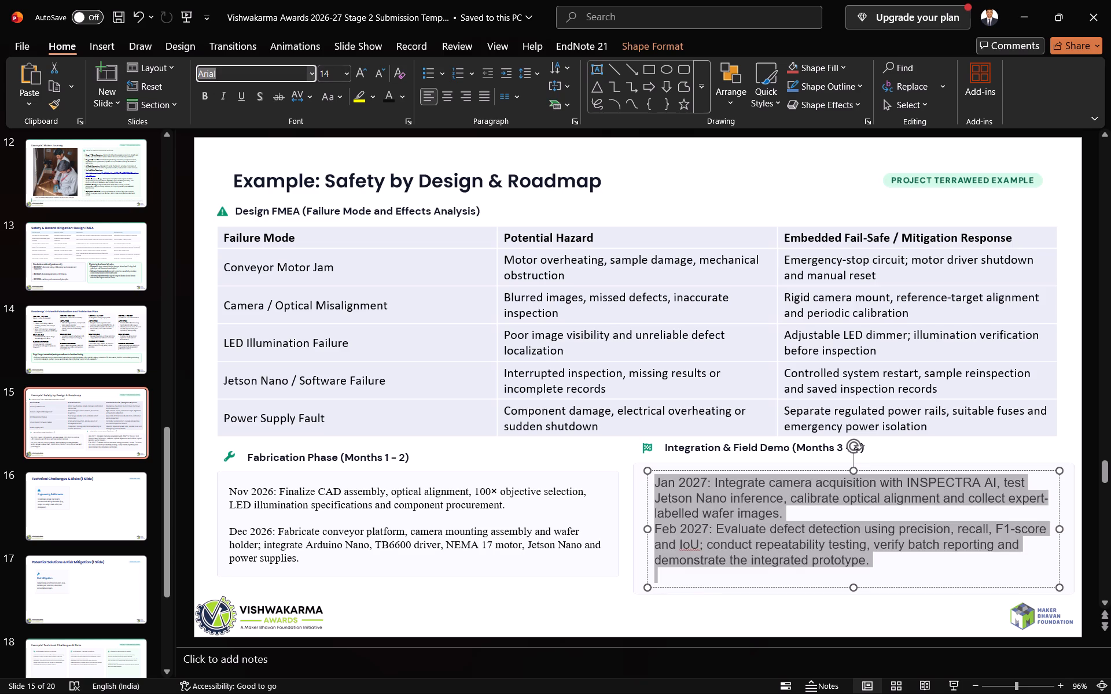
key("r")
key("BackSpace")
key("BackSpace")
type("tui")
key("BackSpace")
key("plus")
key("BackSpace")
key("BackSpace")
key("i")
key("Return")
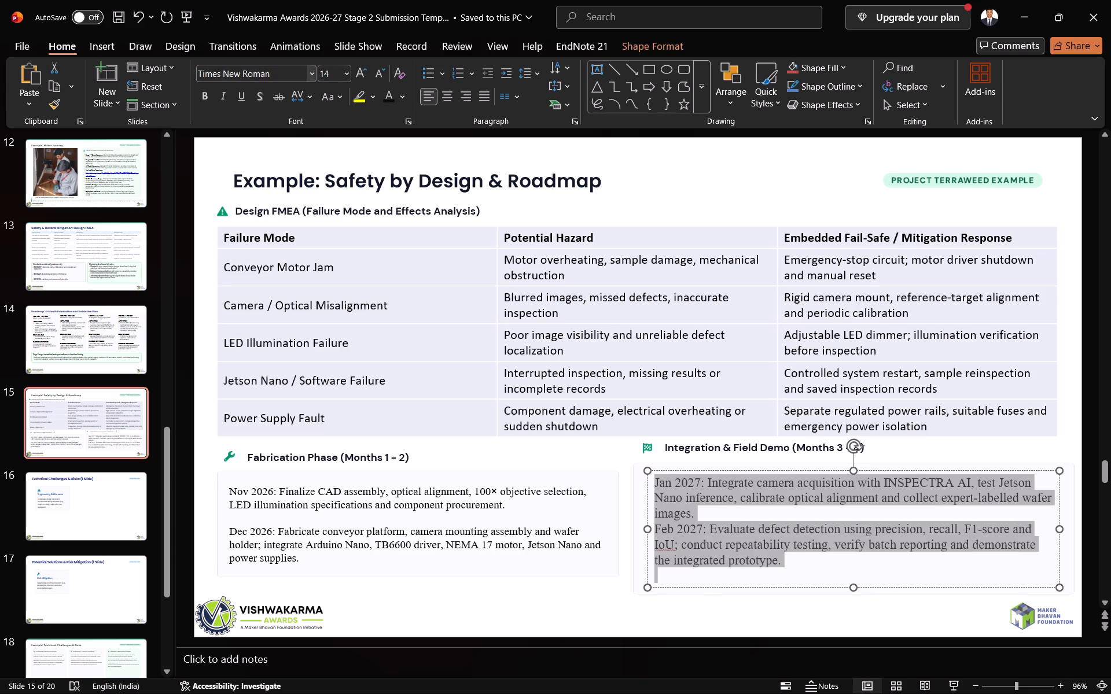
left_click(384, 97)
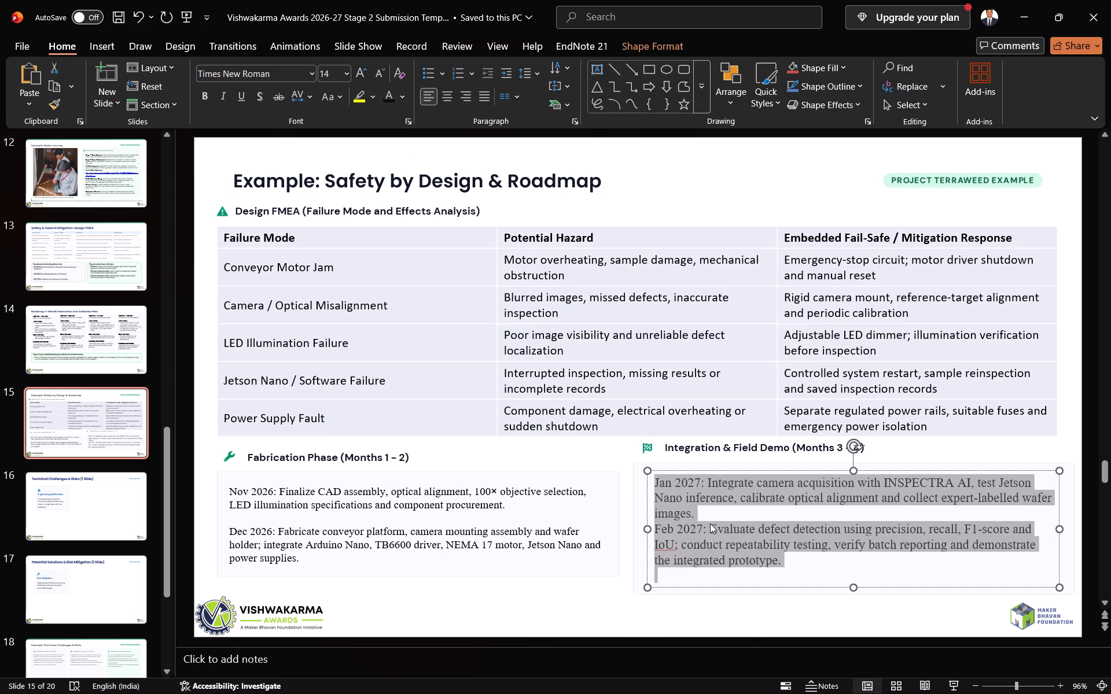
Insert a blank line between the Jan 2027 and Feb 2027 entries in the Integration & Field Demo text.
left_click(716, 542)
left_click(719, 518)
key("Return")
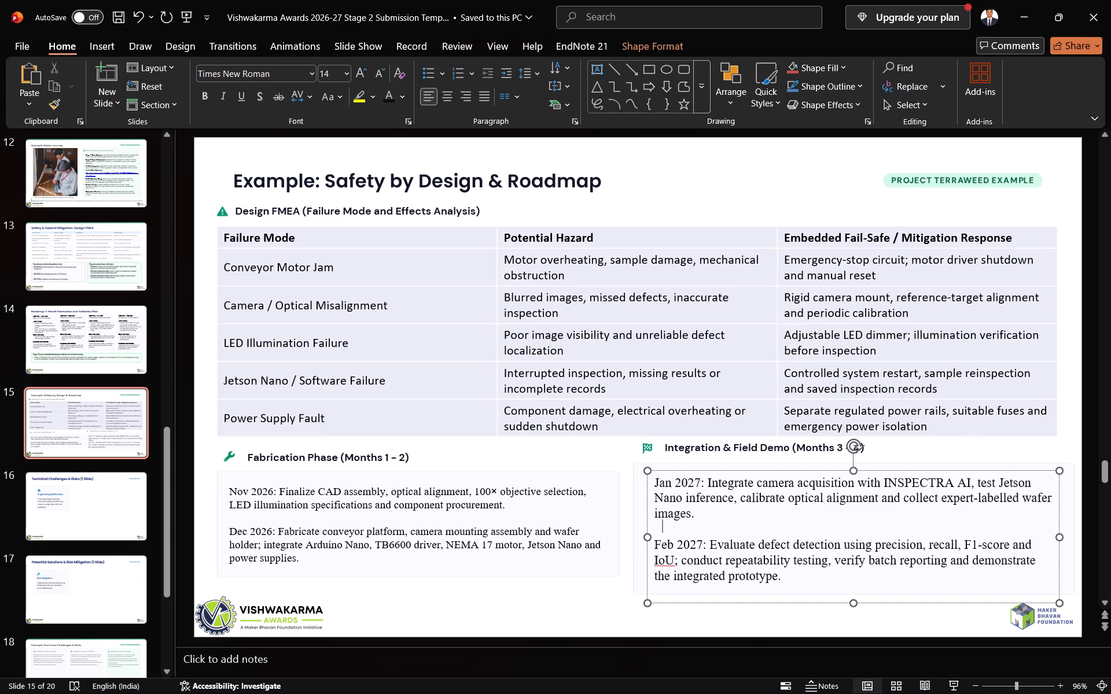
Widen the Jan and Feb 2027 text box leftward to the left edge of the Integration & Field Demo panel.
left_click_drag(647, 537, 631, 531)
left_click(808, 536)
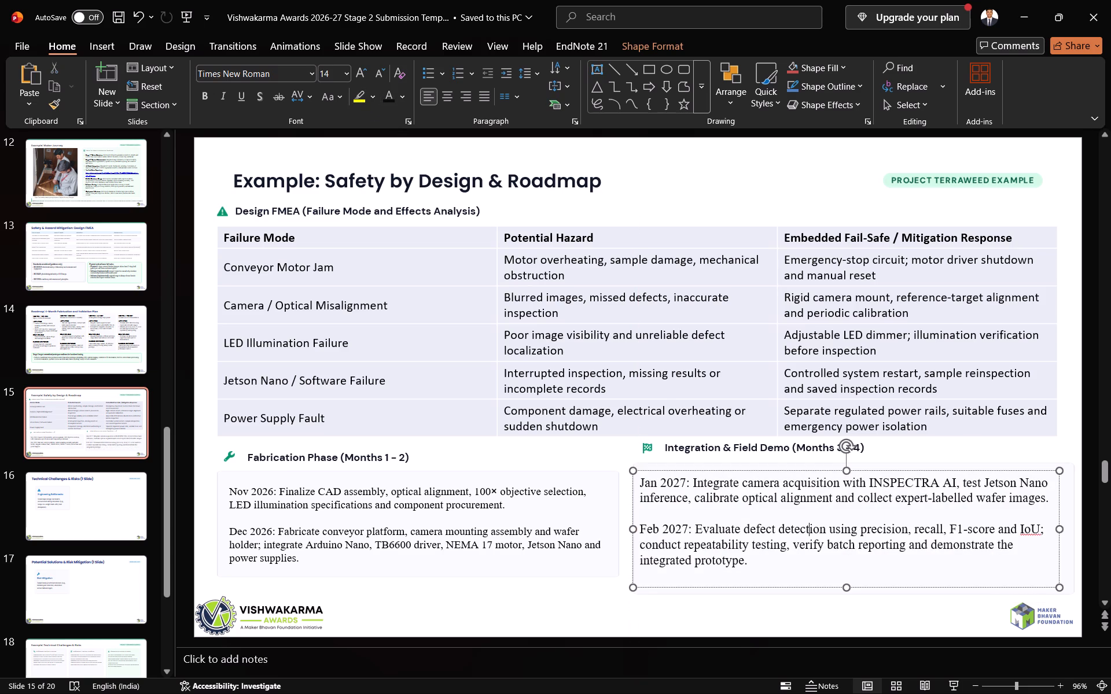
Nudge the Integration & Field Demo (Months 3 – 4) heading and its flag icon left together to line up with the panel's left edge.
left_click(753, 448)
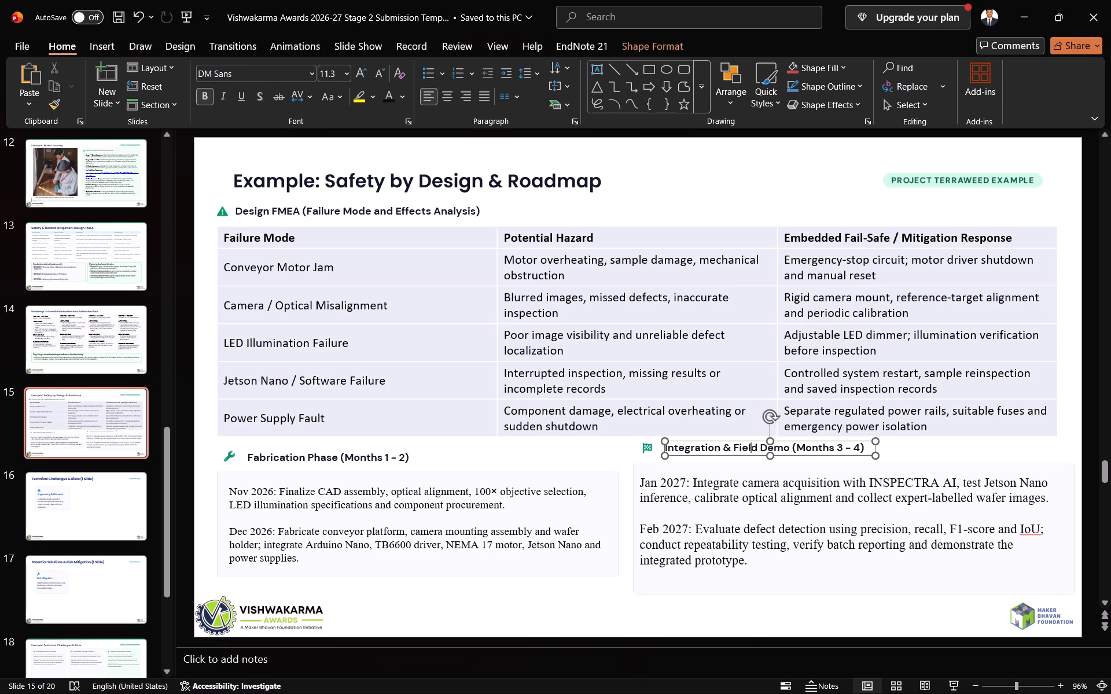
left_click(649, 445, "shift")
key("Left")
key("Left")
key("Left")
key("Left")
key("Left")
key("Left")
key("Left")
key("Left")
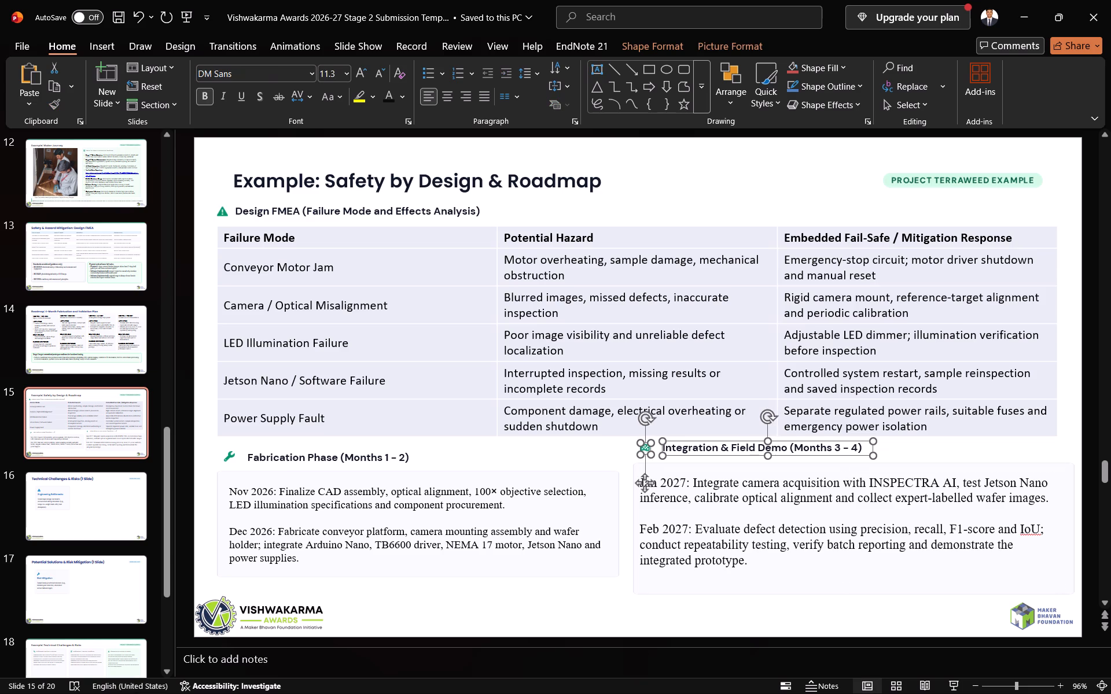
key("Left")
key("Left")
key("Left")
left_click(586, 488)
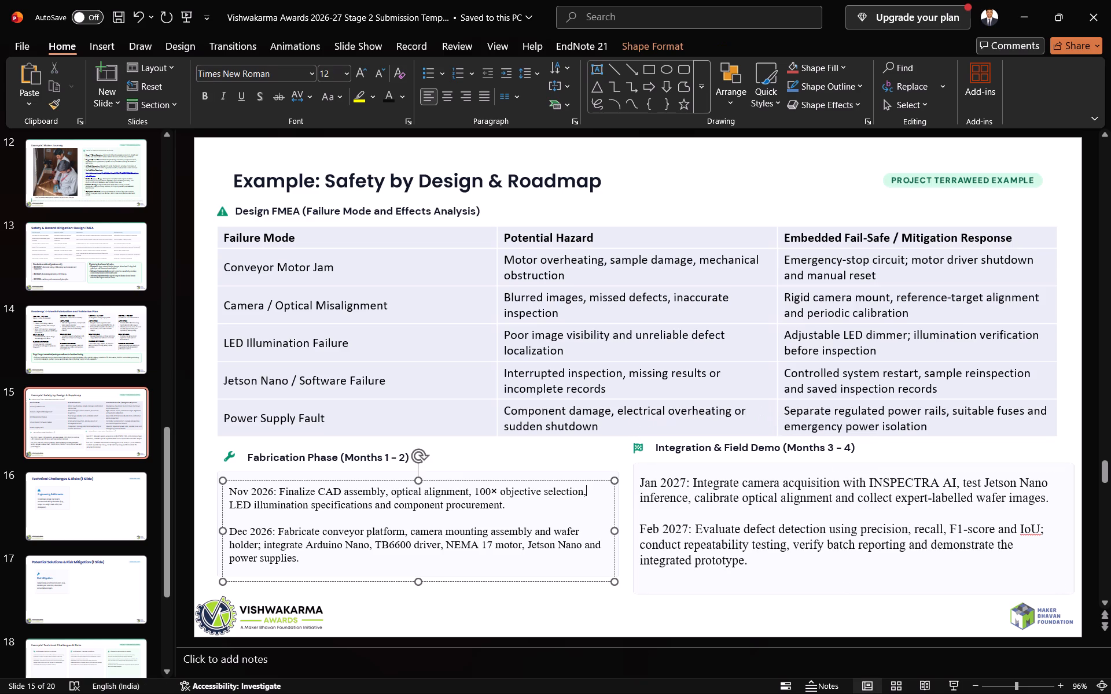
Delete the PROJECT TERRAWEED EXAMPLE badge beside the slide 15 title.
left_click(802, 192)
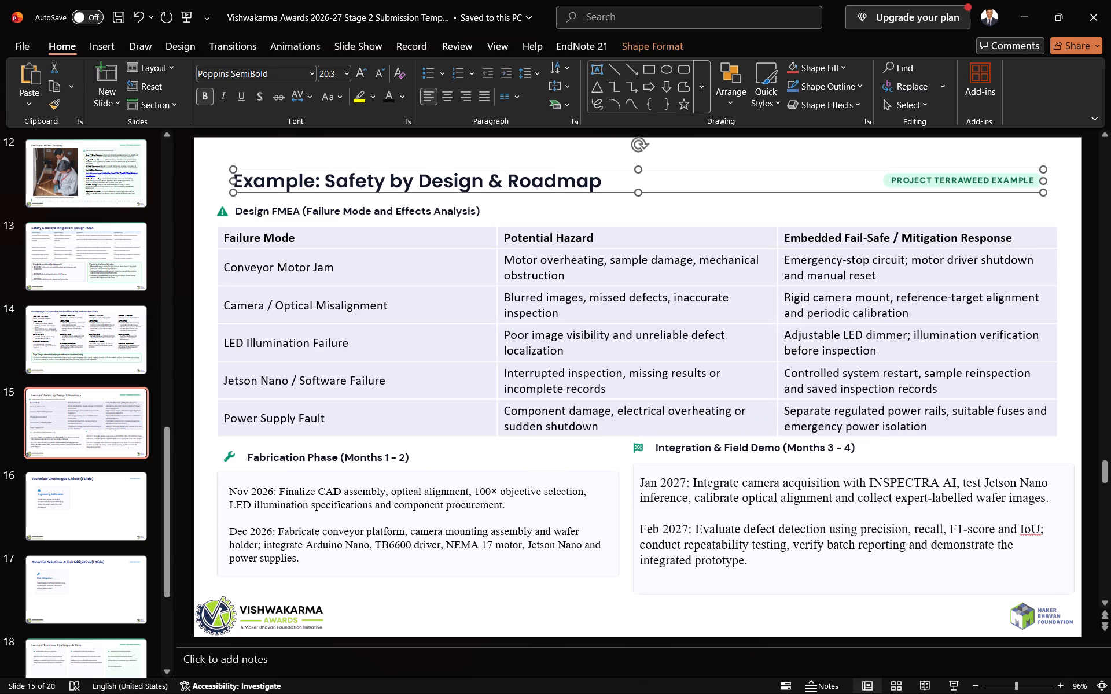
left_click(928, 178)
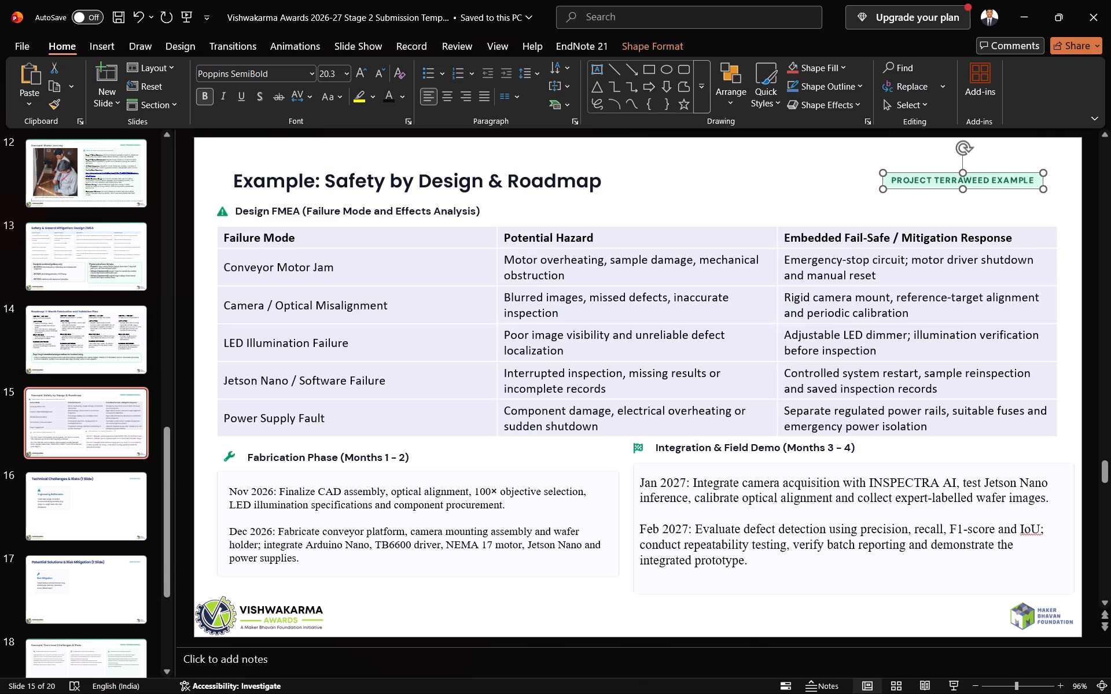
key("Delete")
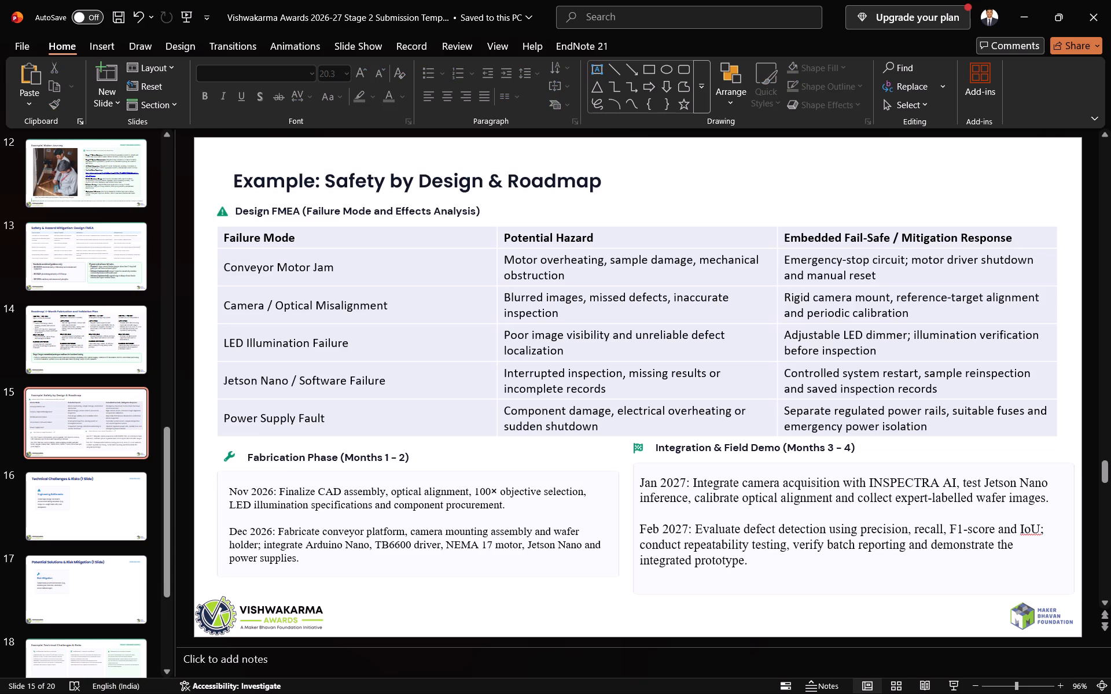
Move the slide 15 title slightly left and up, aligning its text with the left edge of the FMEA table.
left_click(348, 180)
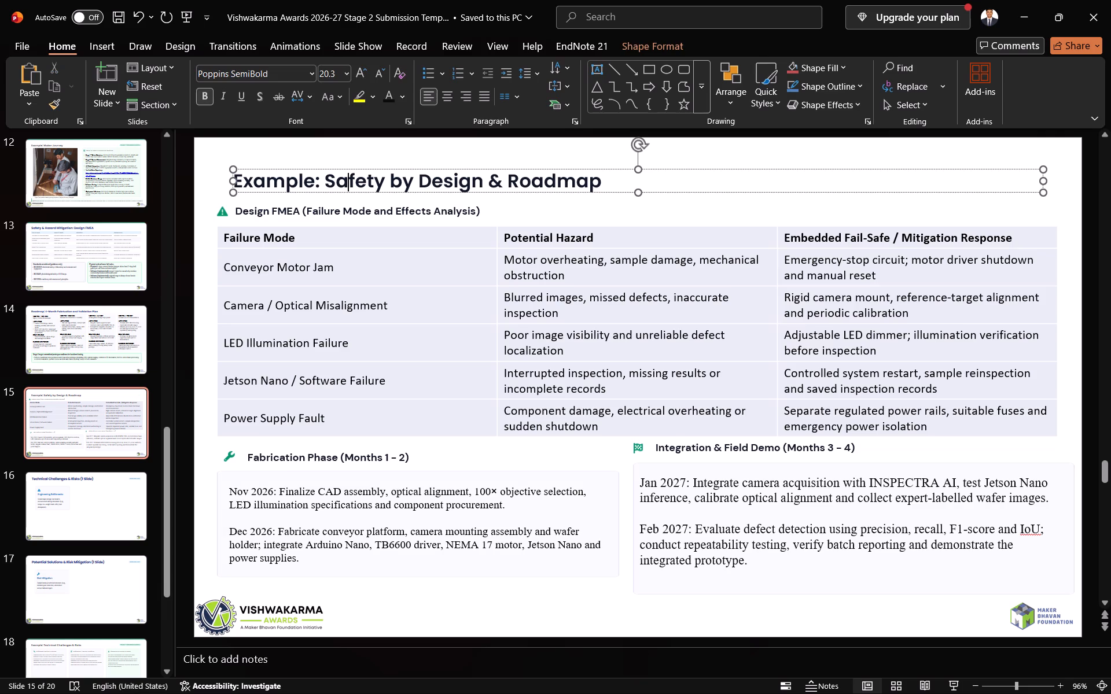
left_click_drag(360, 168, 347, 164)
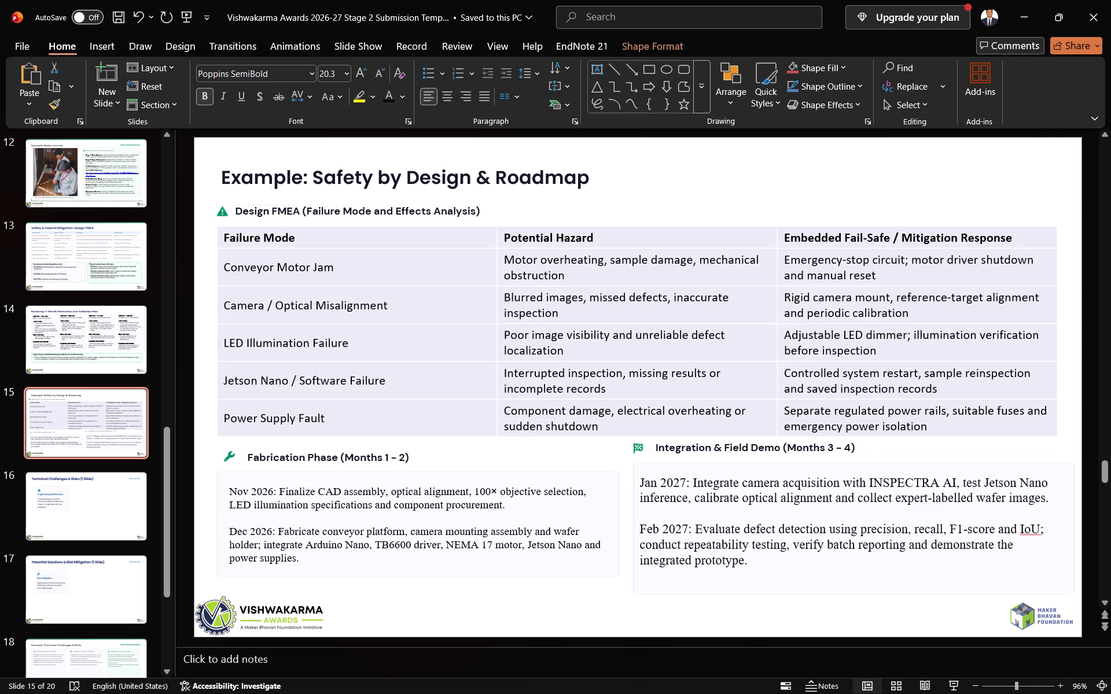
left_click_drag(347, 164, 344, 163)
Copy the word Technical from slide 16's title and paste it with its blue formatting after Example in slide 15's title.
left_click(104, 345)
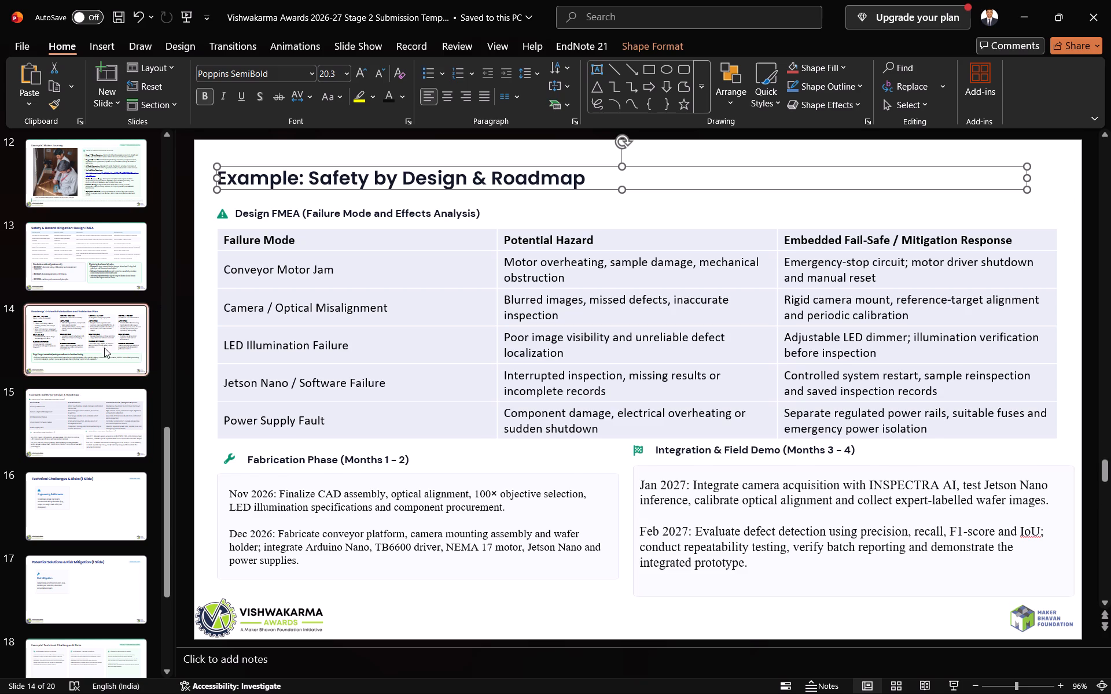
left_click(101, 252)
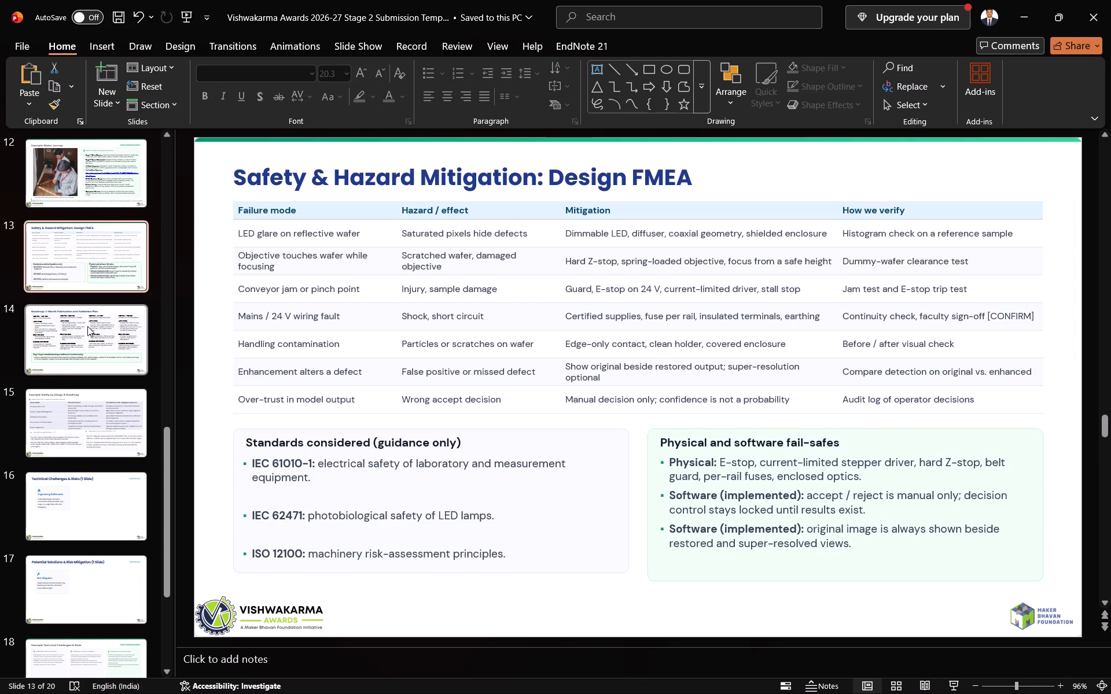
left_click(66, 412)
left_click(70, 492)
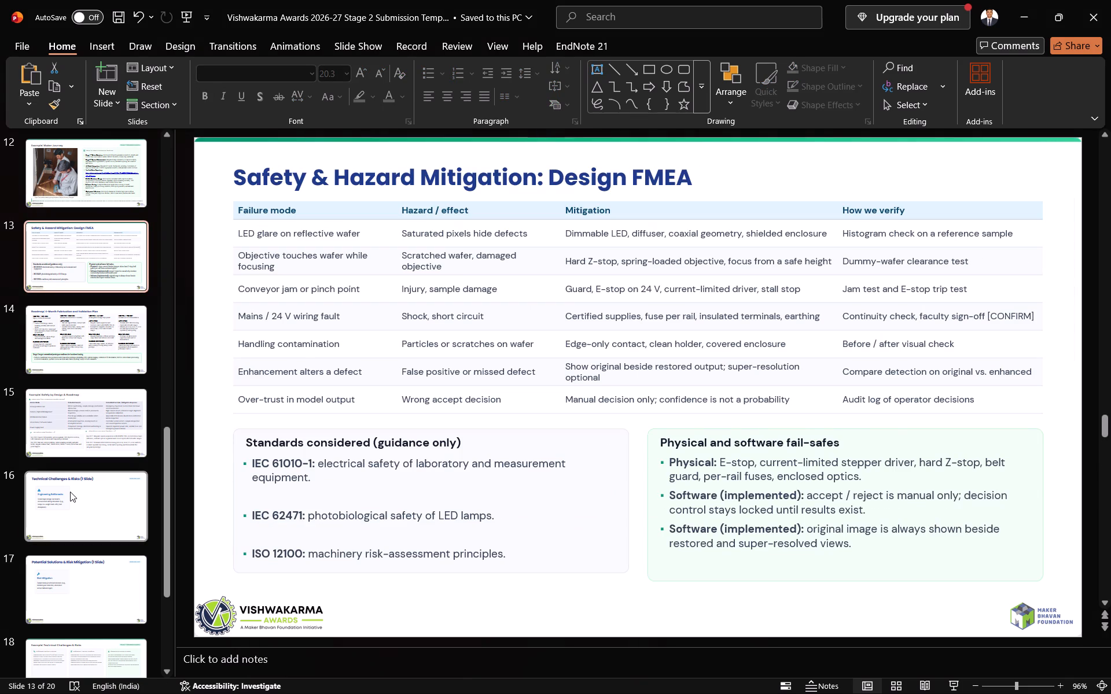
left_click(91, 434)
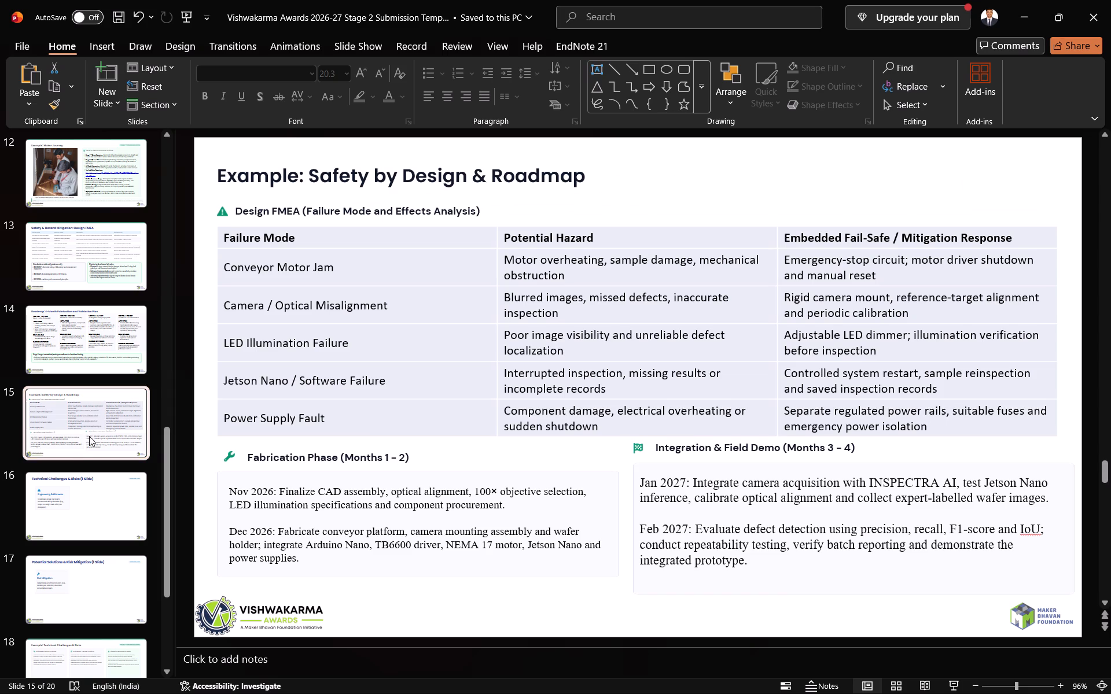
left_click(83, 479)
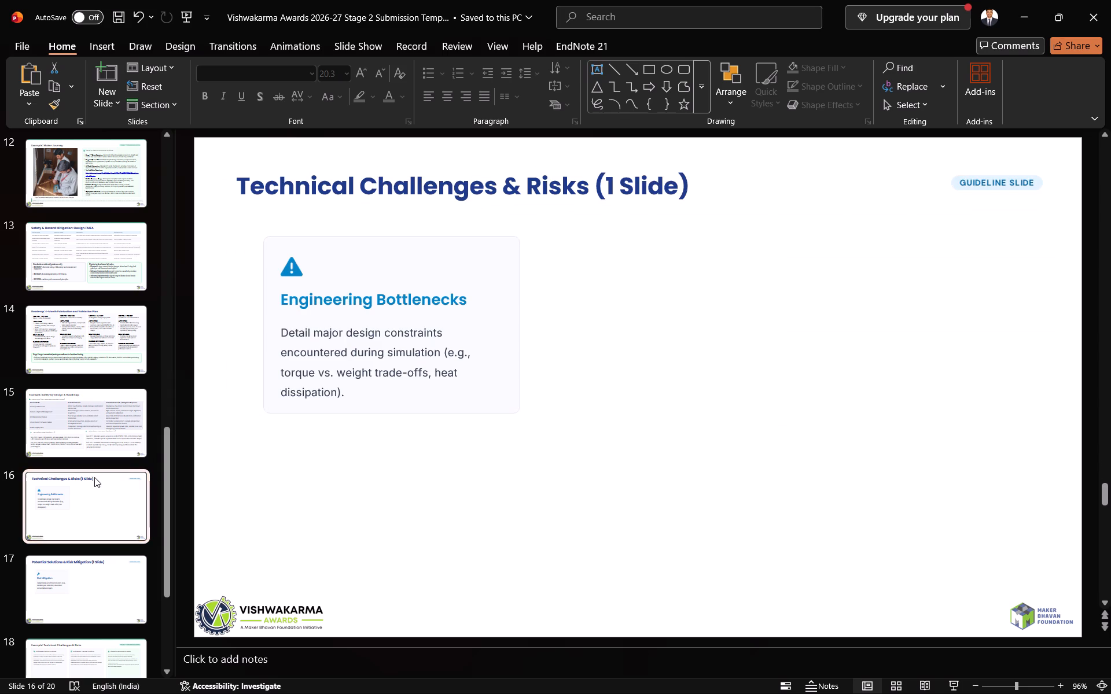
left_click_drag(358, 187, 219, 180)
key("ctrl+c")
key("ctrl+c")
left_click(109, 423)
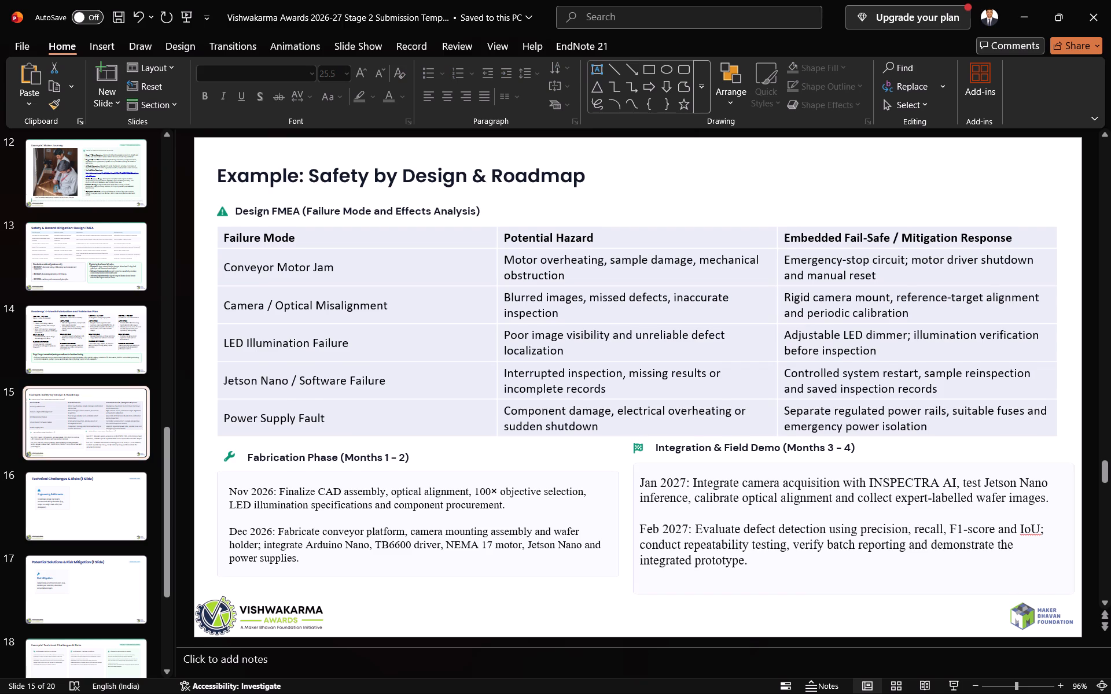
left_click(301, 174)
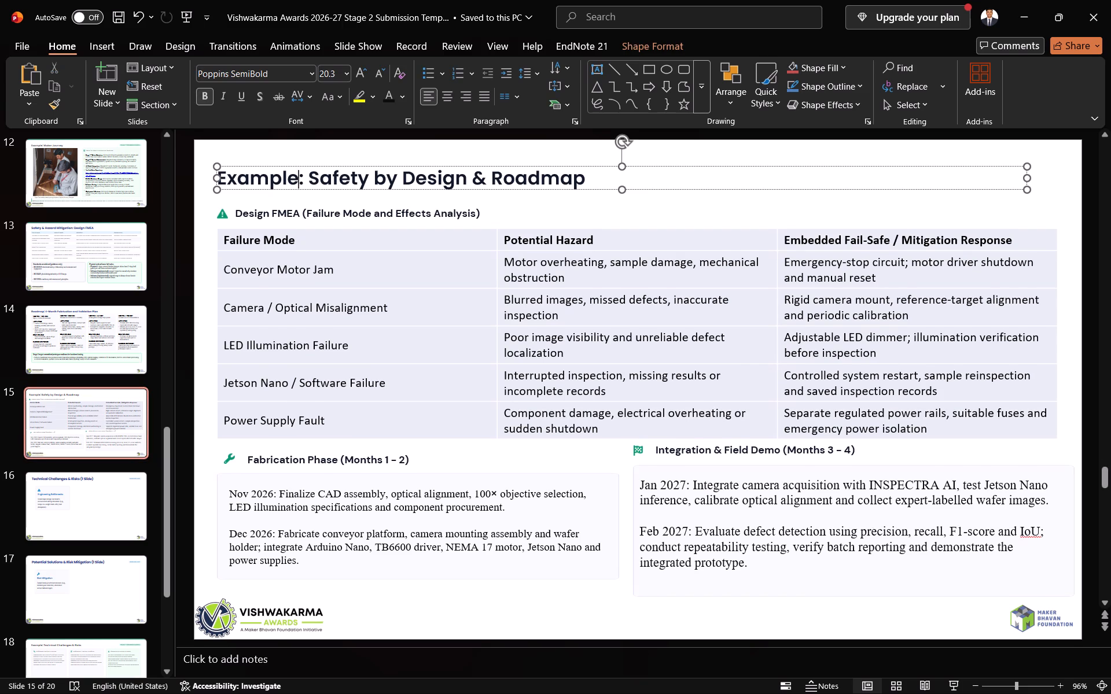
key("ctrl+v")
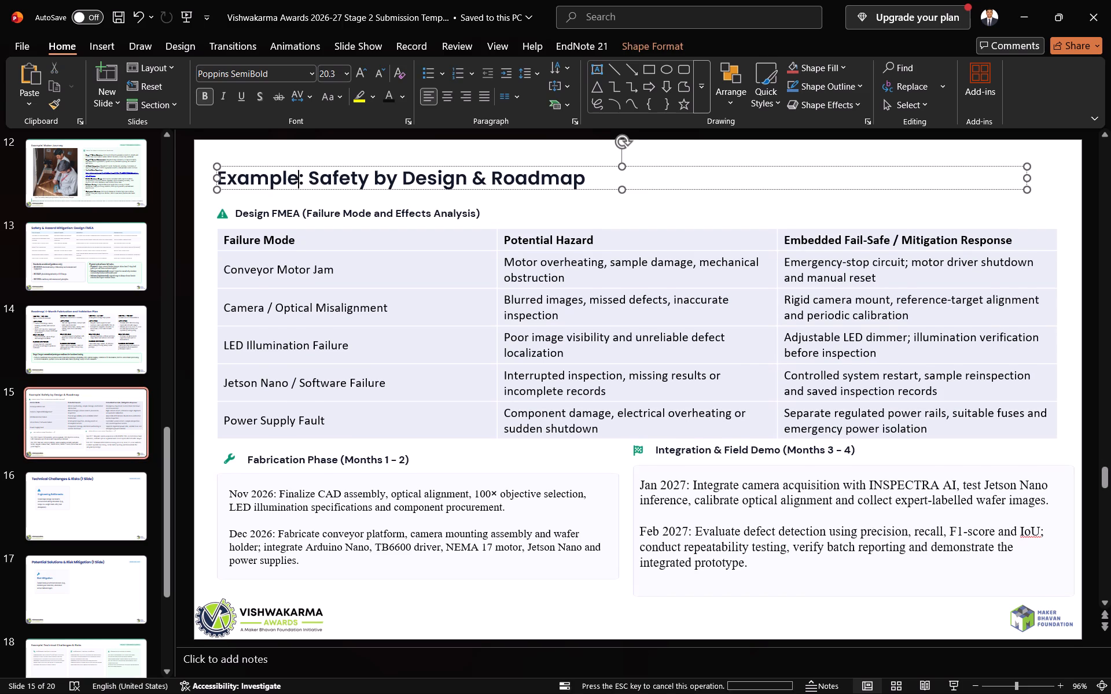
Erase the pasted word and any stray characters from slide 15's title, keeping the blue text style at that spot.
key("backslash")
key("backslash")
key("backslash")
key("backslash")
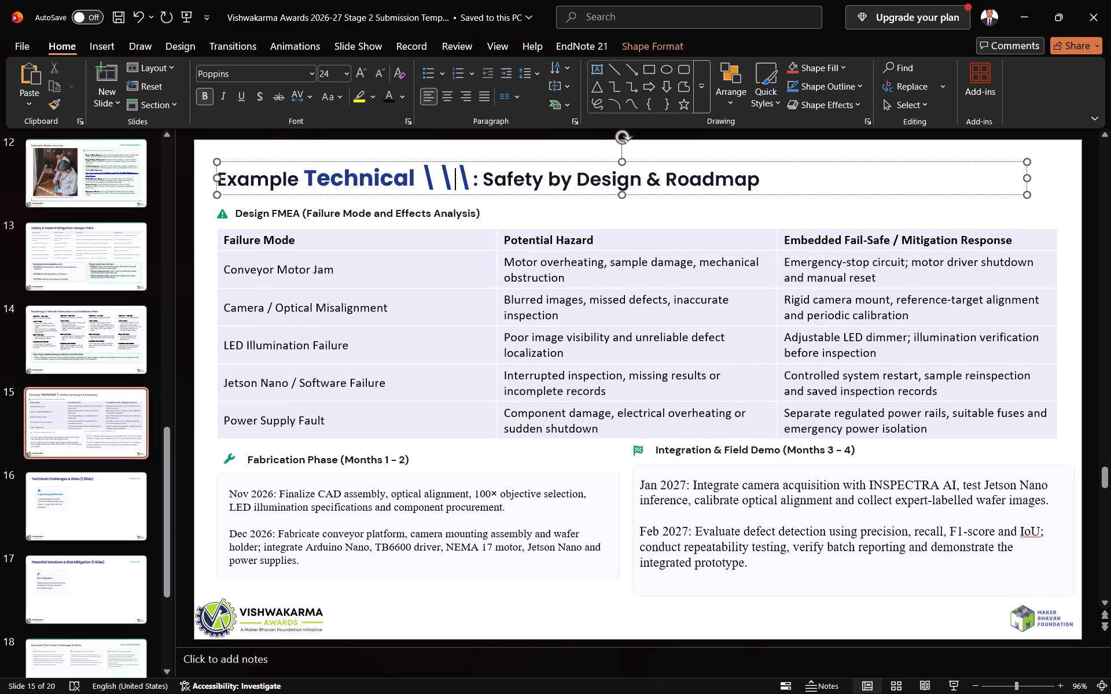
key("BackSpace")
key("BackSpace")
key("BackSpace")
key("BackSpace")
key("BackSpace")
key("BackSpace")
key("BackSpace")
key("BackSpace")
key("BackSpace")
key("BackSpace")
key("BackSpace")
key("BackSpace")
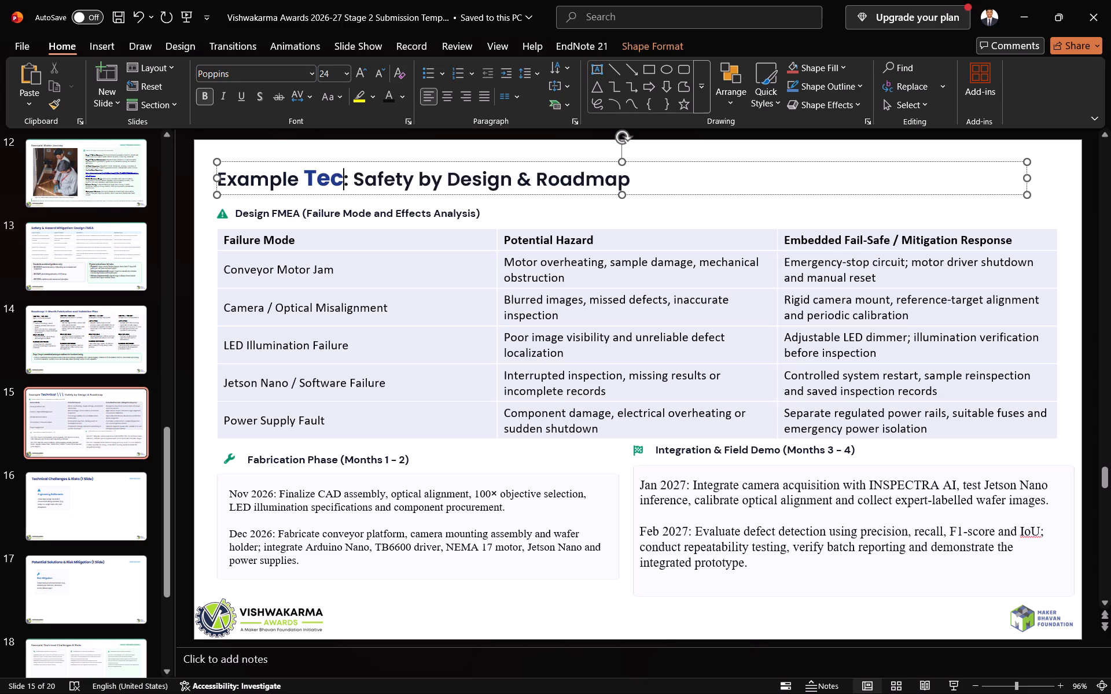
key("BackSpace")
key("BackSpace")
Enter "Exapmple: Safety by Design & Roadmap" in the blue style after the dark word Example in slide 15's title.
key("shift+e")
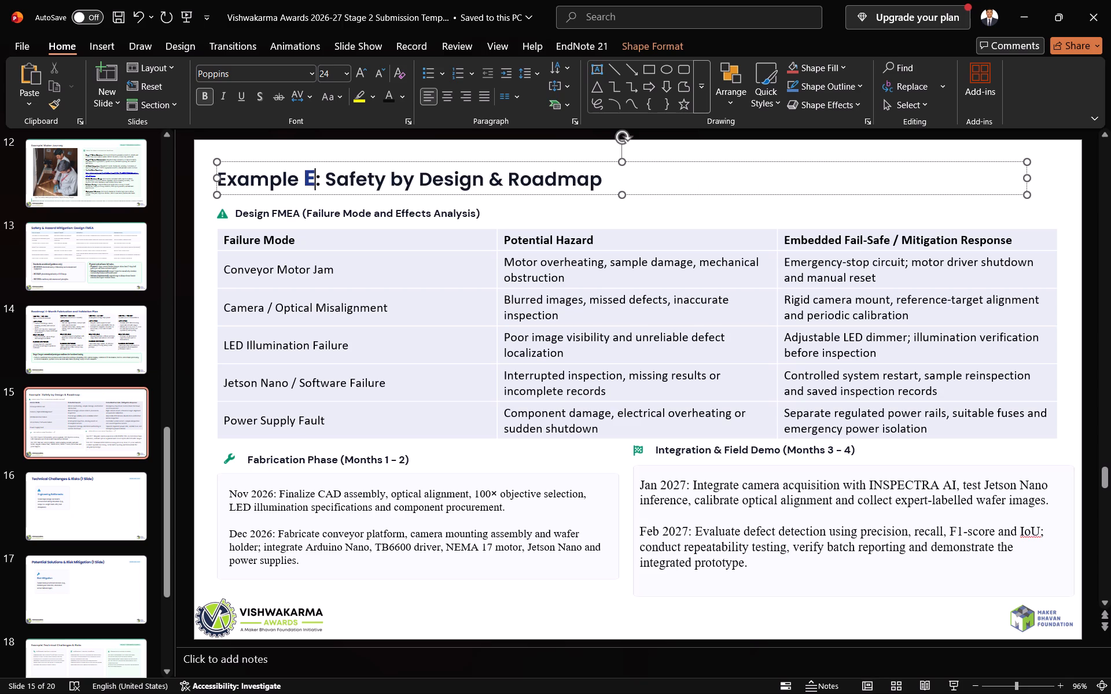
type("xap")
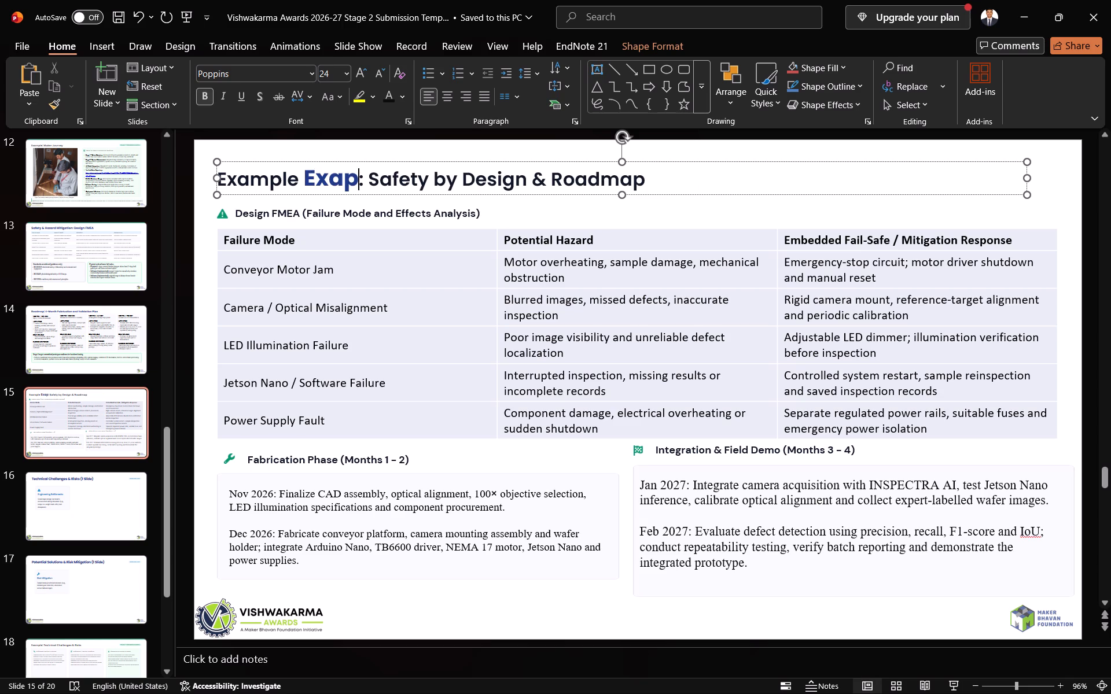
type("mle")
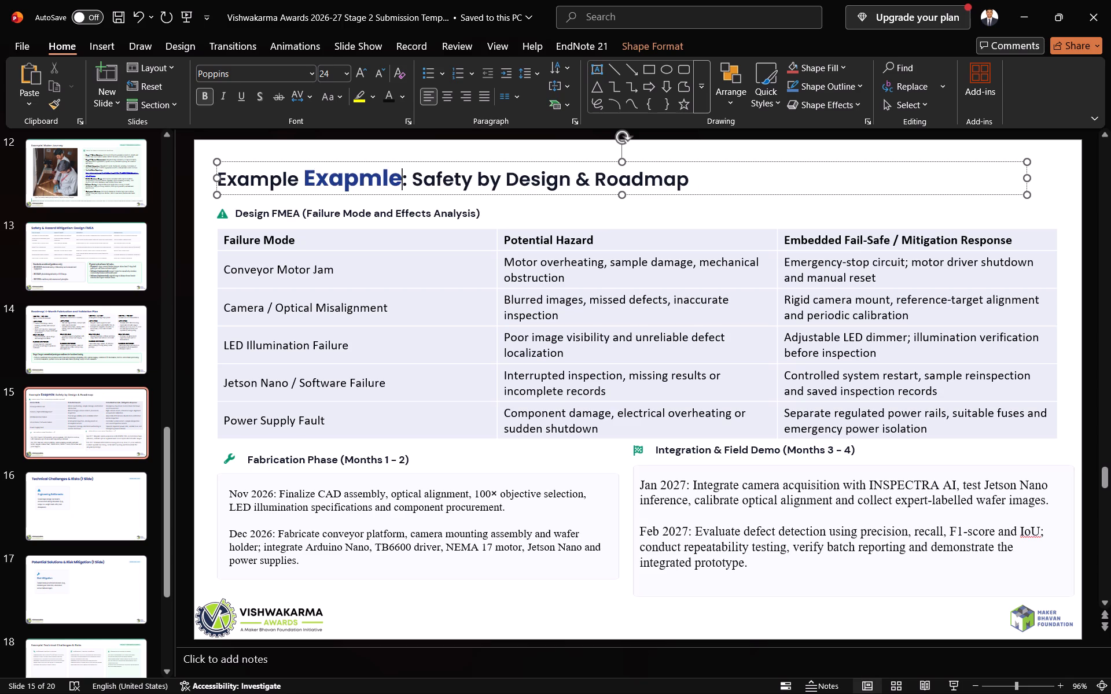
key("BackSpace")
key("BackSpace")
type("ple")
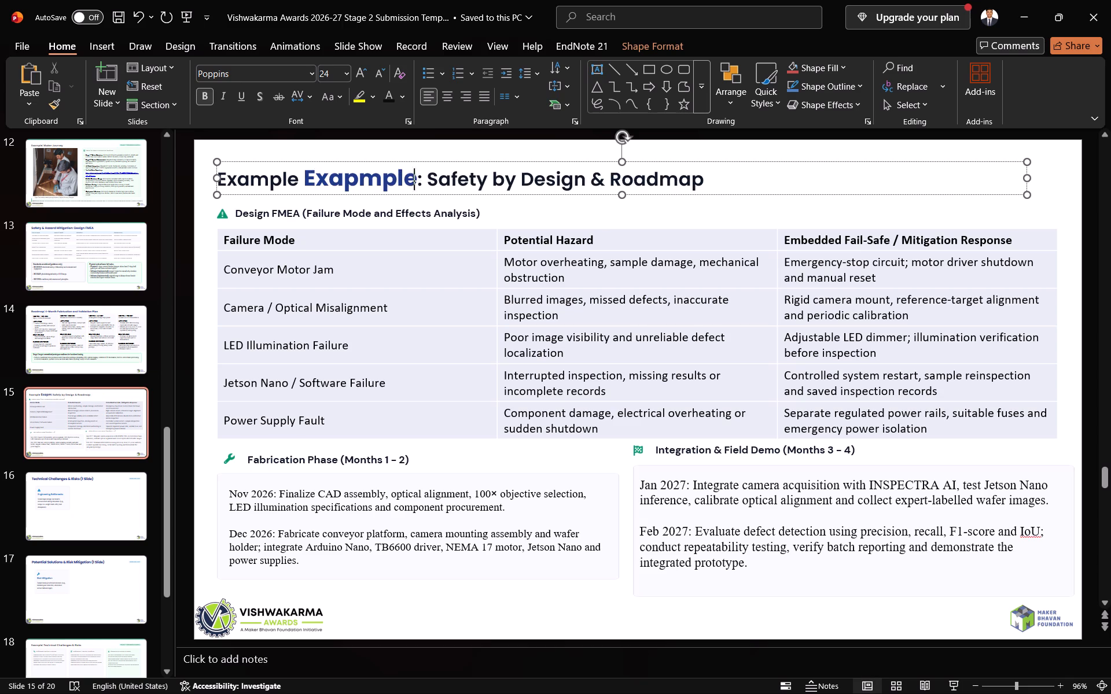
key("space")
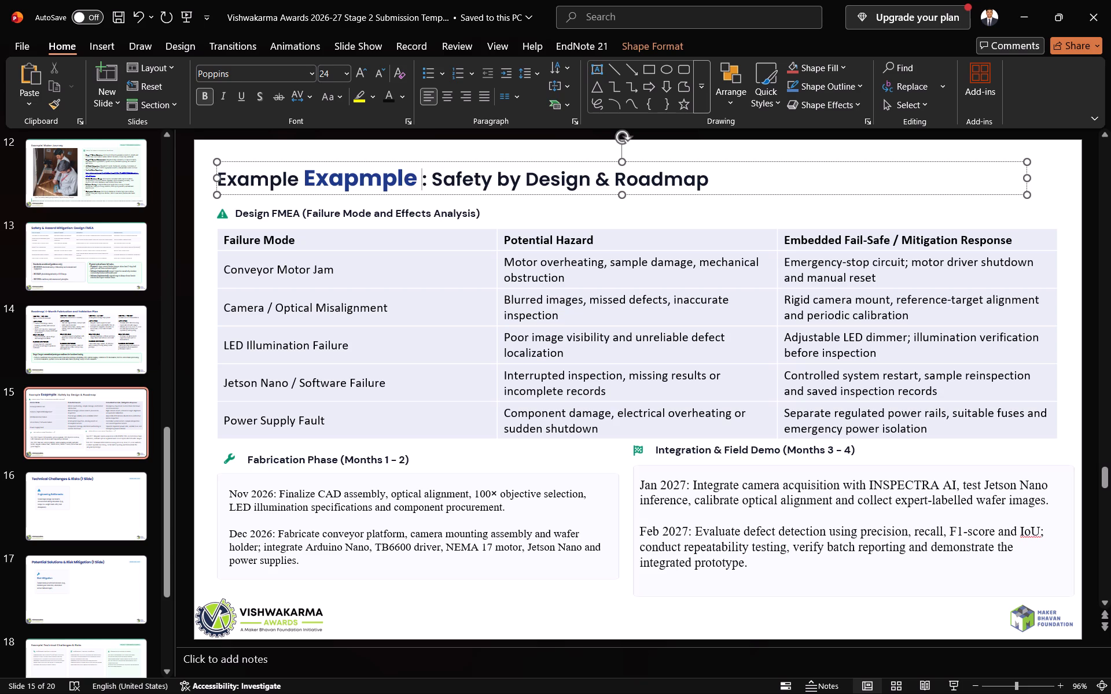
key("shift+colon")
key("BackSpace")
key("BackSpace")
type(":")
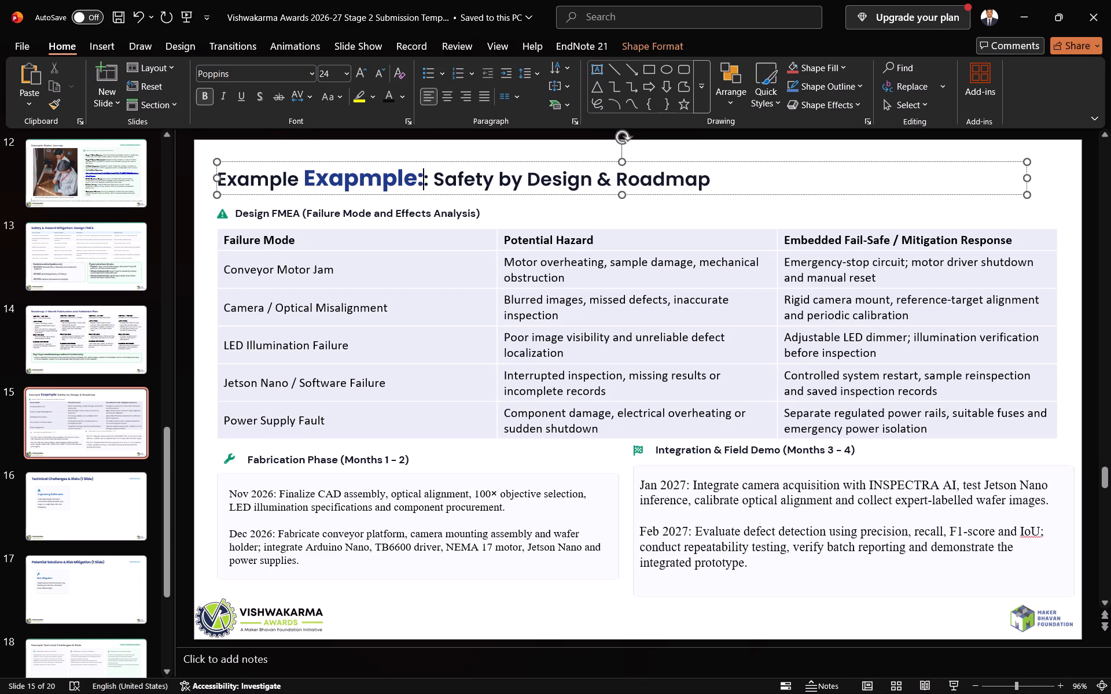
key("space")
type("Sa")
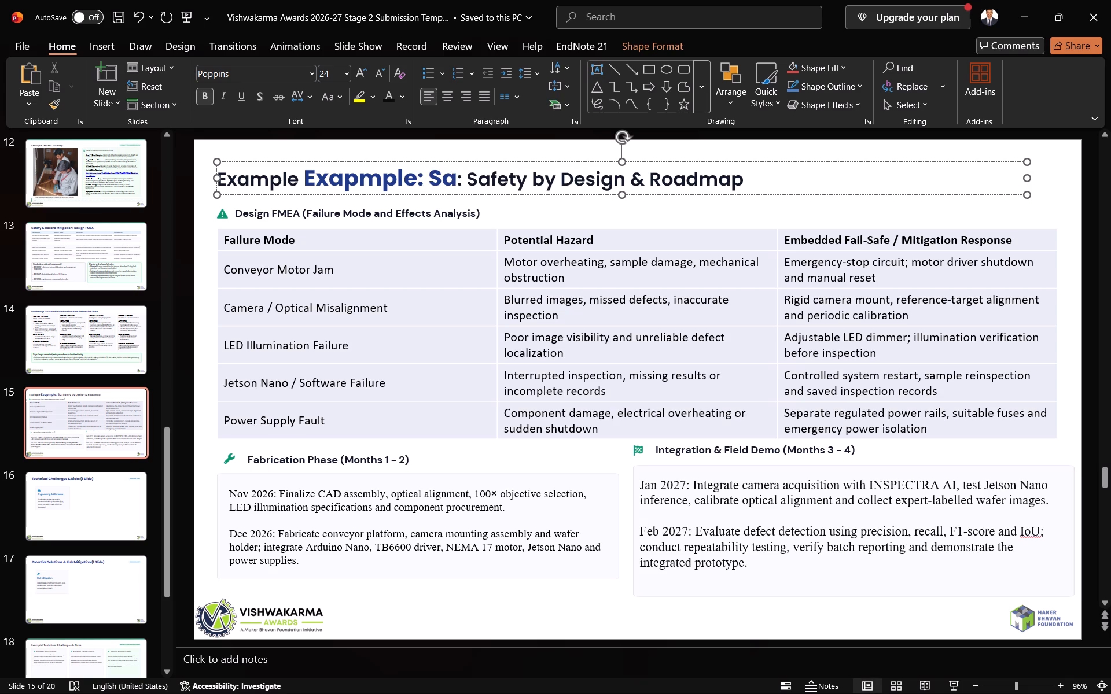
key("f")
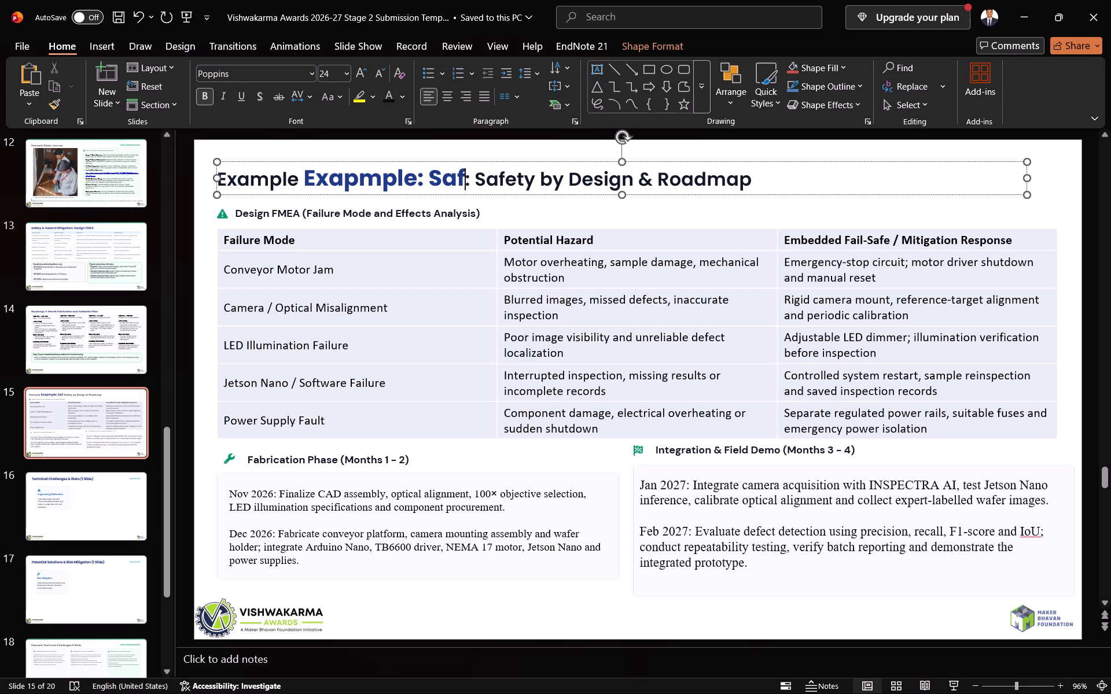
type("ety")
key("space")
type("by")
key("space")
type("Design")
key("space")
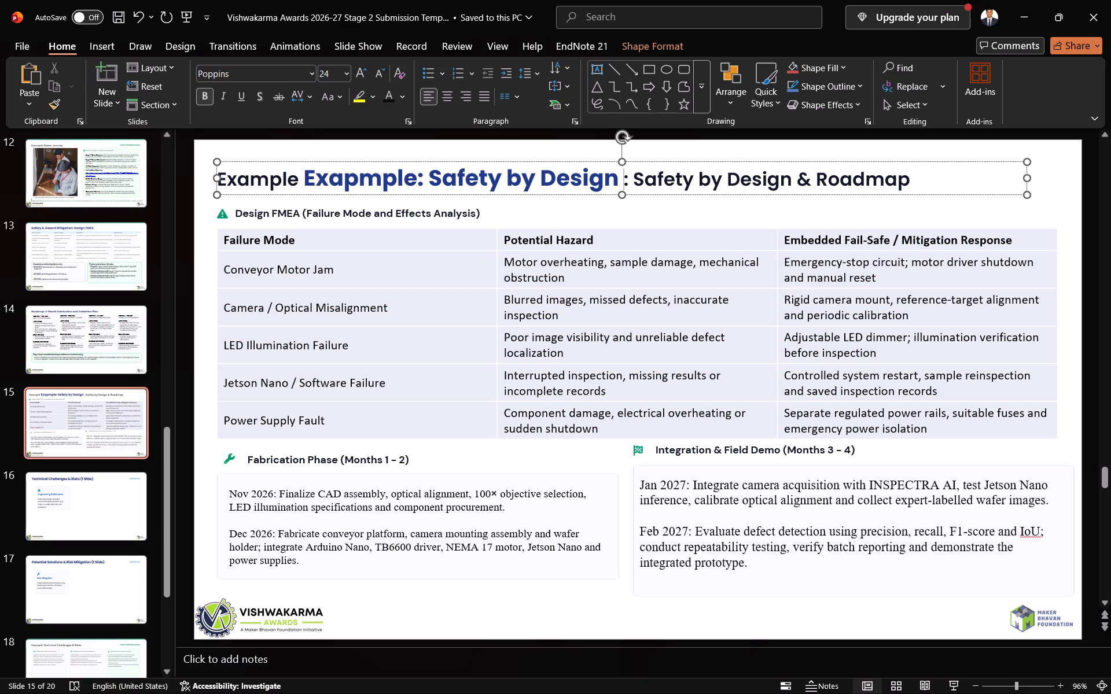
key("shift+ampersand")
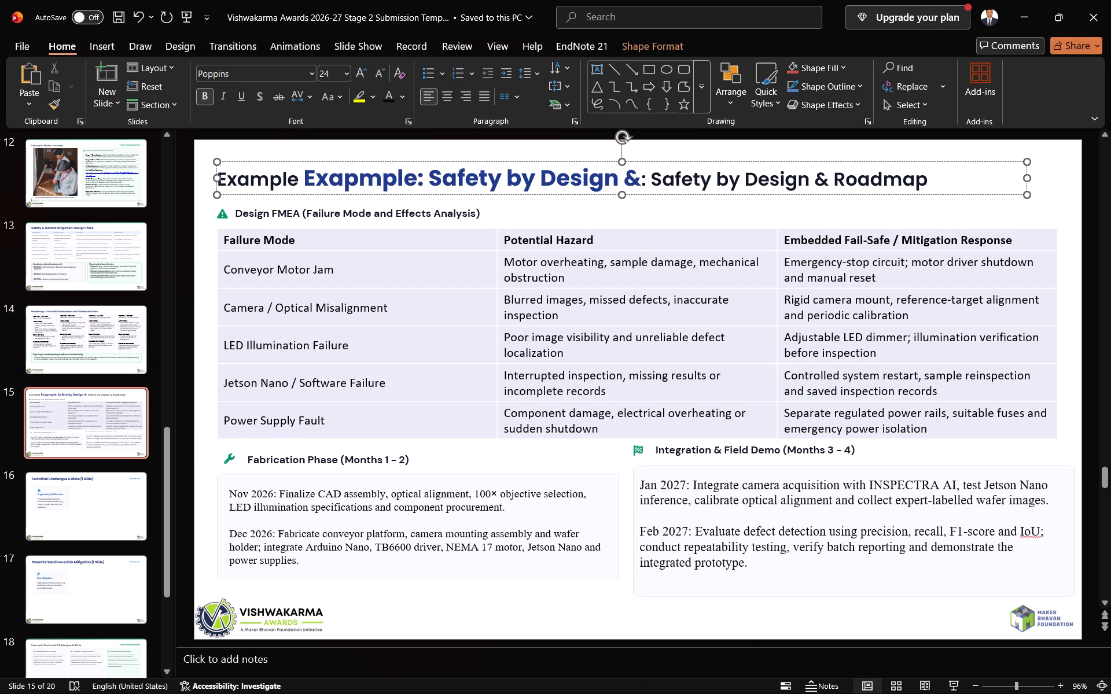
key("space")
type("Road")
type("ma")
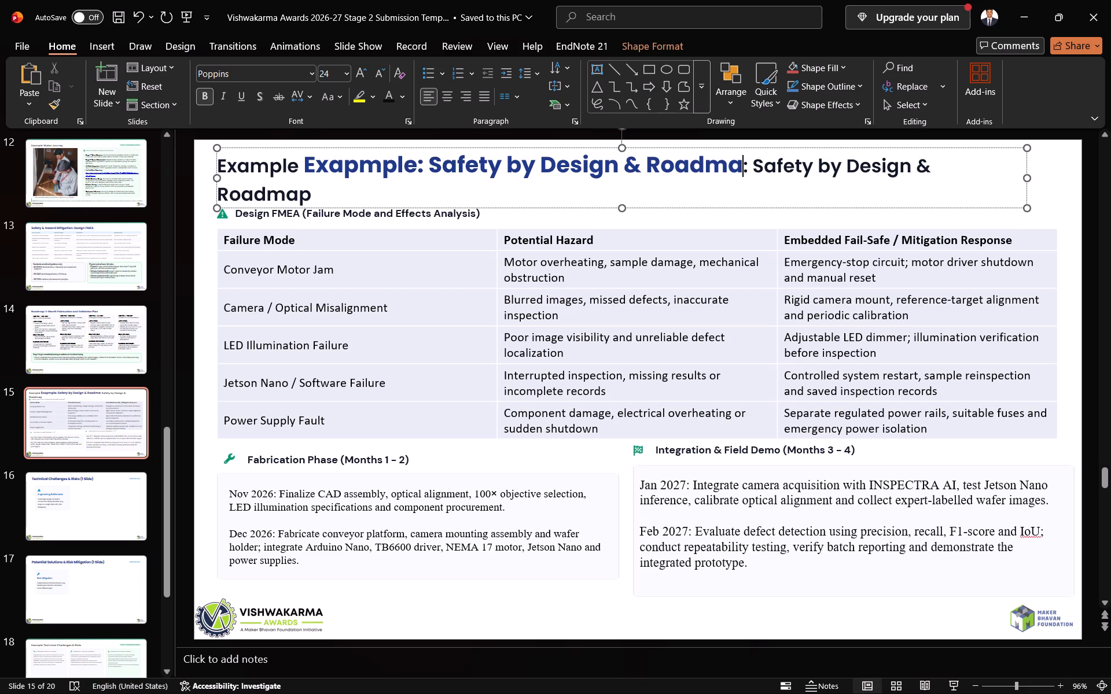
key("p")
Delete the old dark title text after and before the blue text in slide 15's title.
key("Delete")
key("Delete")
key("Delete")
key("Delete")
key("Delete")
key("Delete")
key("Delete")
key("Delete")
key("Delete")
key("Delete")
key("Delete")
key("Delete")
key("Delete")
key("Delete")
key("Delete")
key("Delete")
key("Delete")
key("Delete")
key("Delete")
key("Delete")
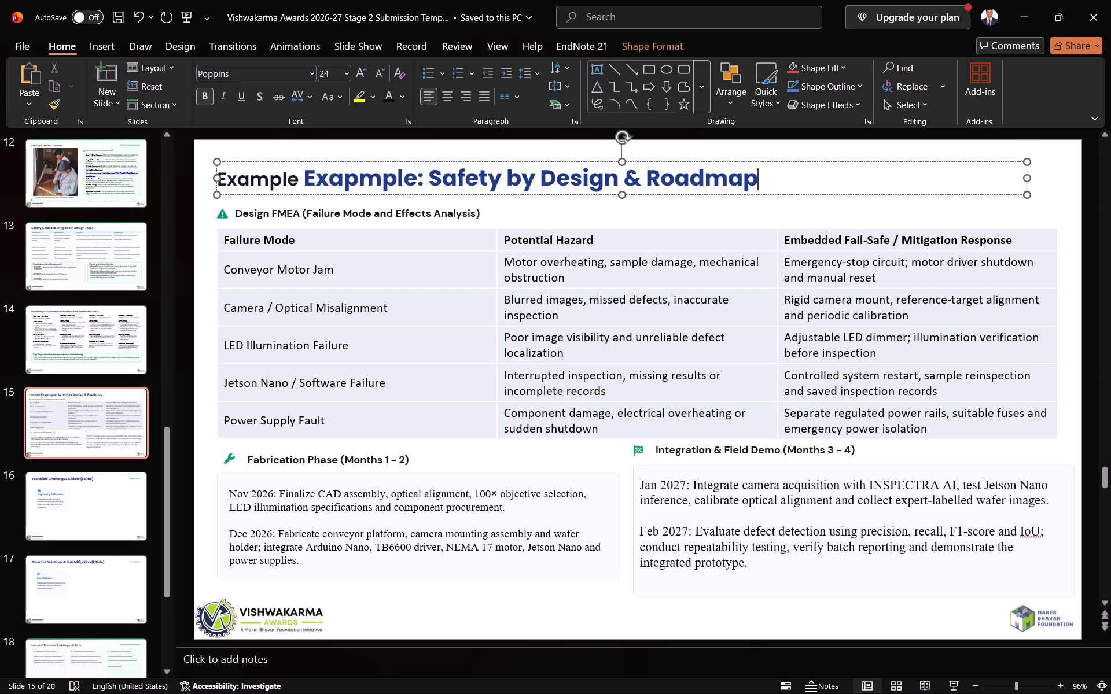
left_click(302, 179)
key("BackSpace")
key("BackSpace")
key("BackSpace")
key("BackSpace")
key("BackSpace")
key("BackSpace")
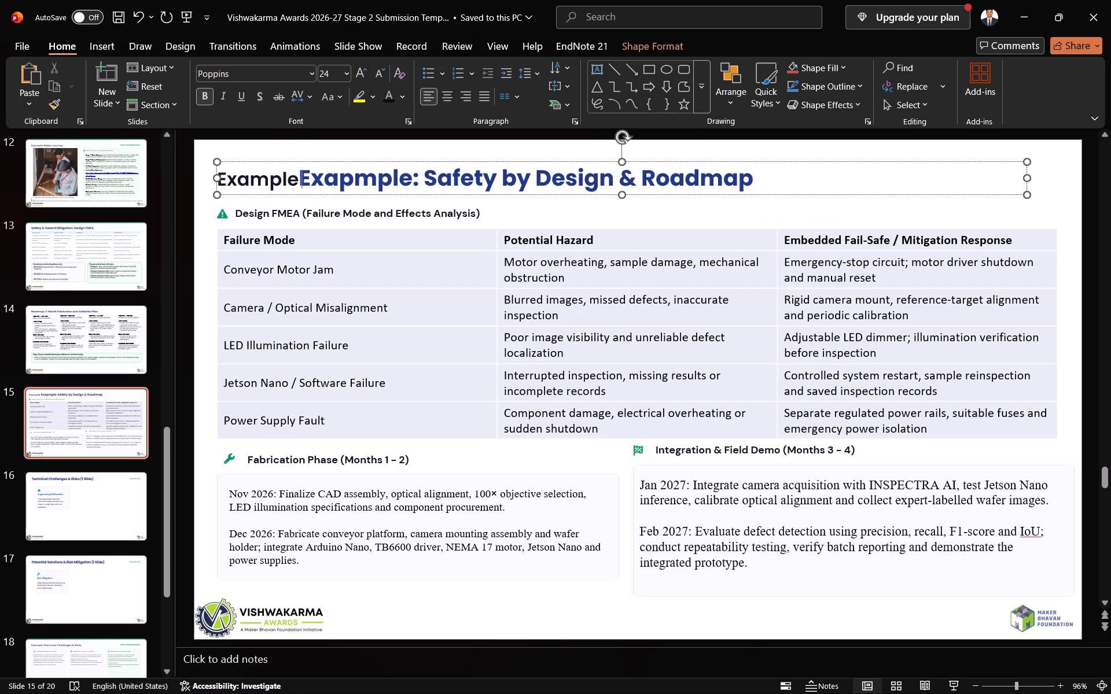
key("BackSpace")
key("BackSpace")
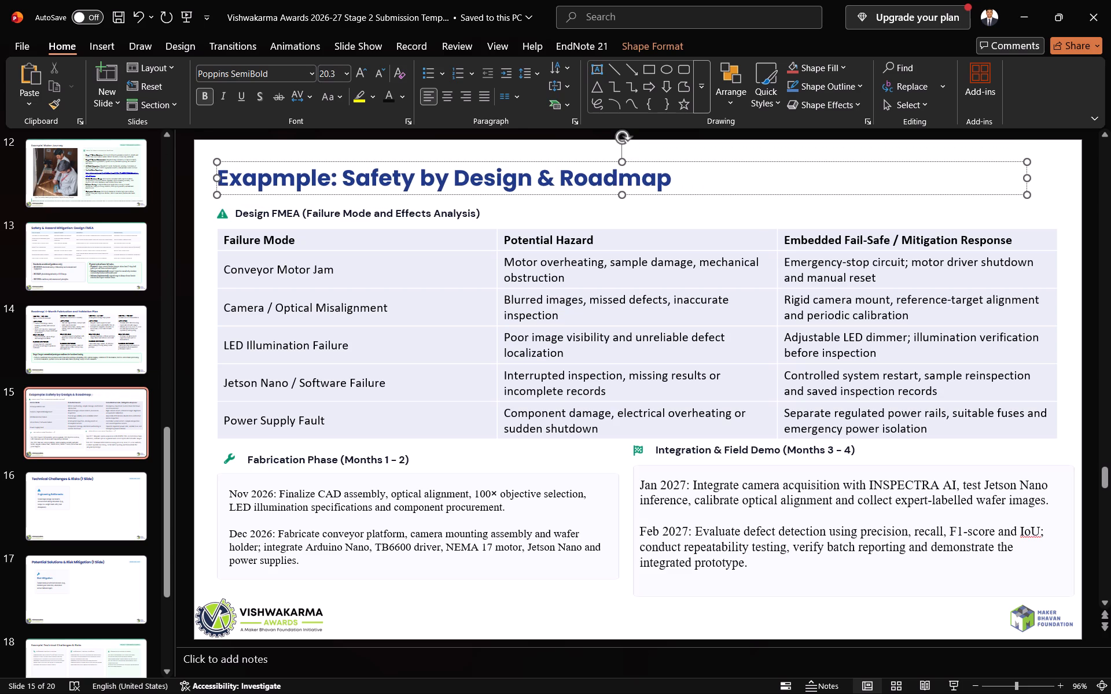
Remove the extra p from Exapmple in slide 15's title so the word is spelled Example.
left_click(264, 181)
key("Delete")
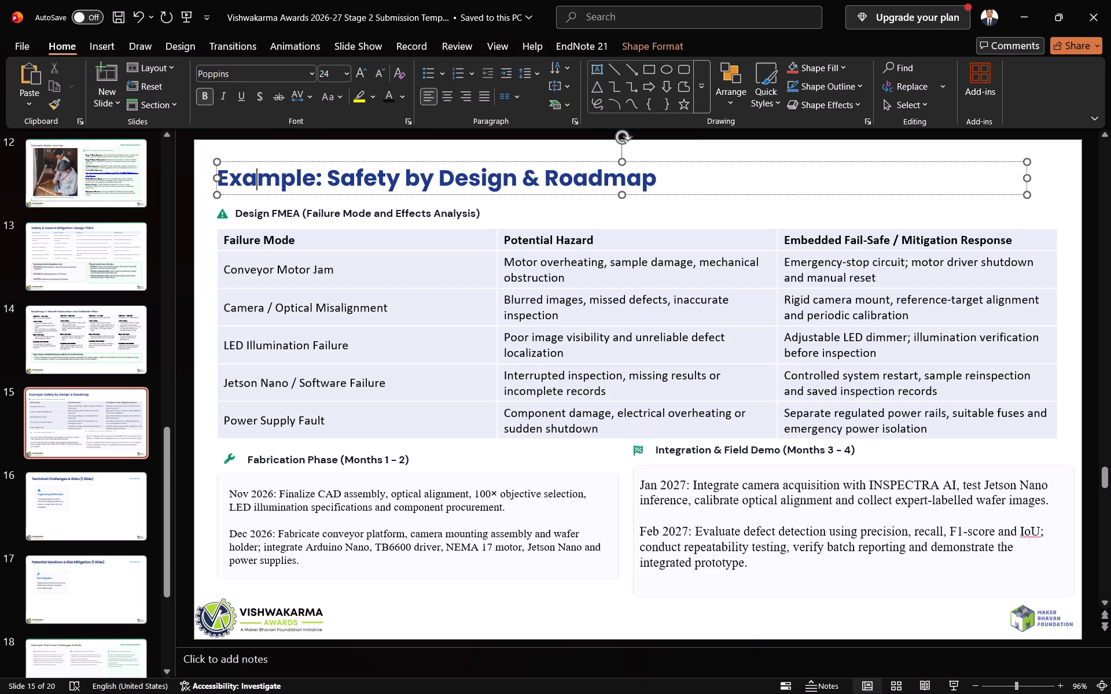
Set the font of all text in slide 15's FMEA table to Times New Roman.
left_click(657, 276)
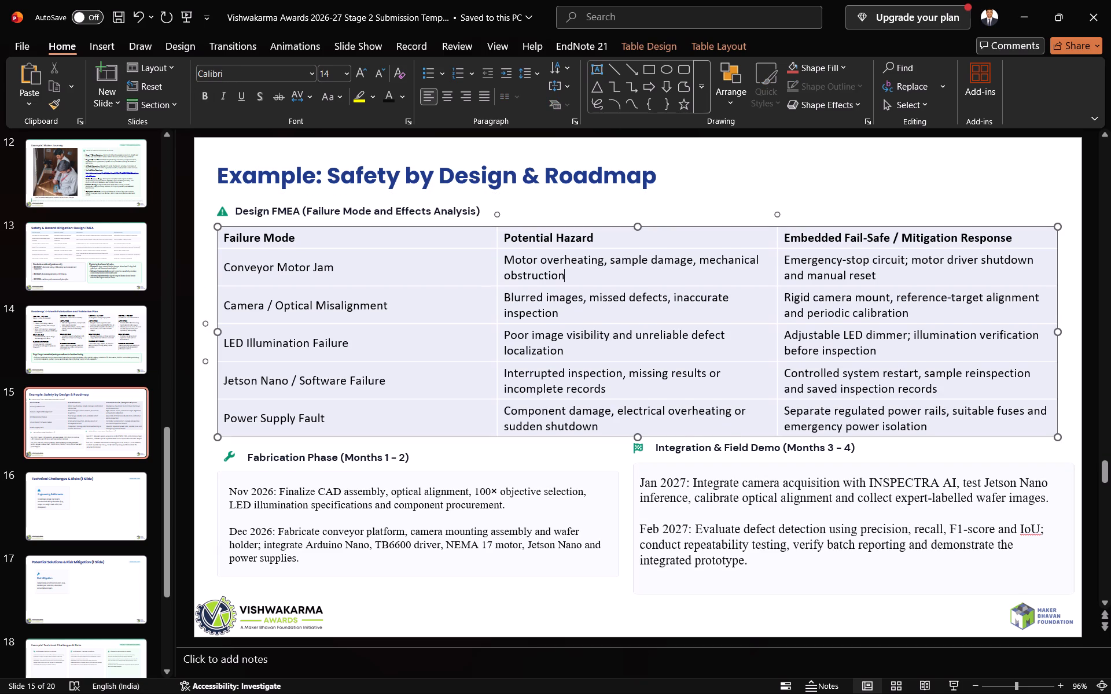
left_click_drag(946, 430, 670, 368)
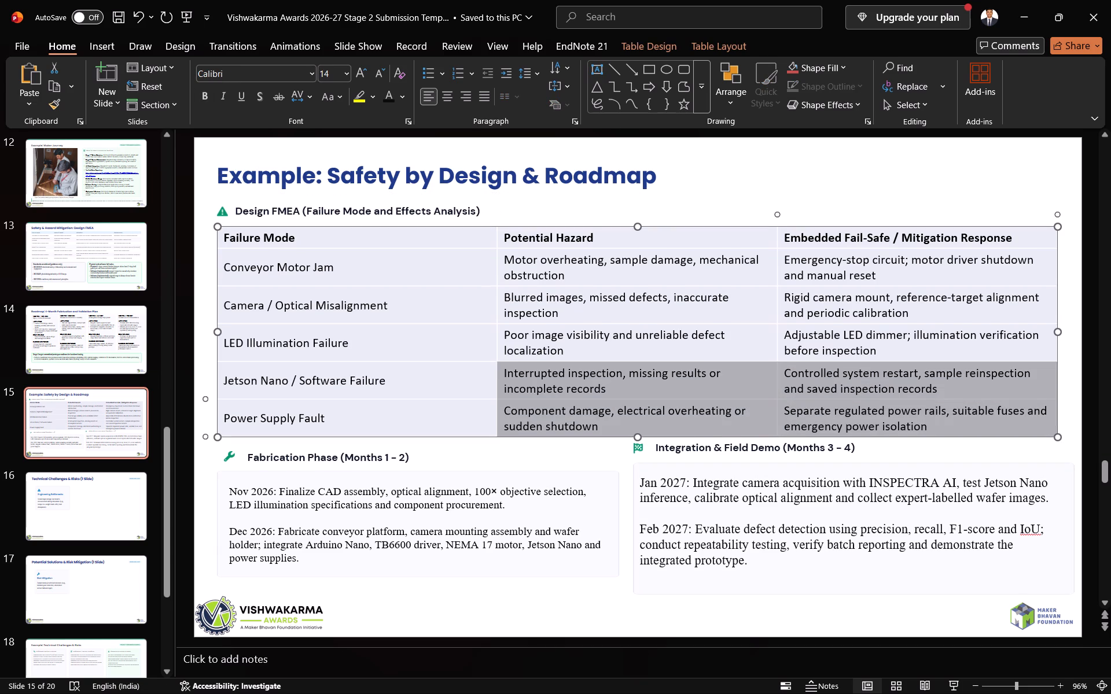
left_click_drag(670, 368, 230, 226)
left_click(255, 68)
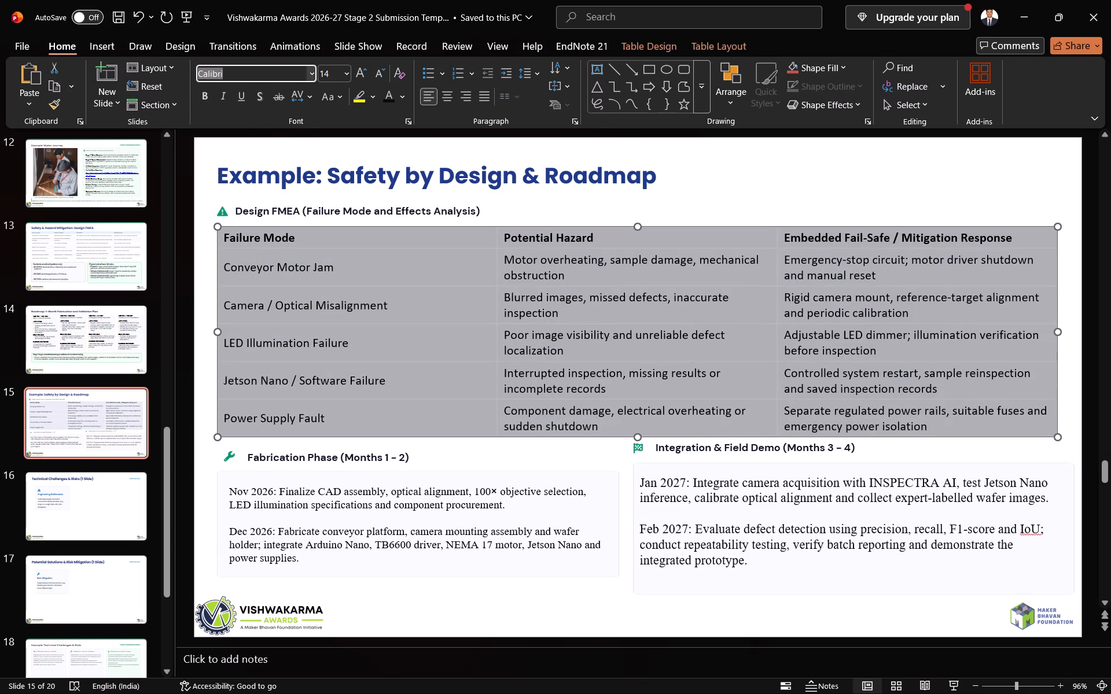
type("ti")
key("Return")
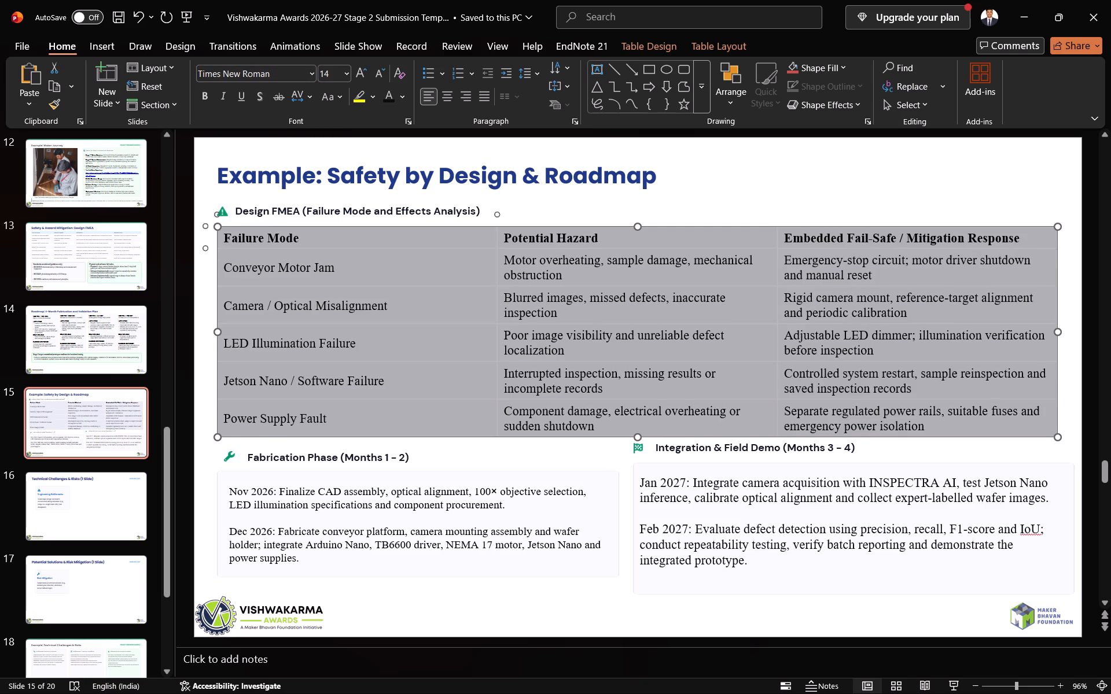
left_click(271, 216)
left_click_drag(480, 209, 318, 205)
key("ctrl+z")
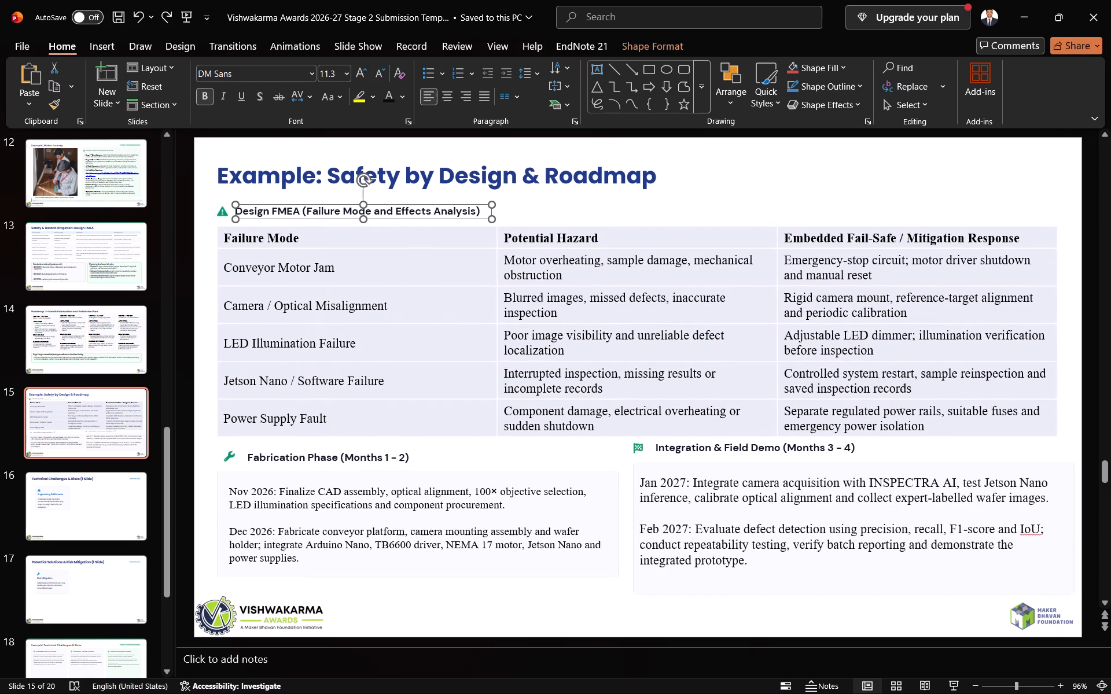
Set the Design FMEA (Failure Mode and Effects Analysis) heading above the table to Times New Roman.
left_click(318, 211)
key("ctrl+a")
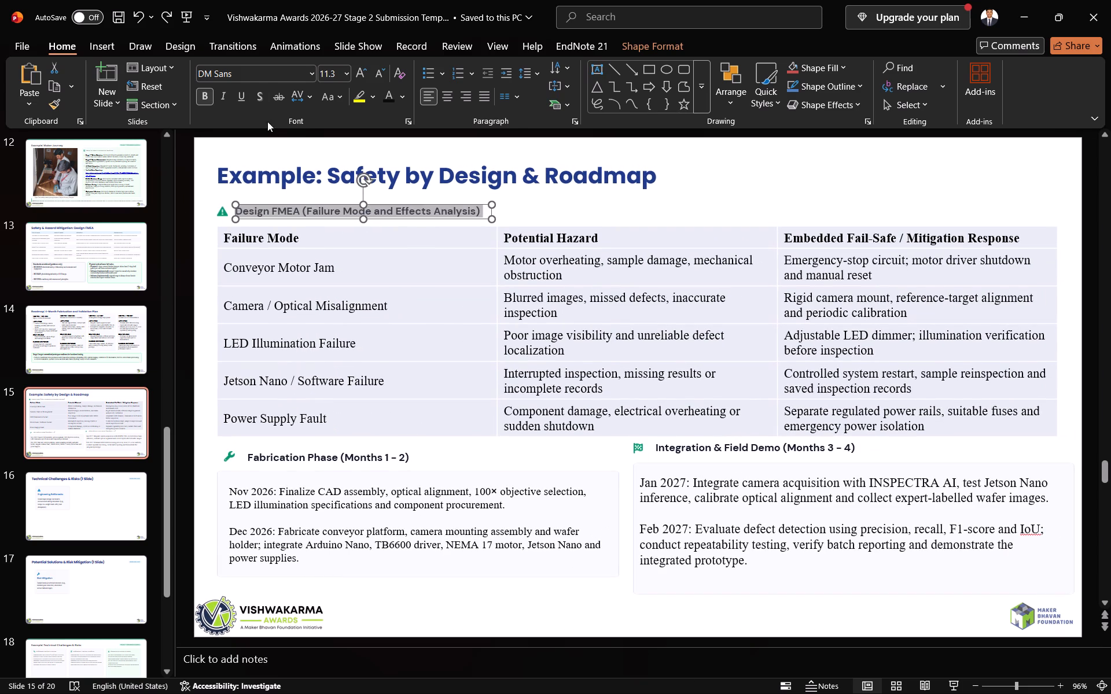
left_click(255, 75)
type("ti")
key("Return")
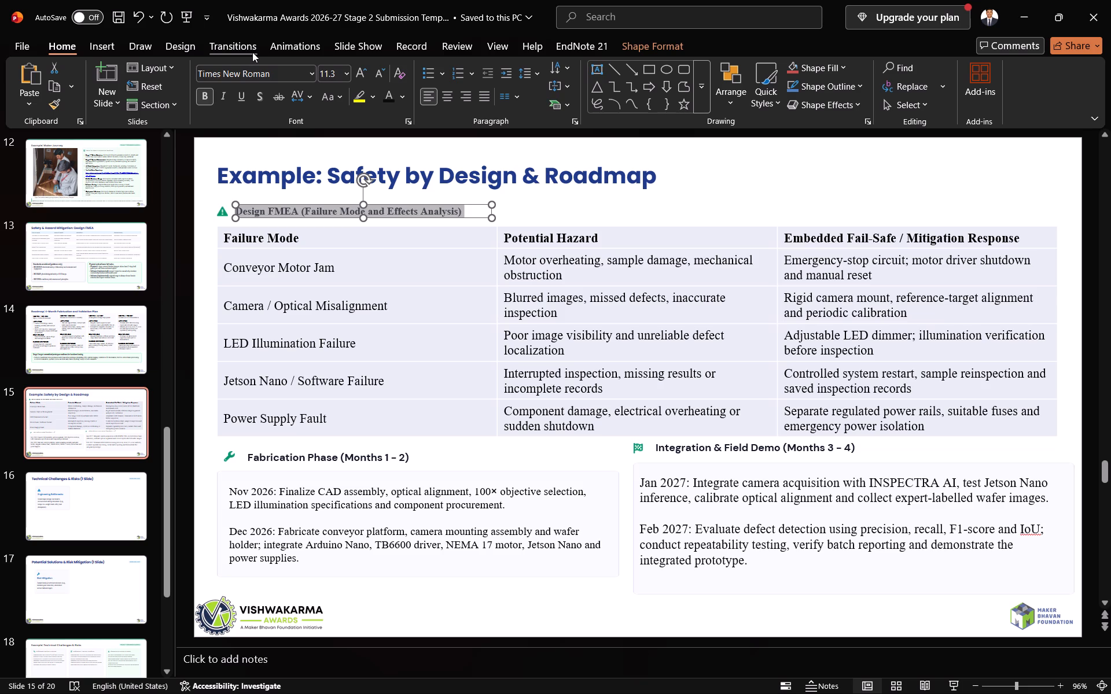
left_click(322, 232)
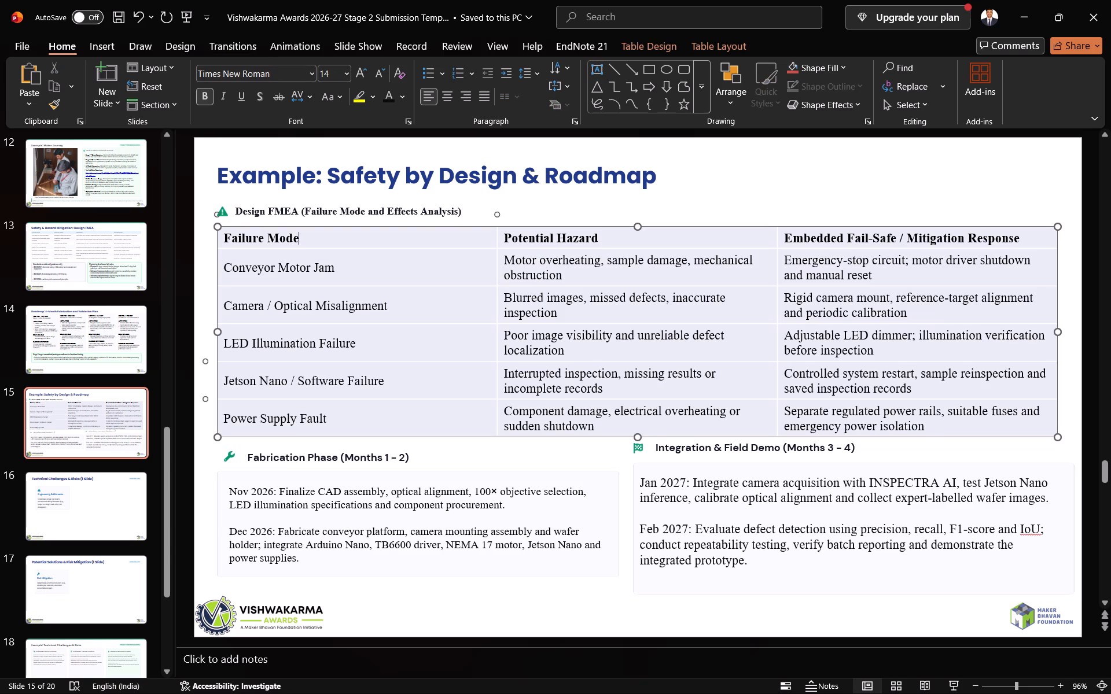
Set the Fabrication Phase (Months 1 - 2) heading to Times New Roman.
left_click(365, 497)
left_click(373, 456)
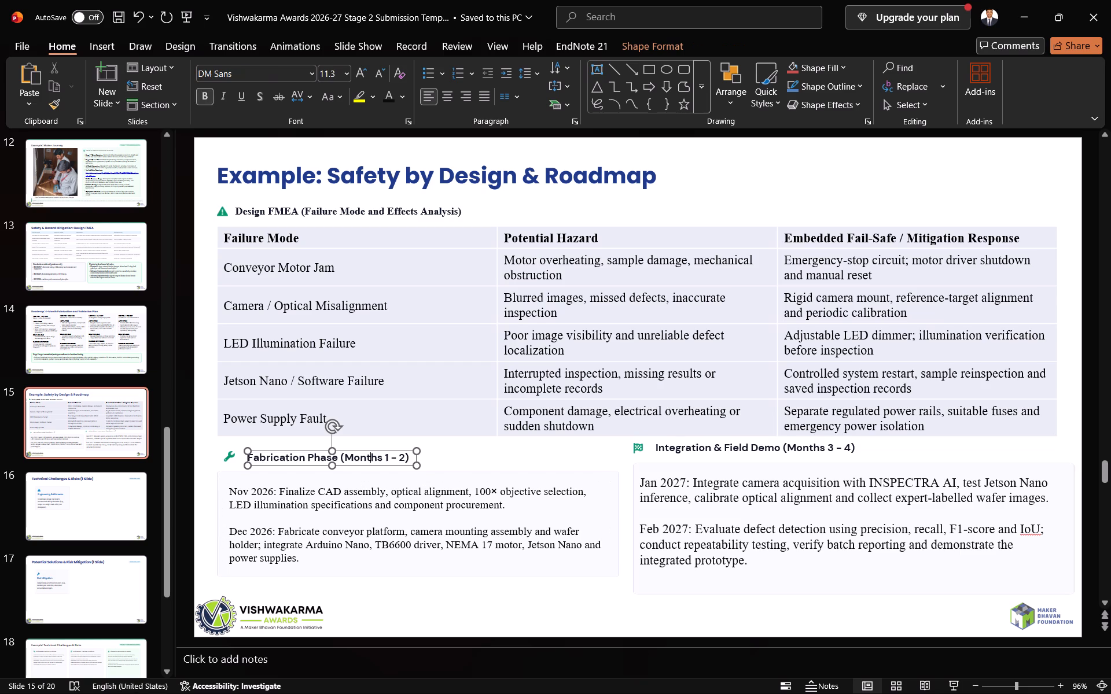
key("ctrl+a")
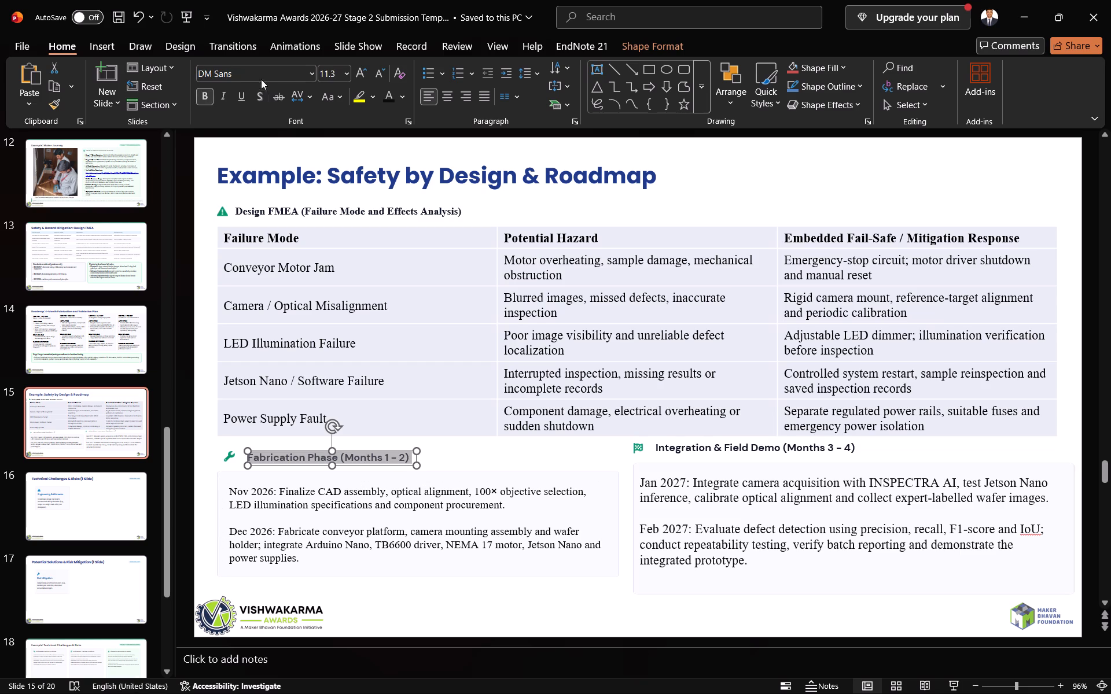
left_click(261, 73)
type("ti")
key("Return")
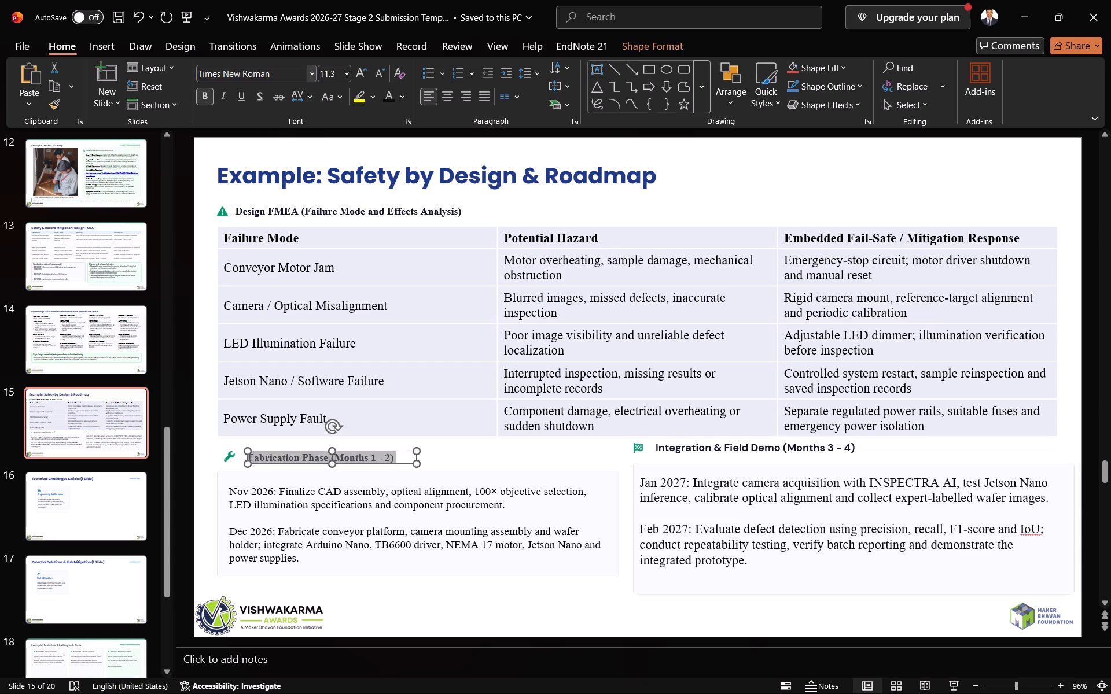
Move the Integration & Field Demo heading and its flag icon down to line up with the Fabrication Phase heading.
left_click(749, 446)
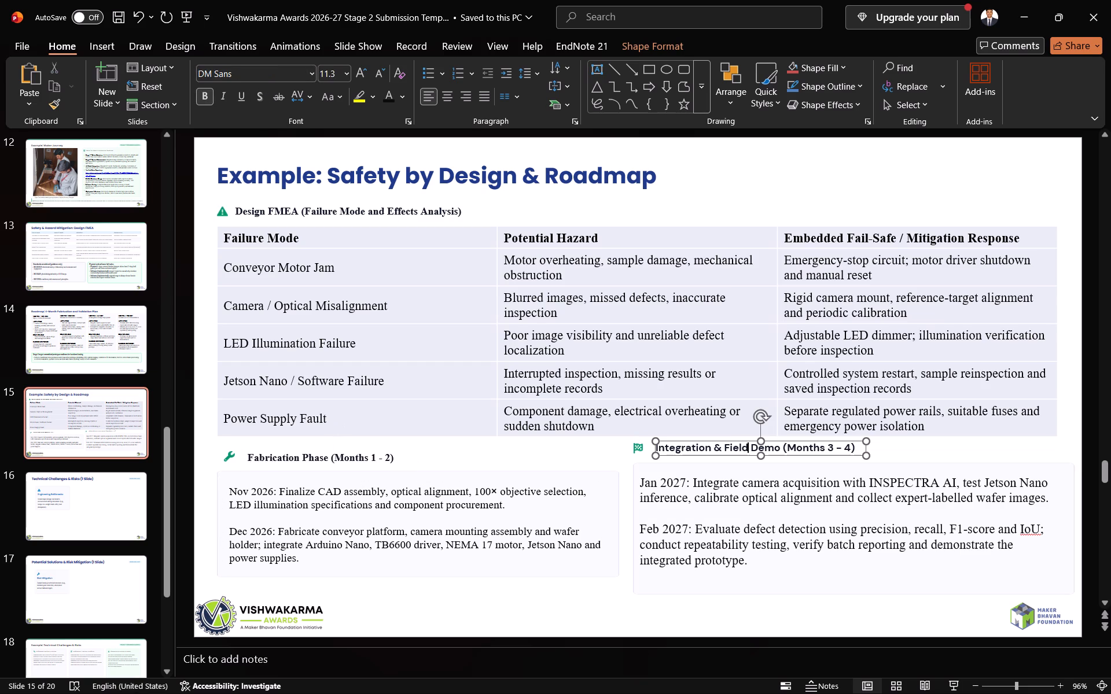
left_click_drag(734, 441, 734, 444)
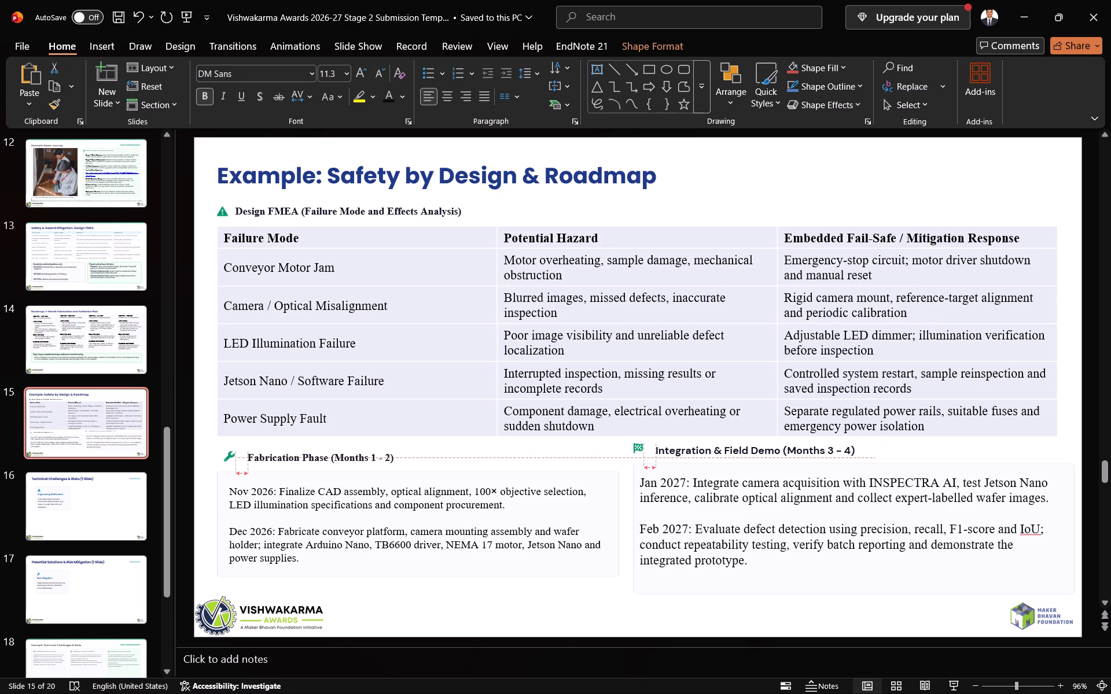
left_click_drag(734, 444, 734, 449)
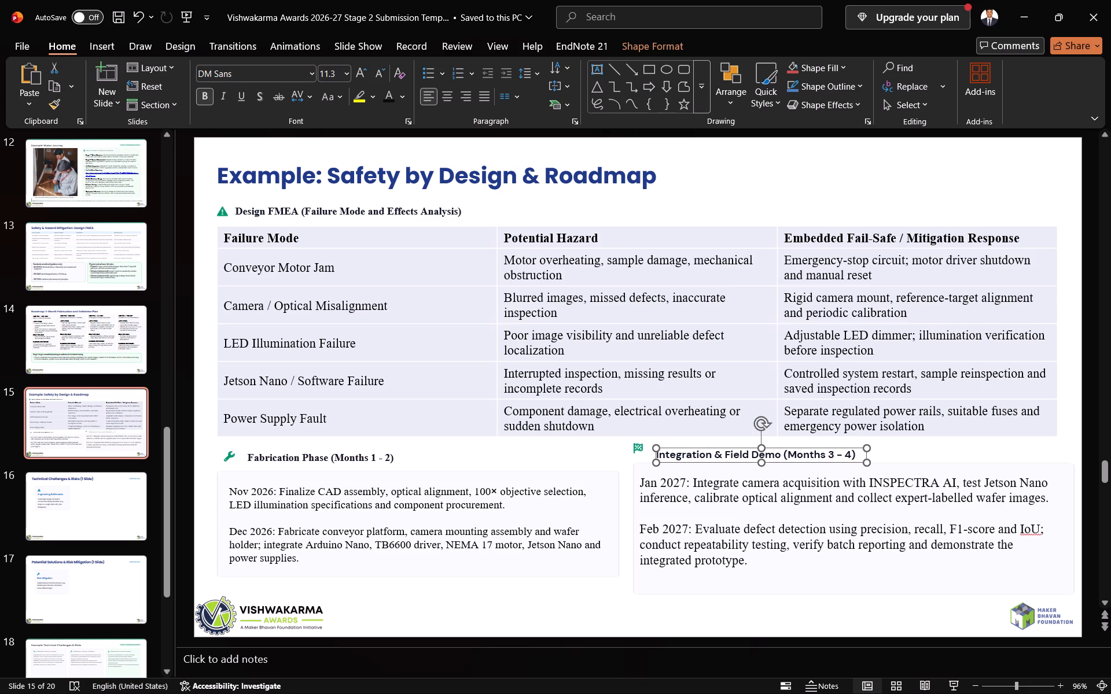
left_click(642, 449)
left_click_drag(637, 449, 637, 459)
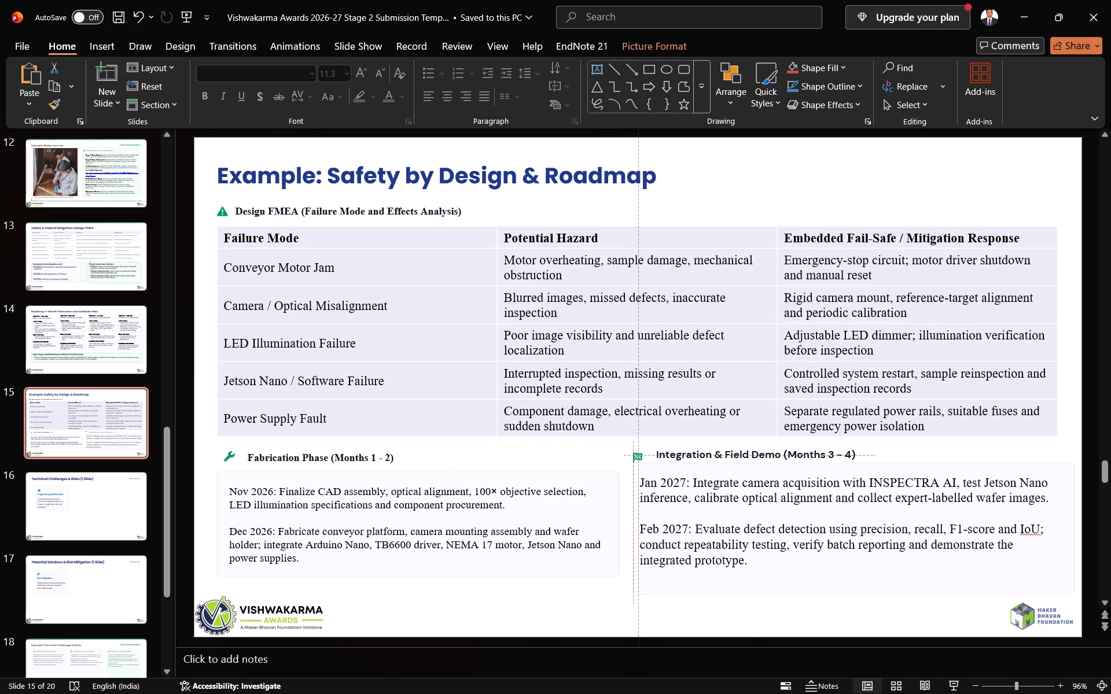
left_click_drag(637, 459, 637, 457)
Set the Integration & Field Demo (Months 3 - 4) heading to Times New Roman, size 12.
left_click(672, 457)
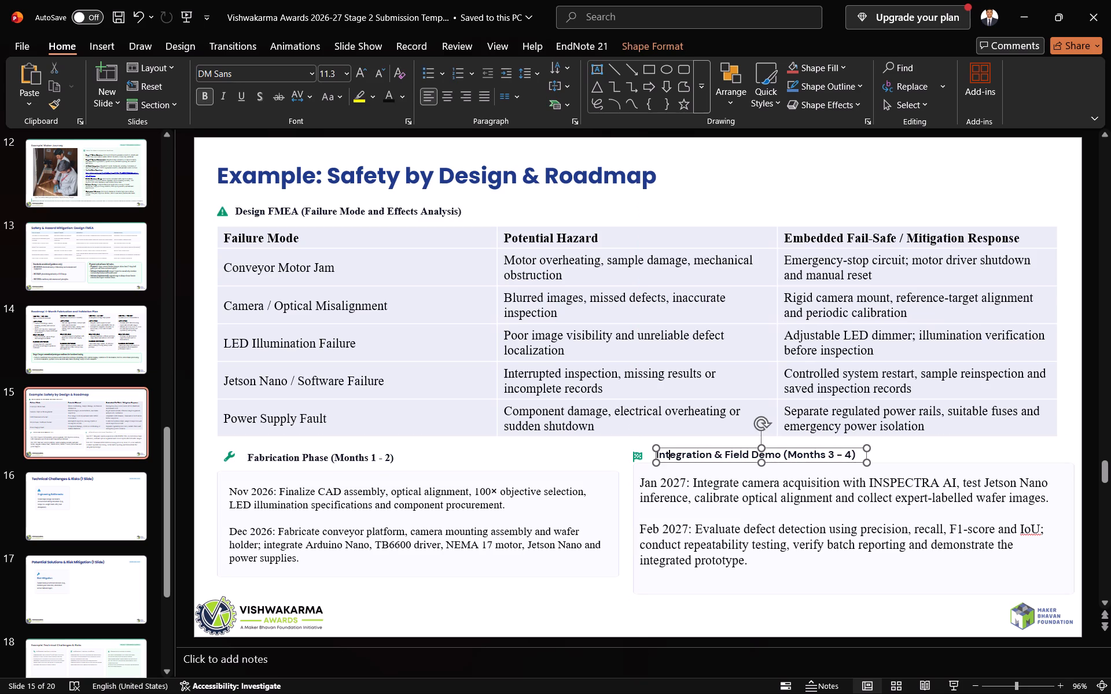
key("ctrl+a")
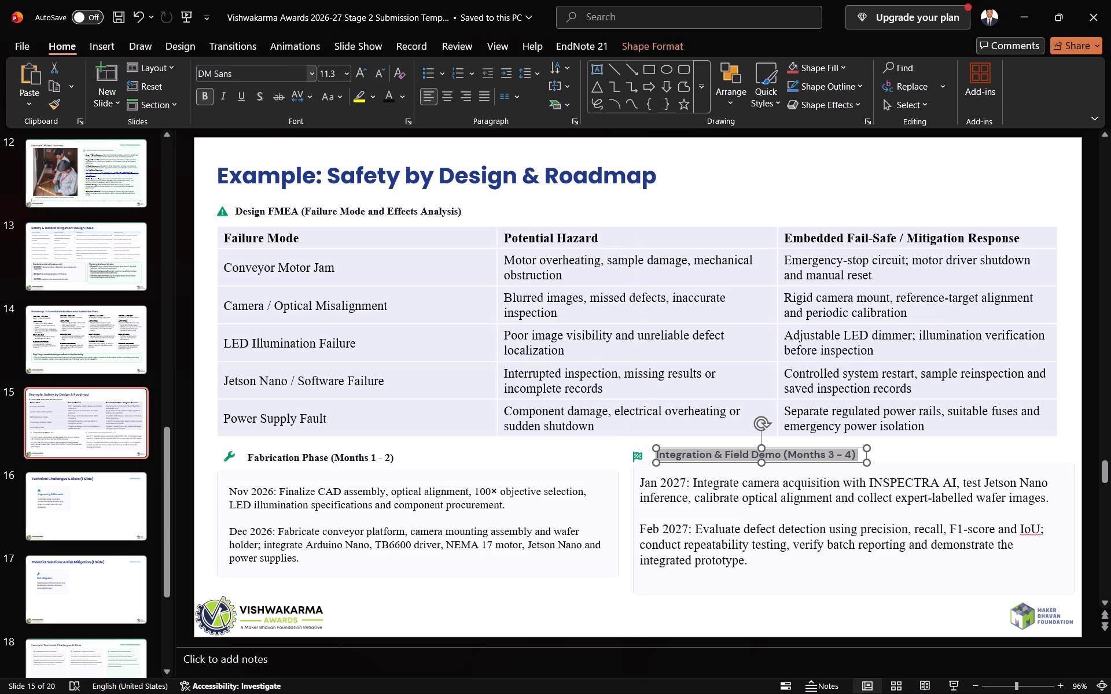
left_click(279, 73)
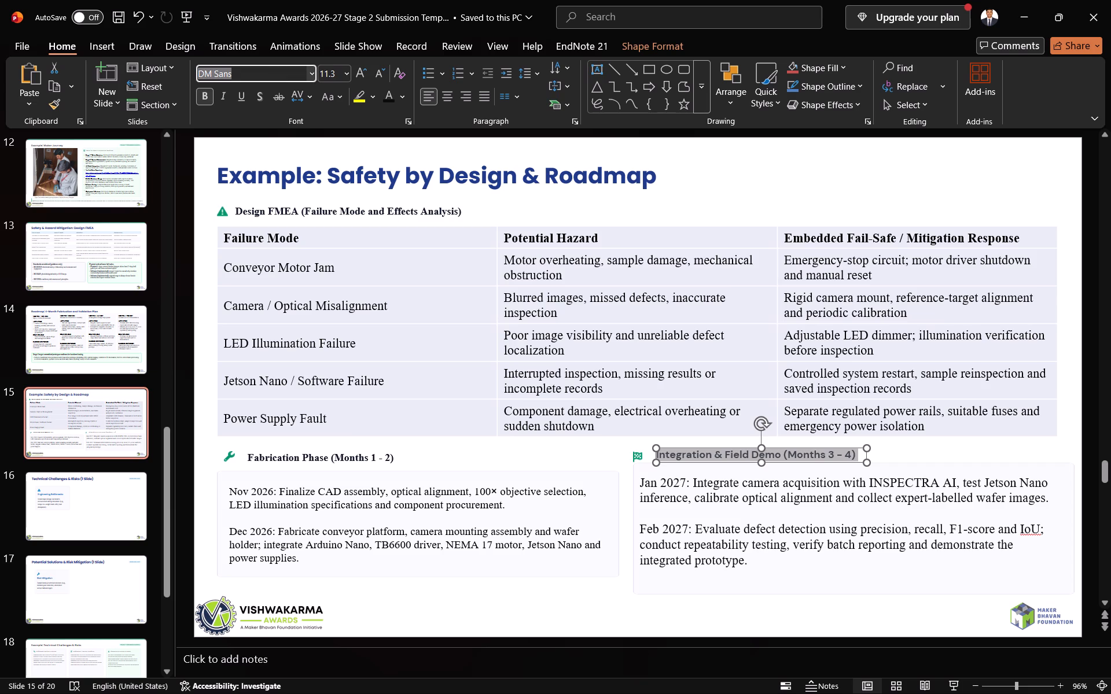
type("to")
key("BackSpace")
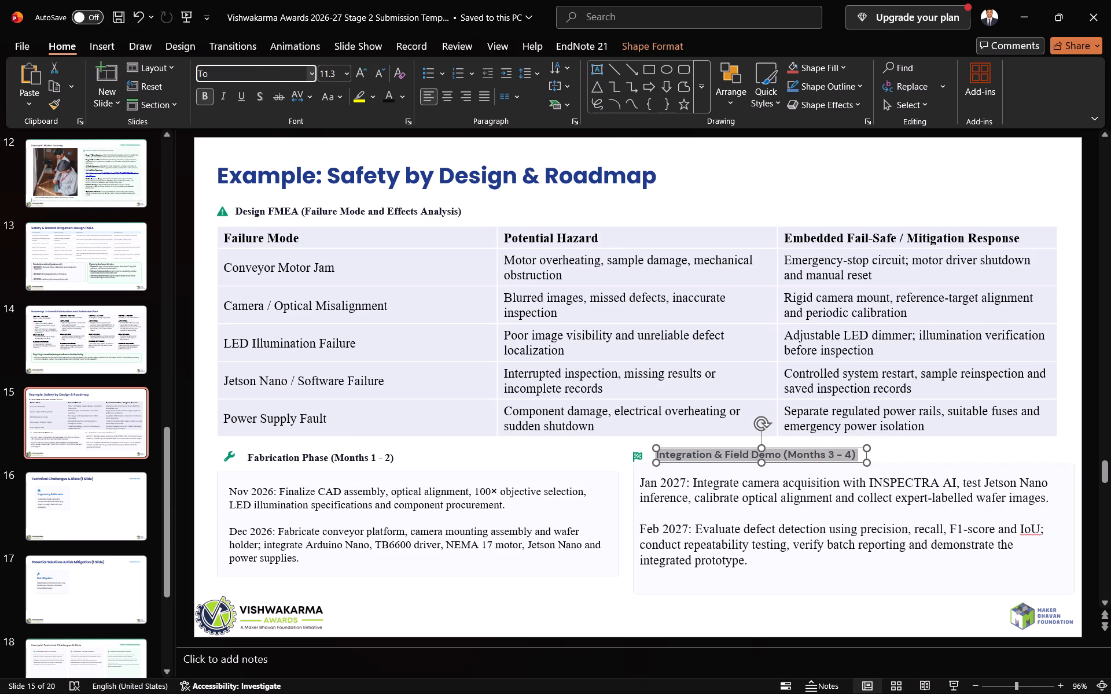
key("i")
key("Return")
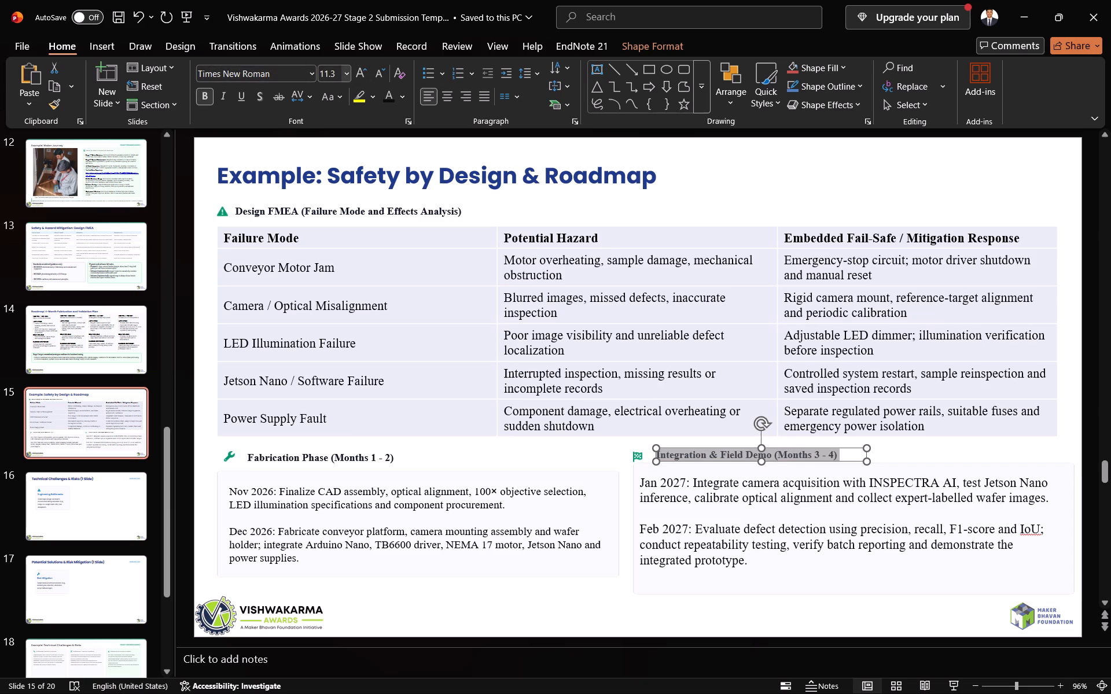
left_click(324, 75)
type("12")
key("Return")
Set the Jan 2027 and Feb 2027 text under Integration & Field Demo to font size 12.
left_click(318, 455)
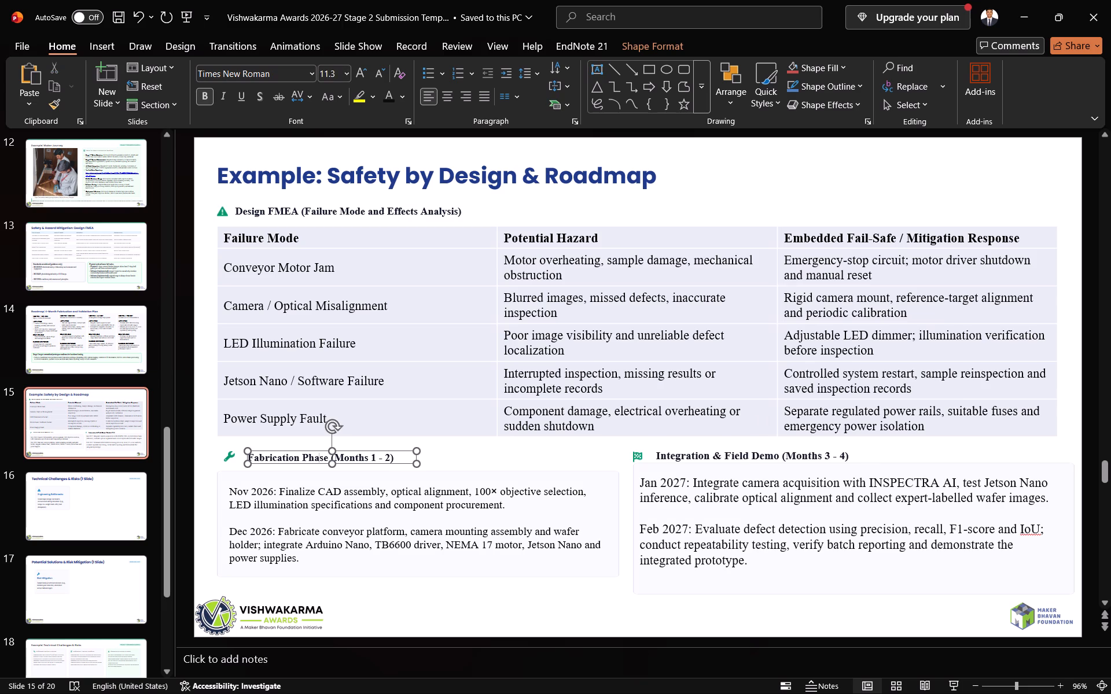
left_click(679, 514)
left_click(462, 508)
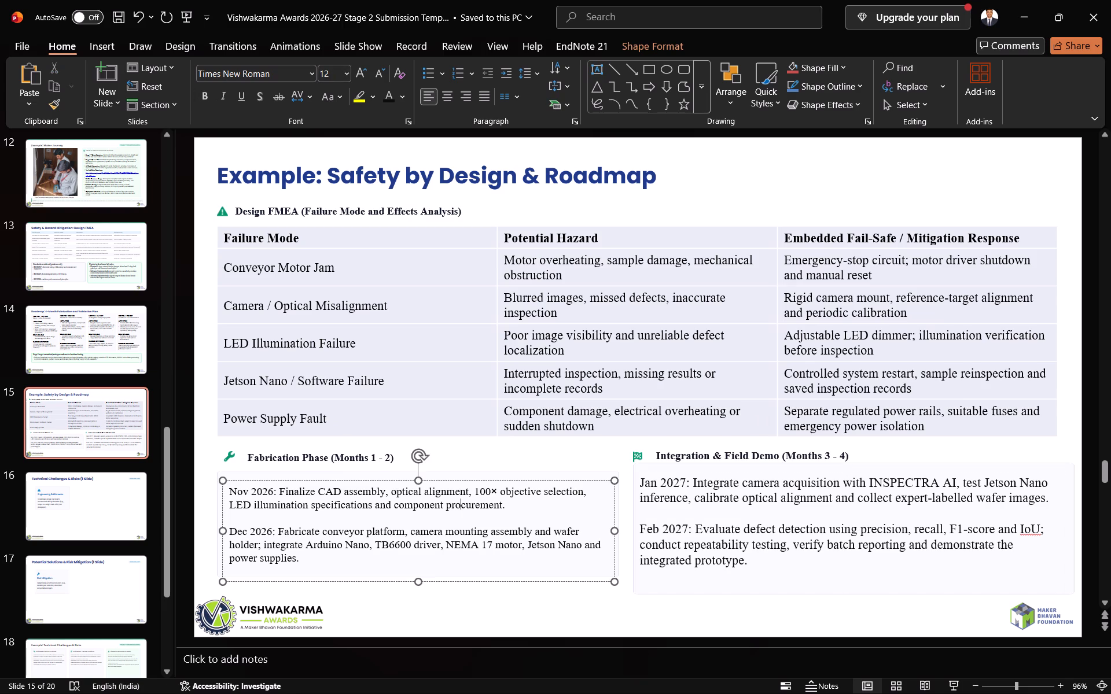
left_click(664, 479)
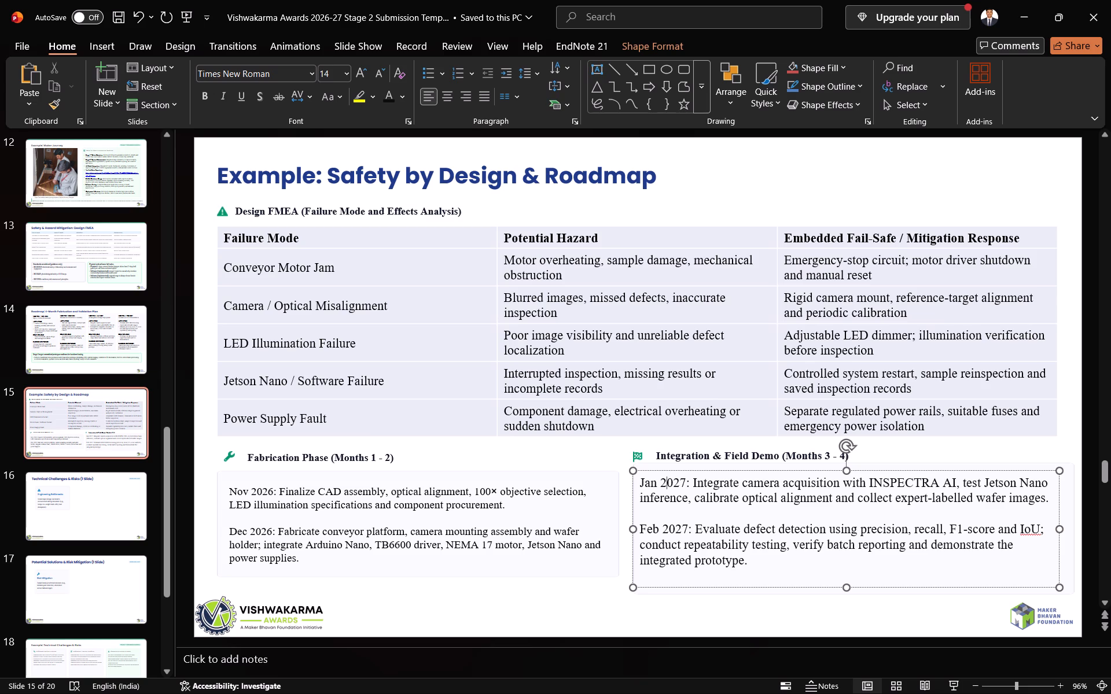
key("ctrl+a")
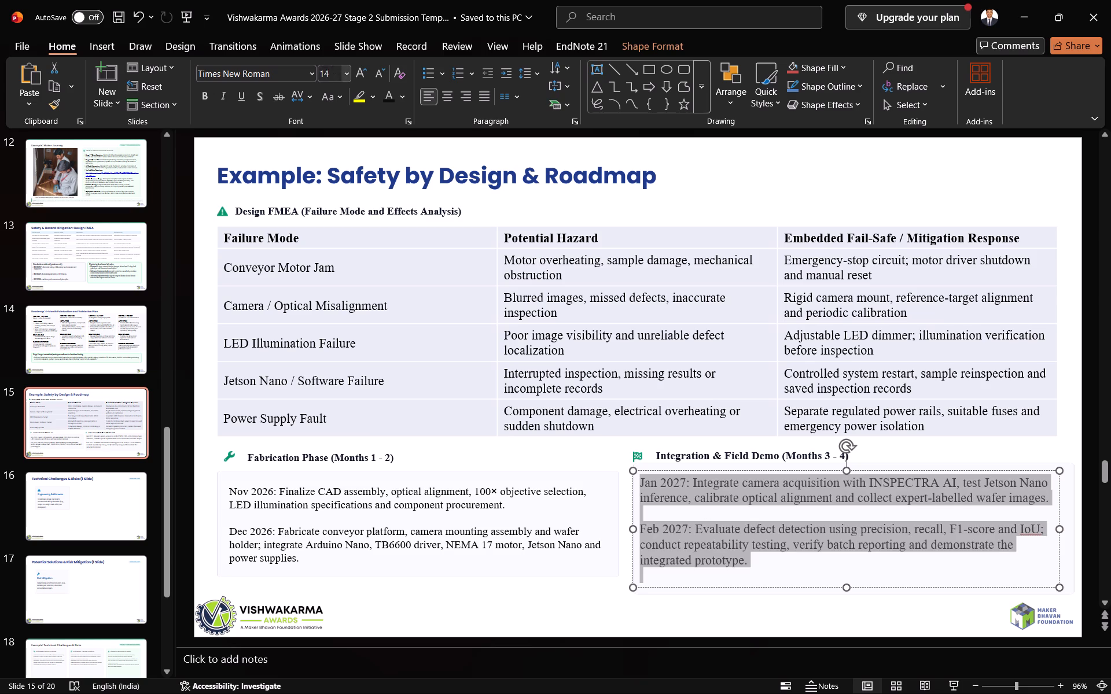
left_click(330, 68)
type("12")
key("Return")
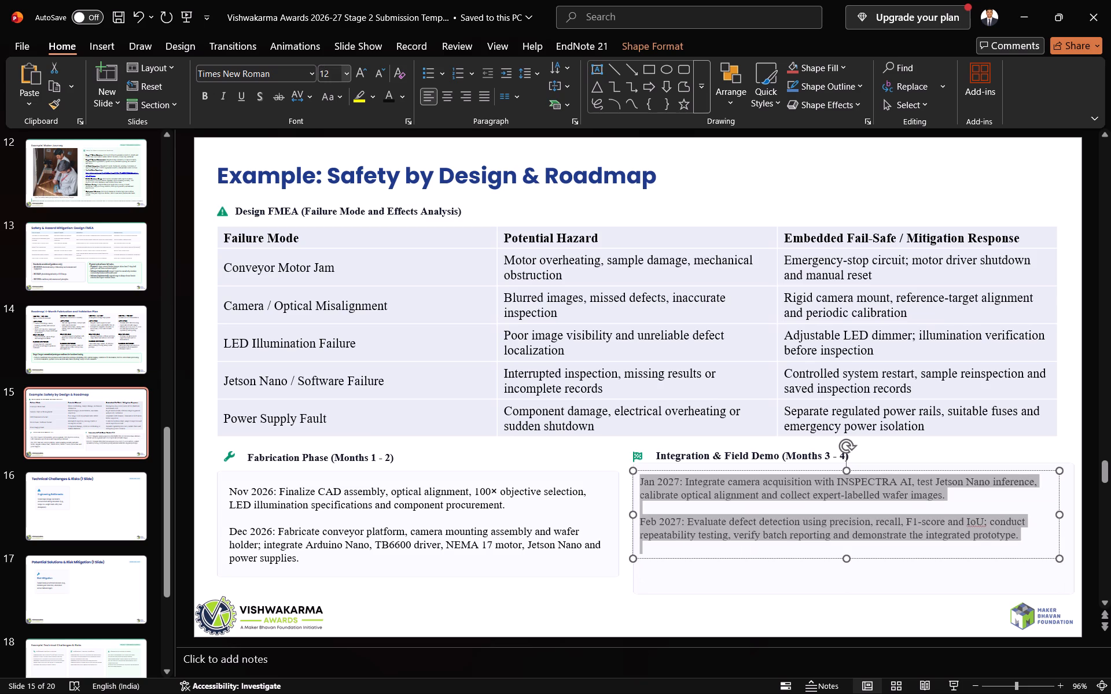
Shorten the background box behind the Integration & Field Demo text so its bottom matches the Fabrication Phase box.
left_click(726, 555)
left_click(740, 589)
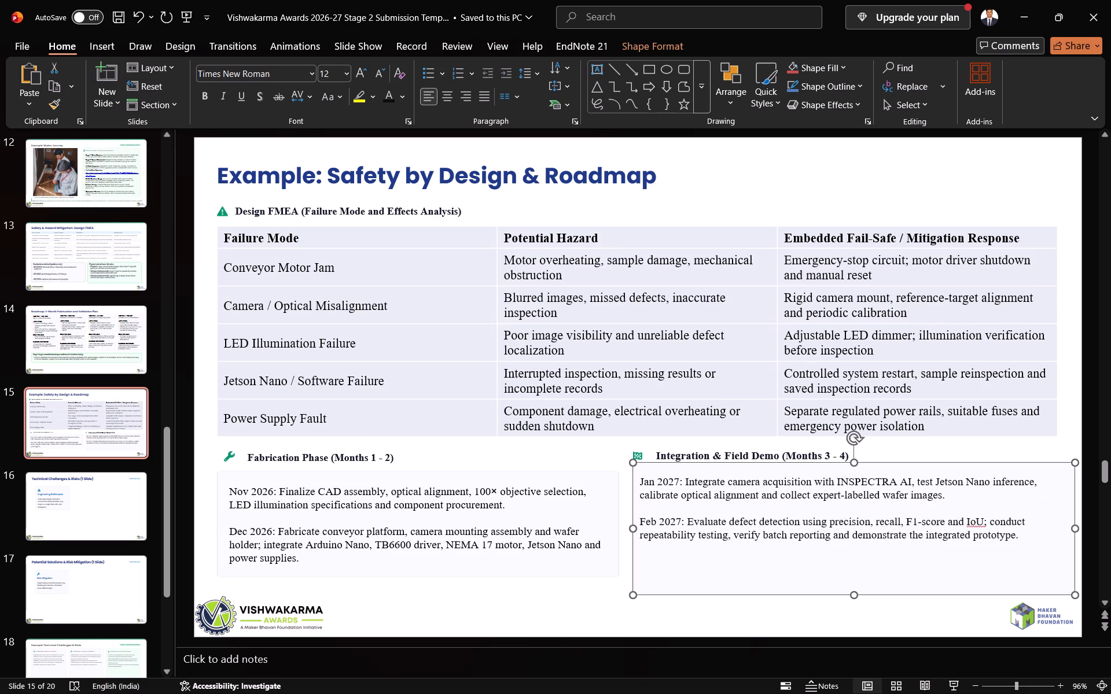
left_click_drag(854, 596, 849, 579)
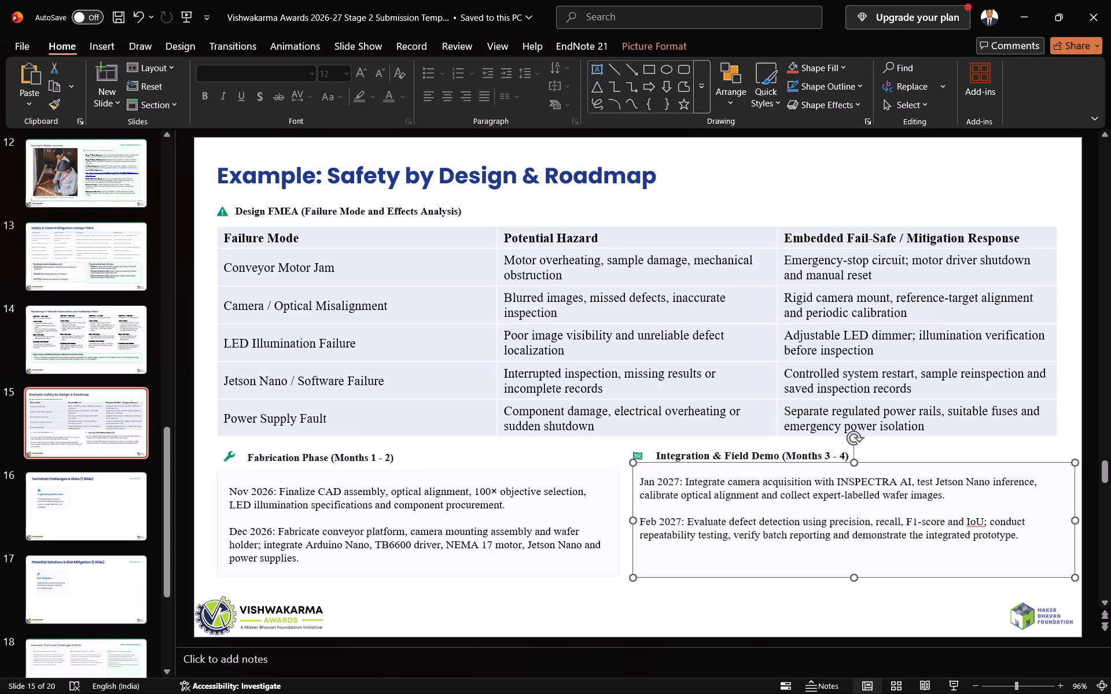
Reposition the background boxes behind the Fabrication Phase and Integration & Field Demo text so their top edges line up.
left_click(417, 477)
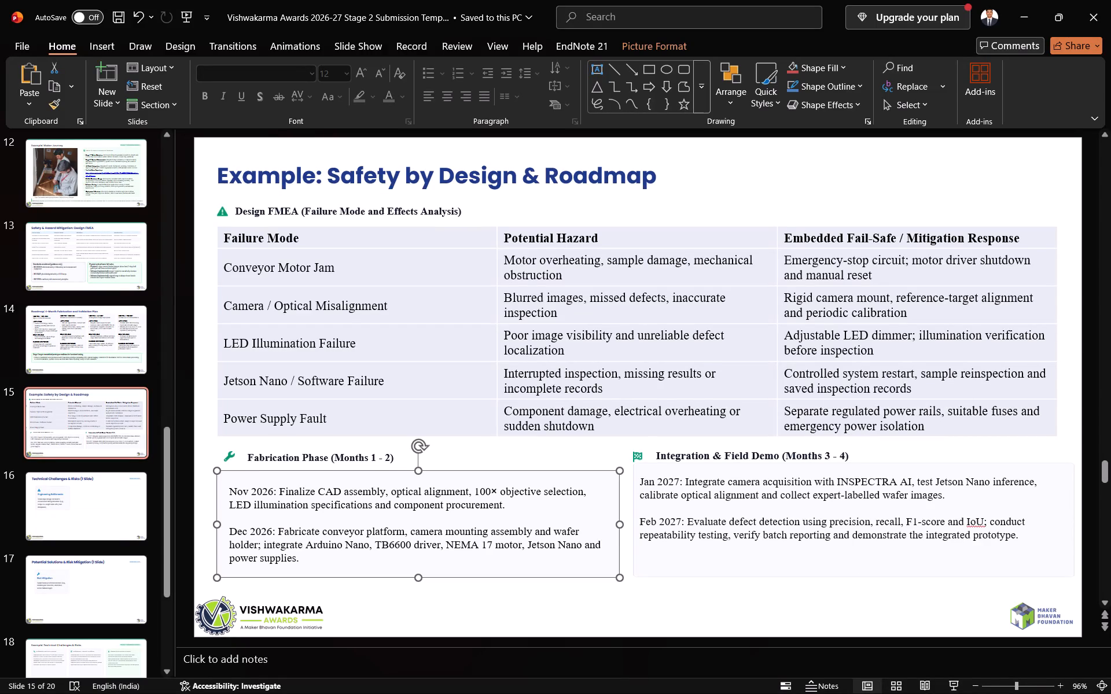
left_click_drag(404, 471, 407, 465)
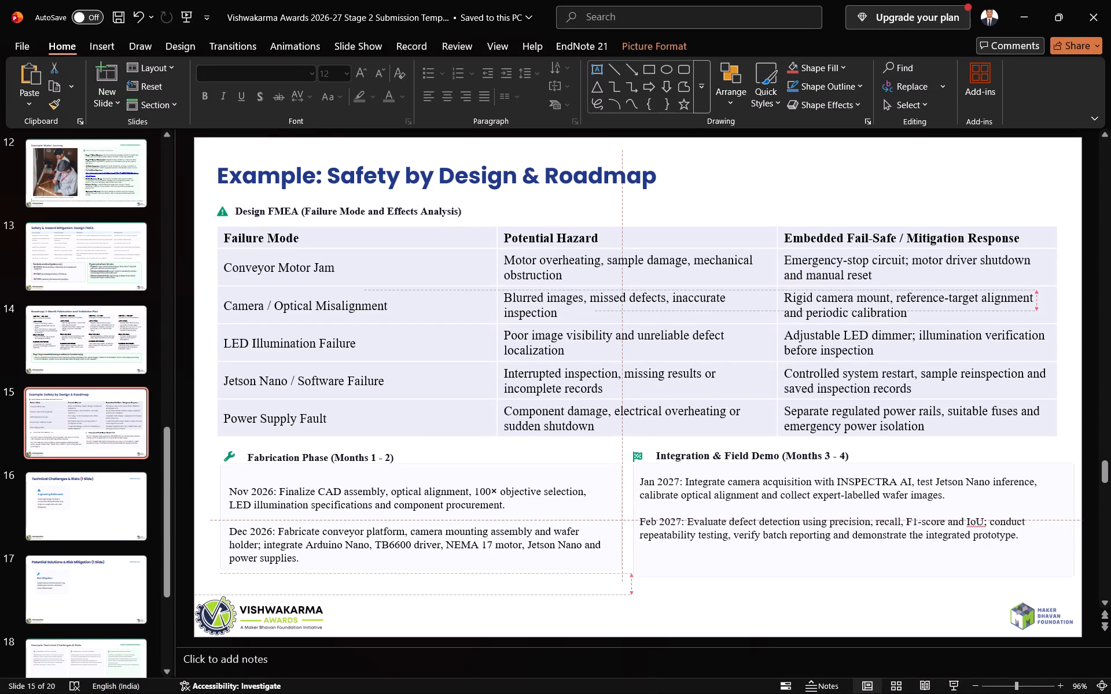
left_click_drag(407, 465, 409, 463)
left_click(744, 471)
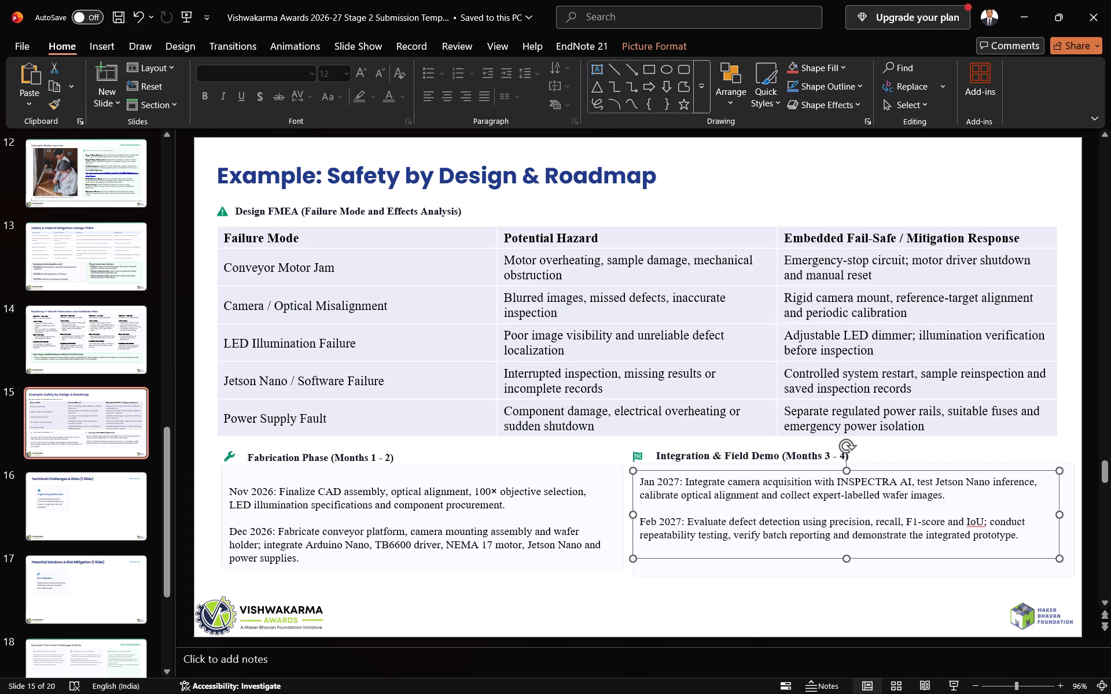
left_click(944, 462)
left_click(944, 462)
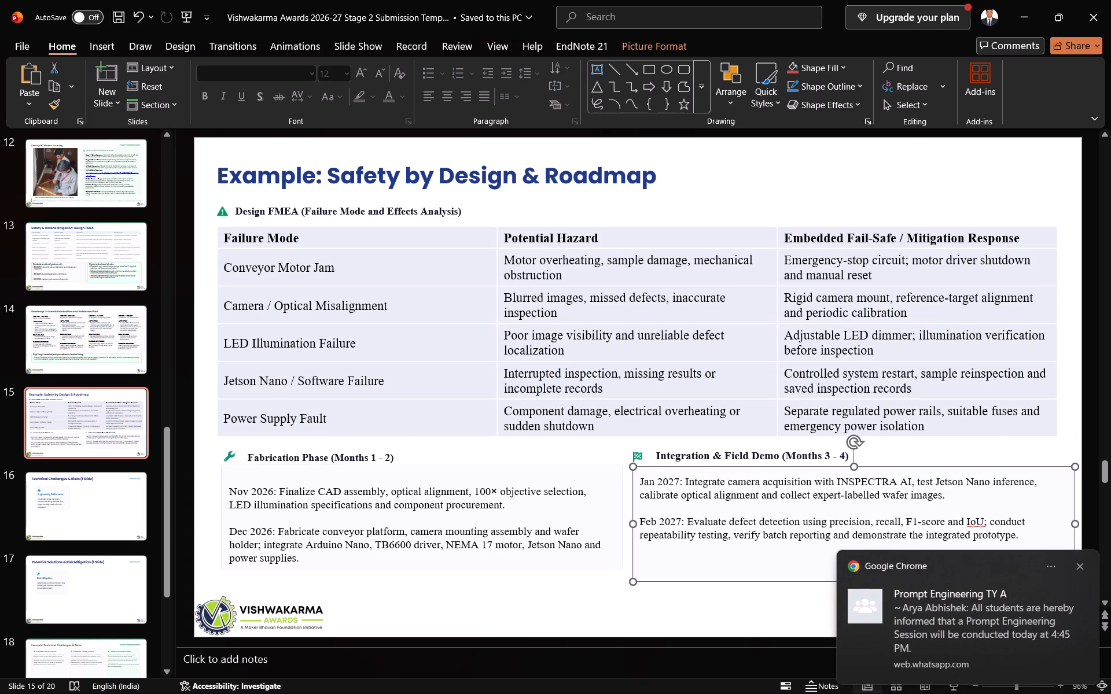
left_click(592, 484)
left_click(598, 468)
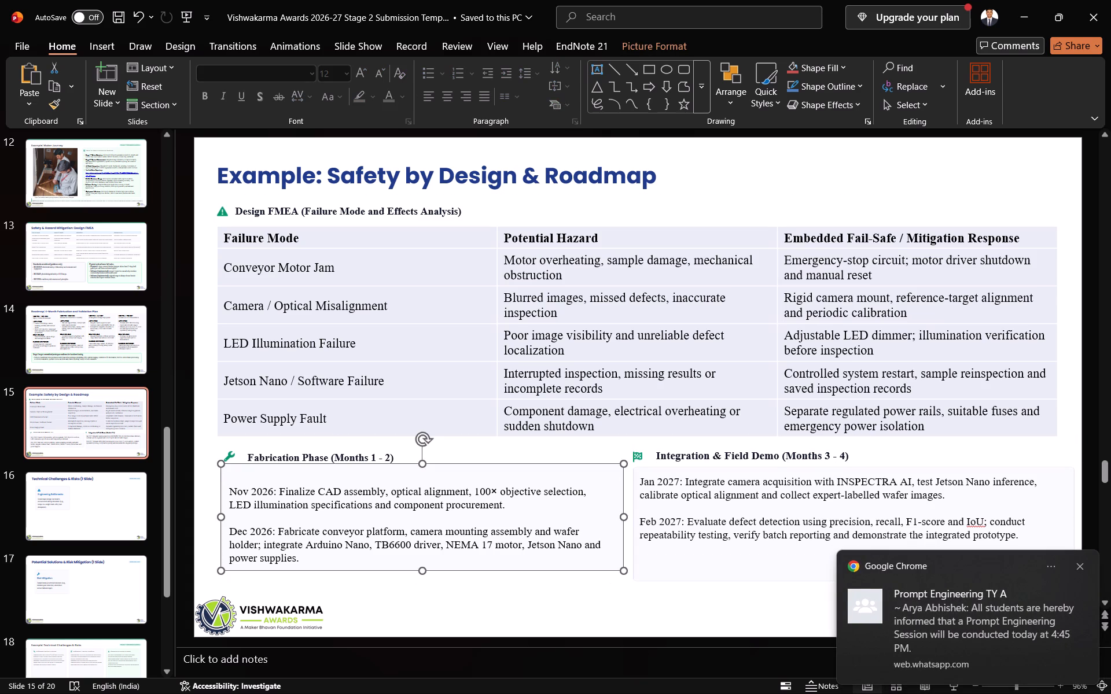
left_click(599, 463)
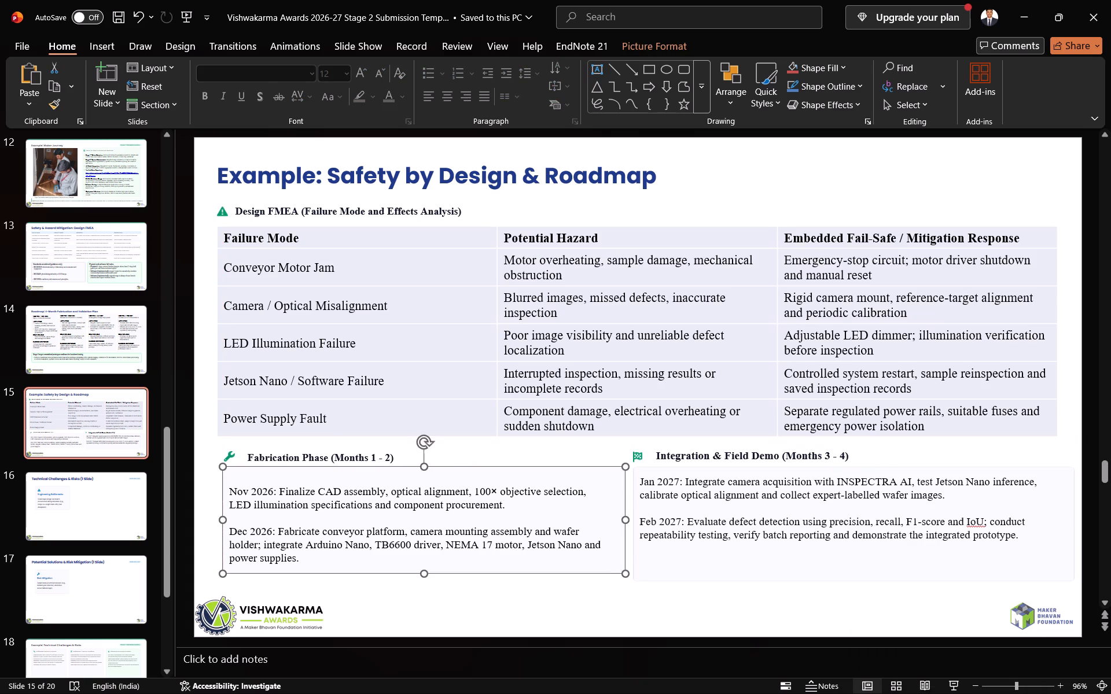
left_click(587, 518)
left_click(858, 611)
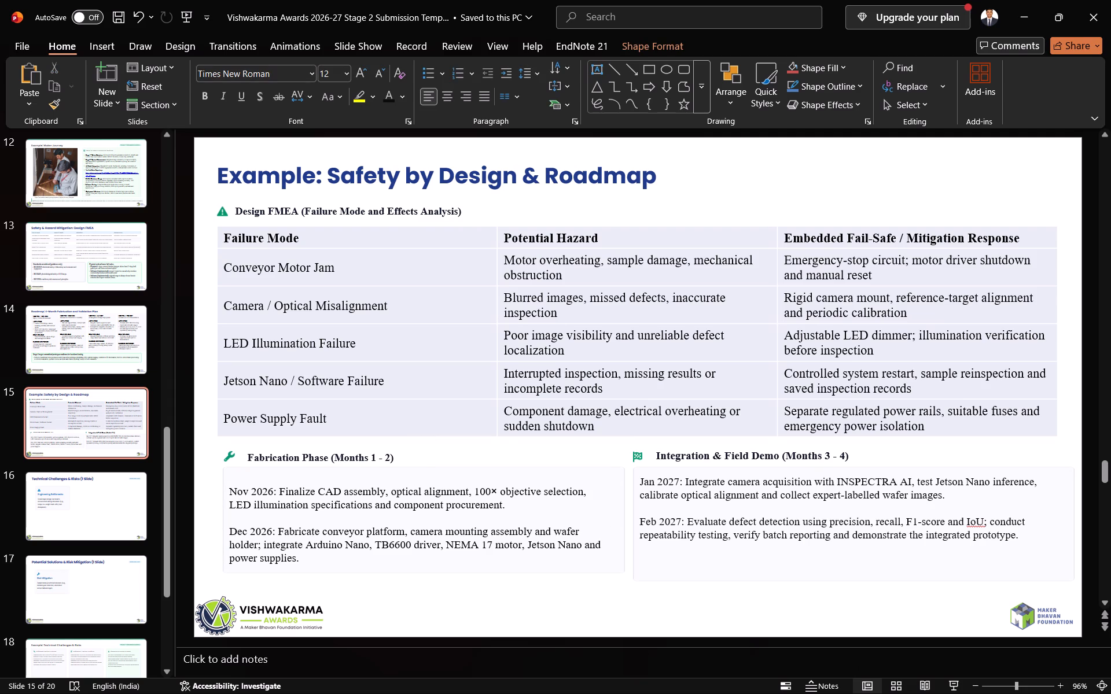
Move the Nov 2026 and Dec 2026 text block slightly up and to the right within its background box.
left_click(490, 523)
left_click_drag(498, 481, 501, 476)
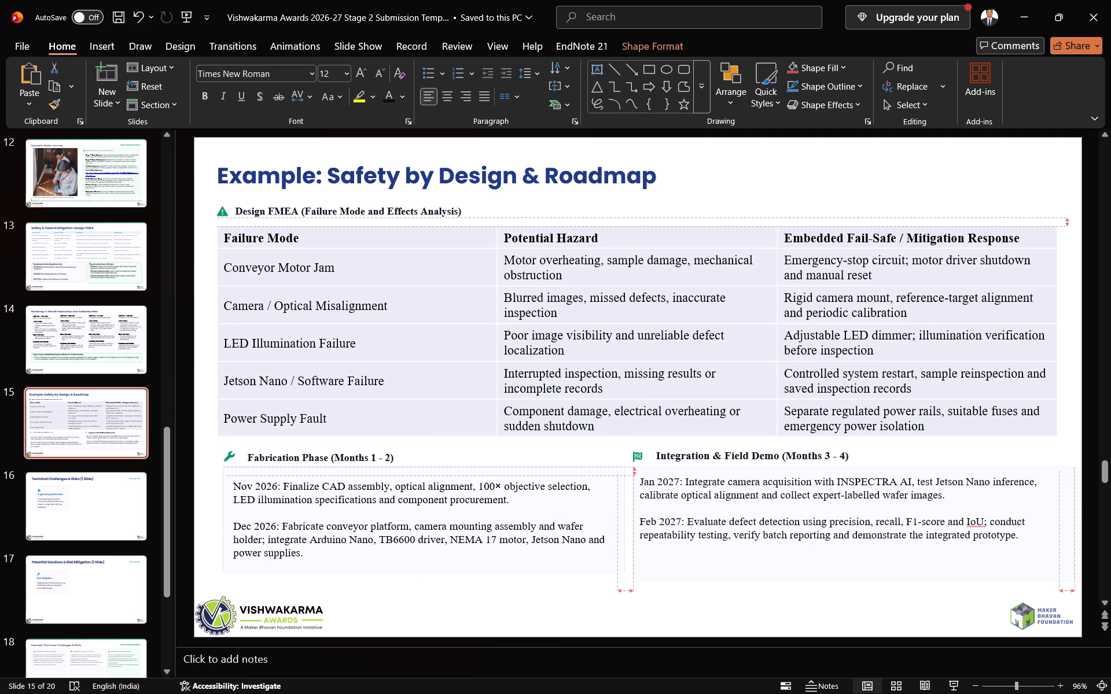
left_click_drag(501, 476, 501, 474)
left_click(501, 474)
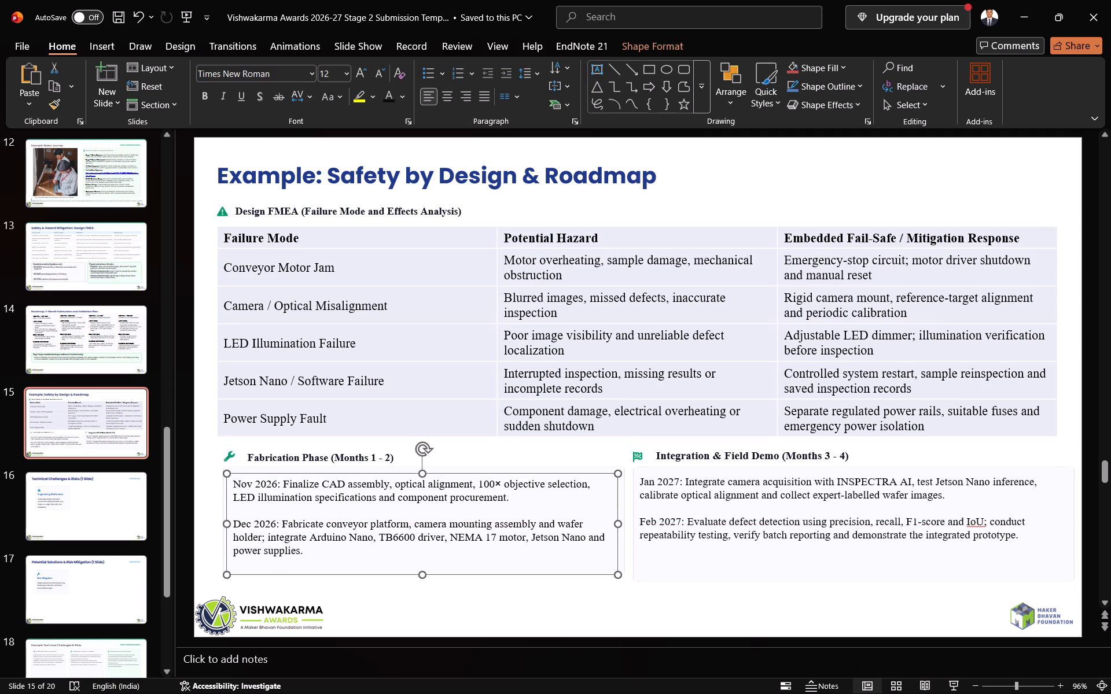
left_click(542, 447)
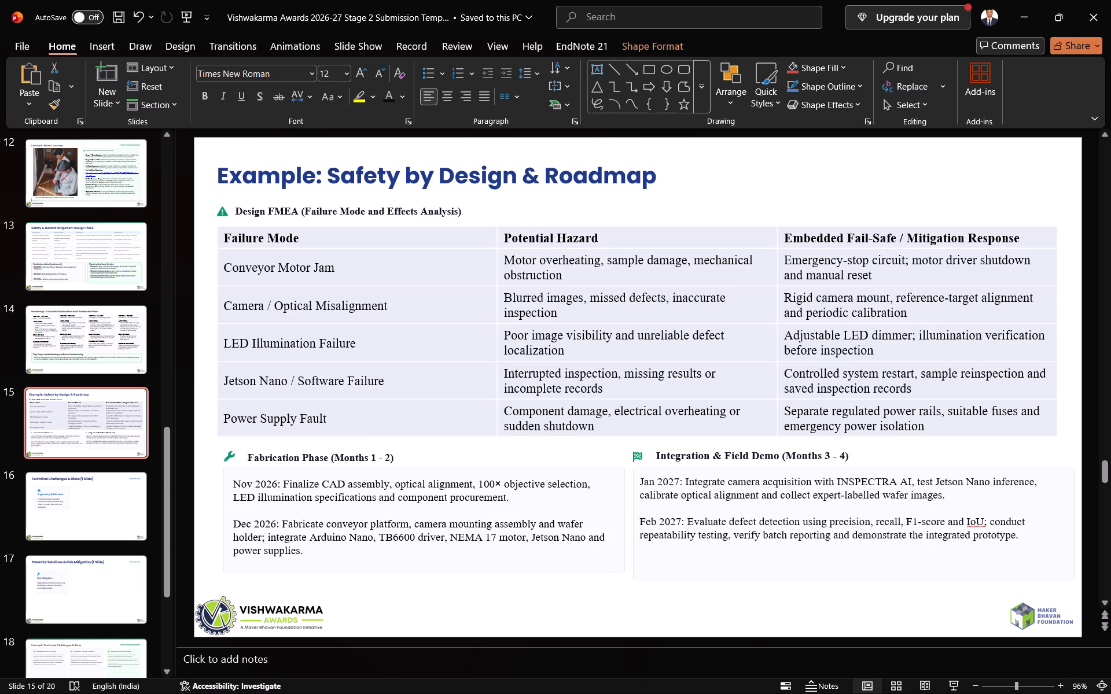
Narrow the FMEA table's Failure Mode column close to its text and widen the Embedded Fail-Safe / Mitigation Response column.
left_click_drag(492, 257, 480, 259)
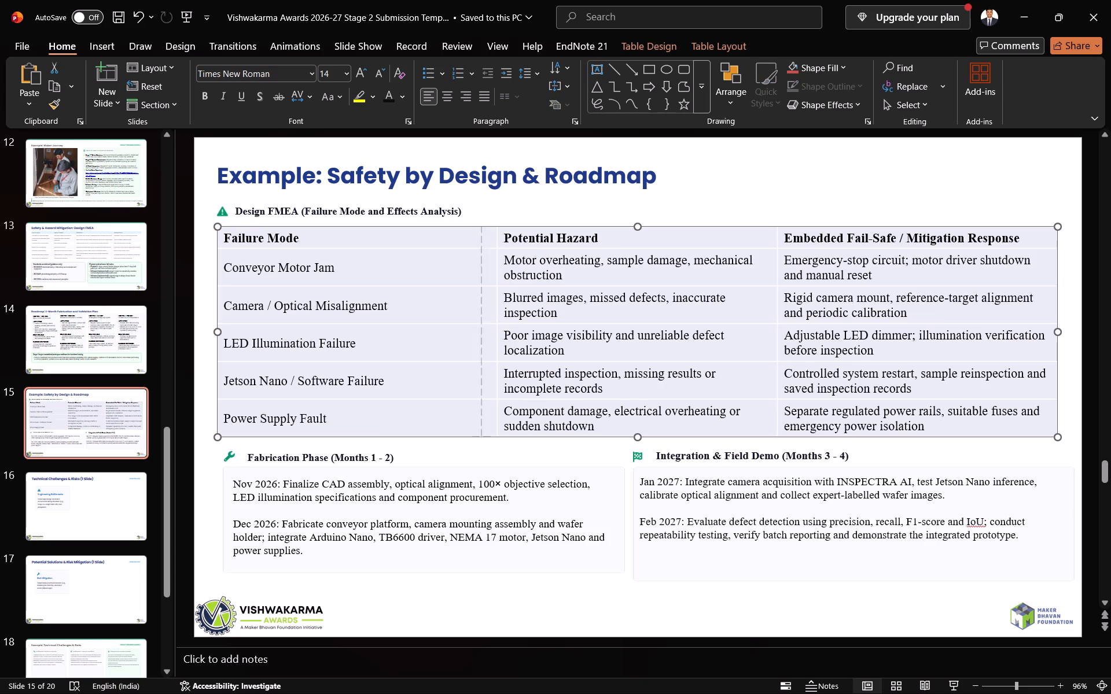
left_click_drag(480, 259, 442, 263)
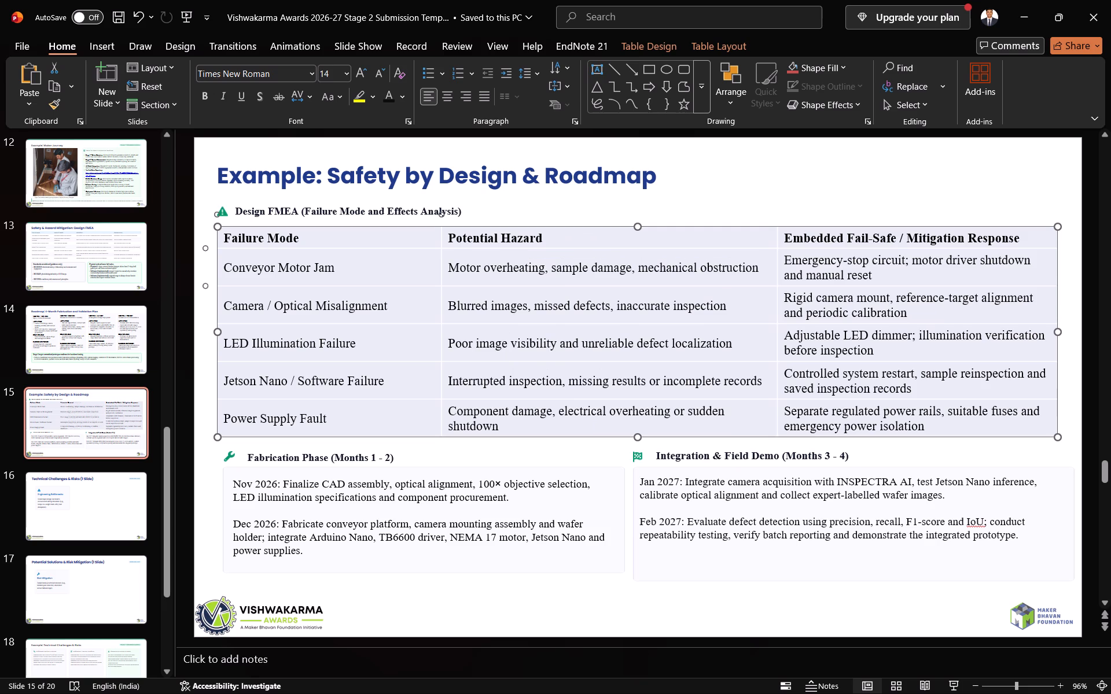
left_click_drag(438, 259, 409, 260)
left_click_drag(409, 260, 402, 260)
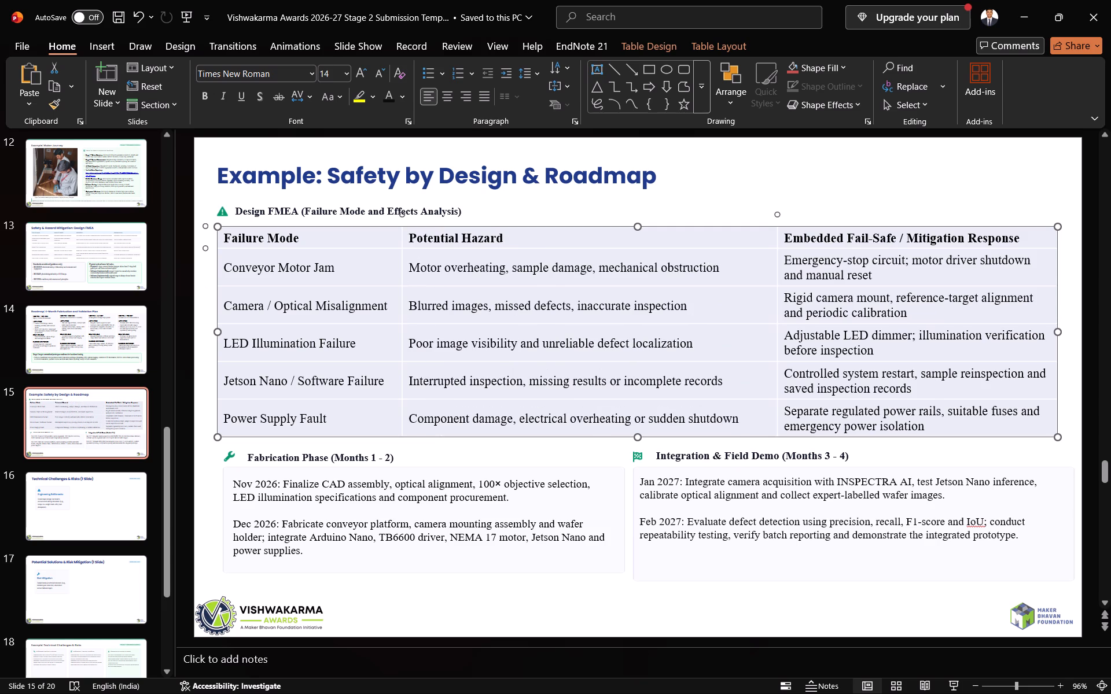
left_click_drag(772, 241, 712, 244)
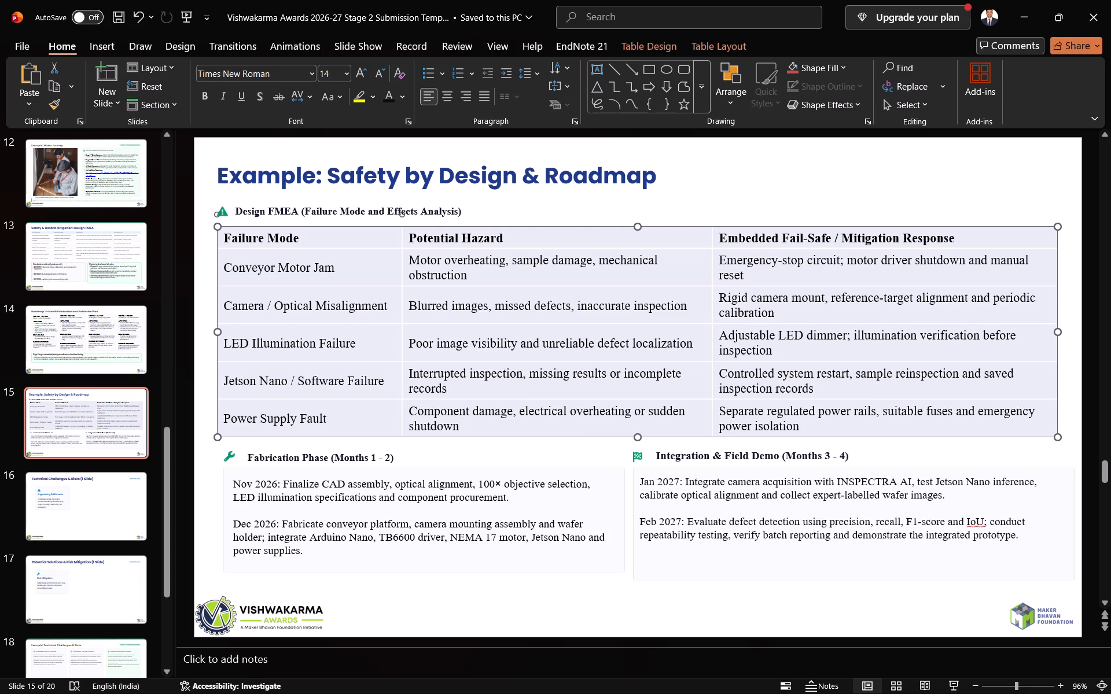
left_click(104, 509)
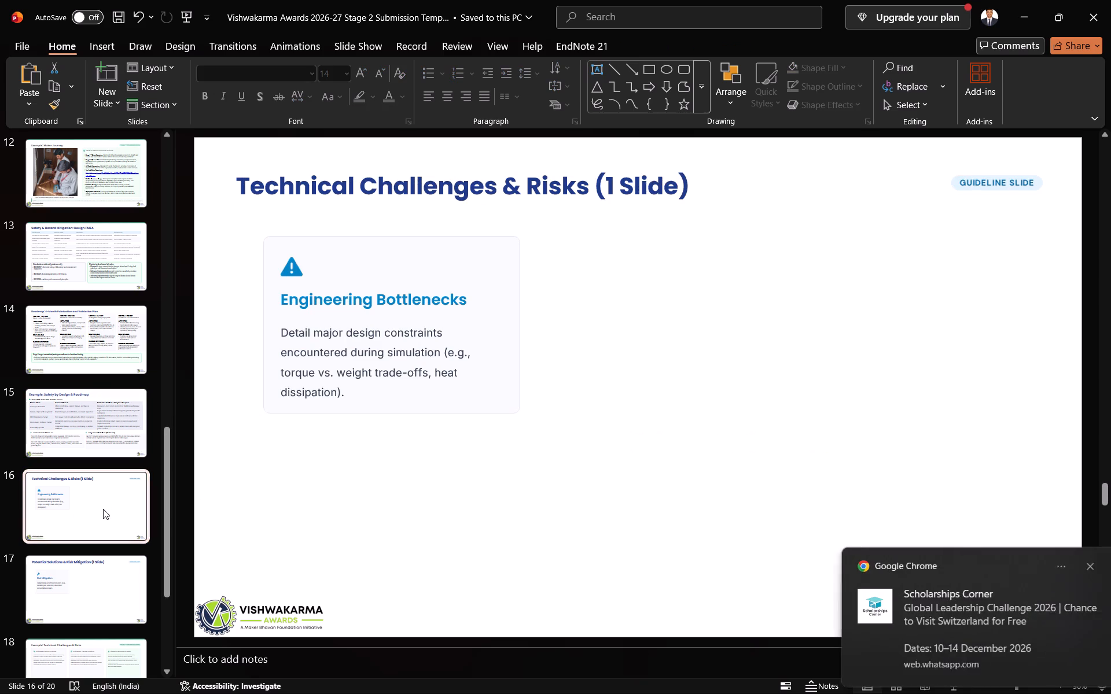
left_click(1077, 556)
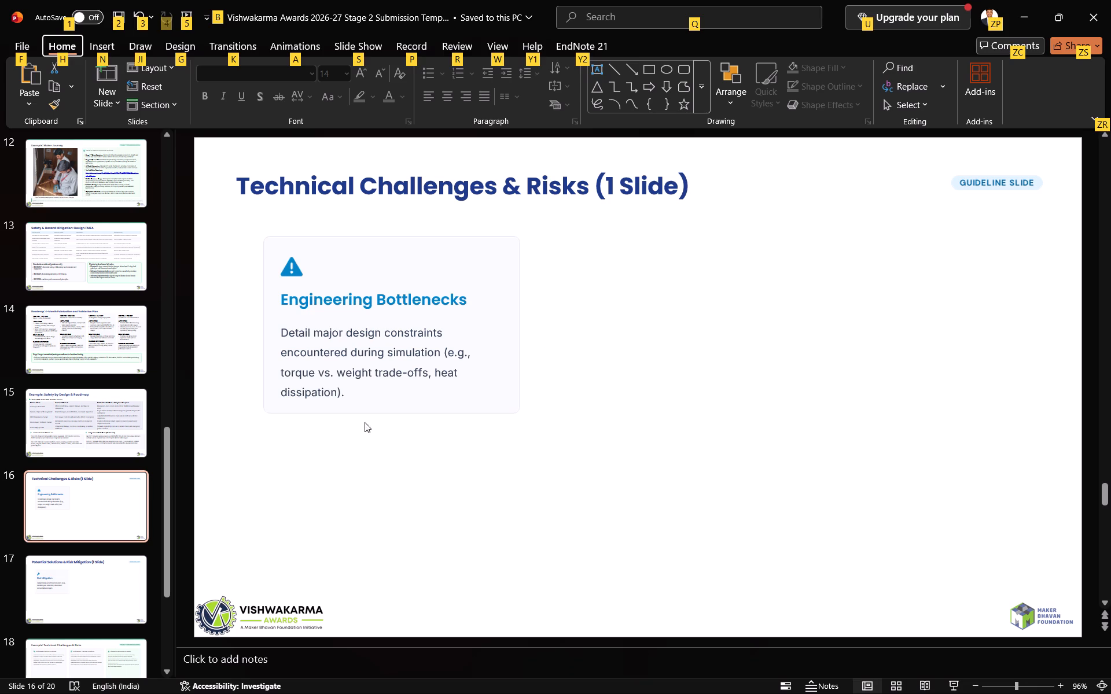
left_click(581, 441)
left_click(92, 345)
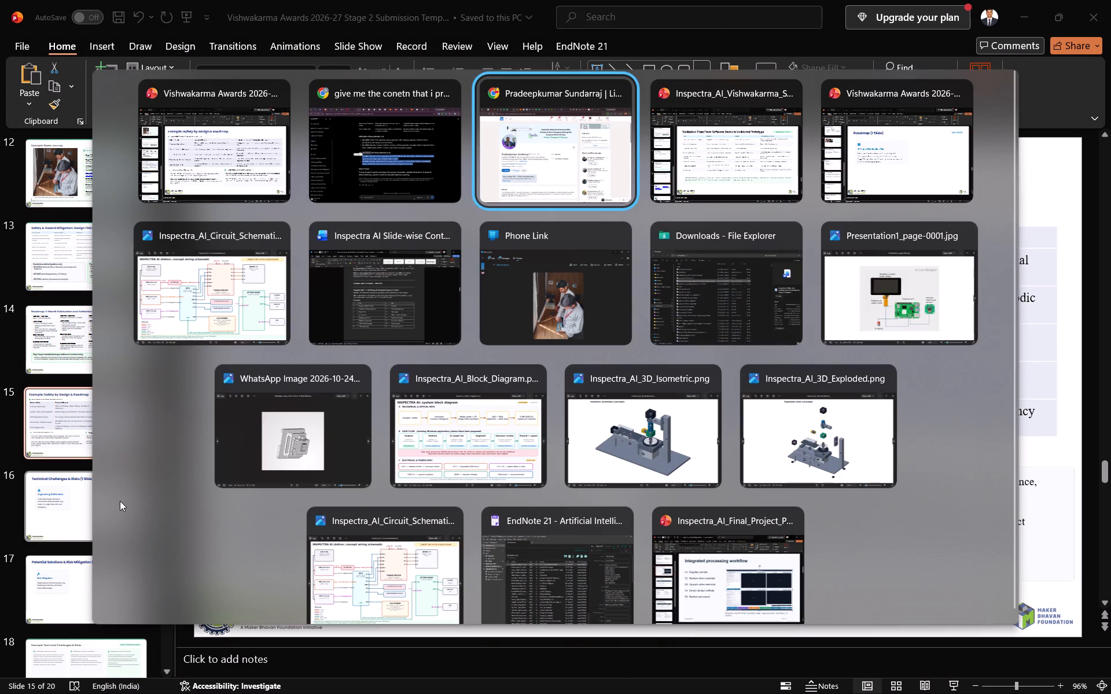
key("alt+Tab")
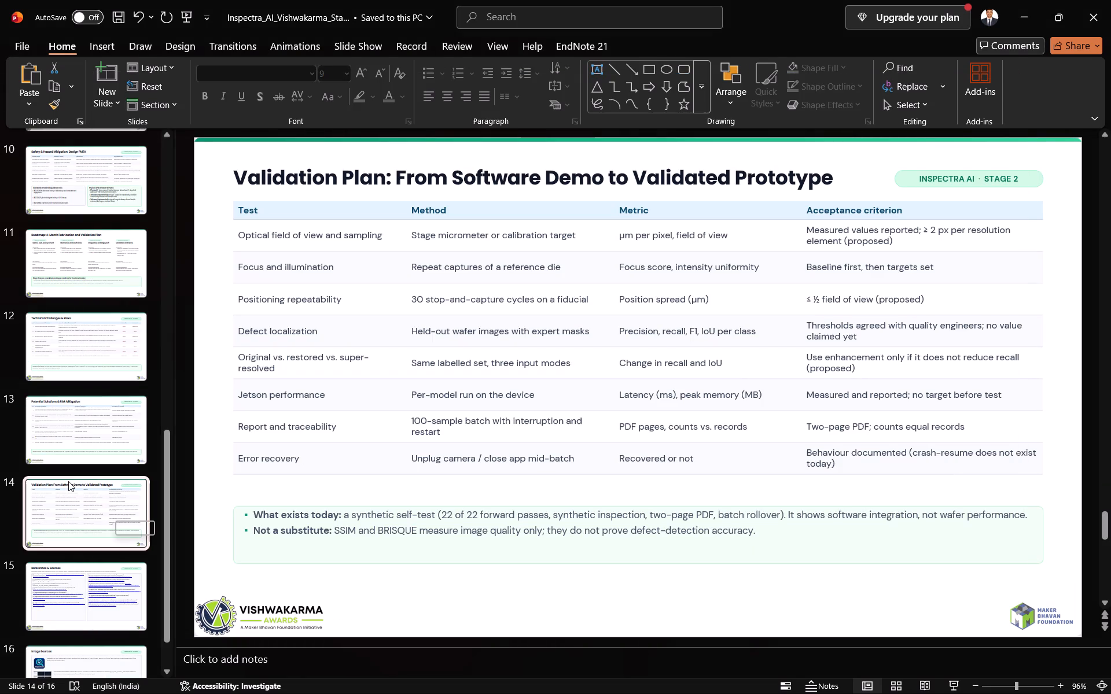
left_click(68, 481)
left_click(65, 427)
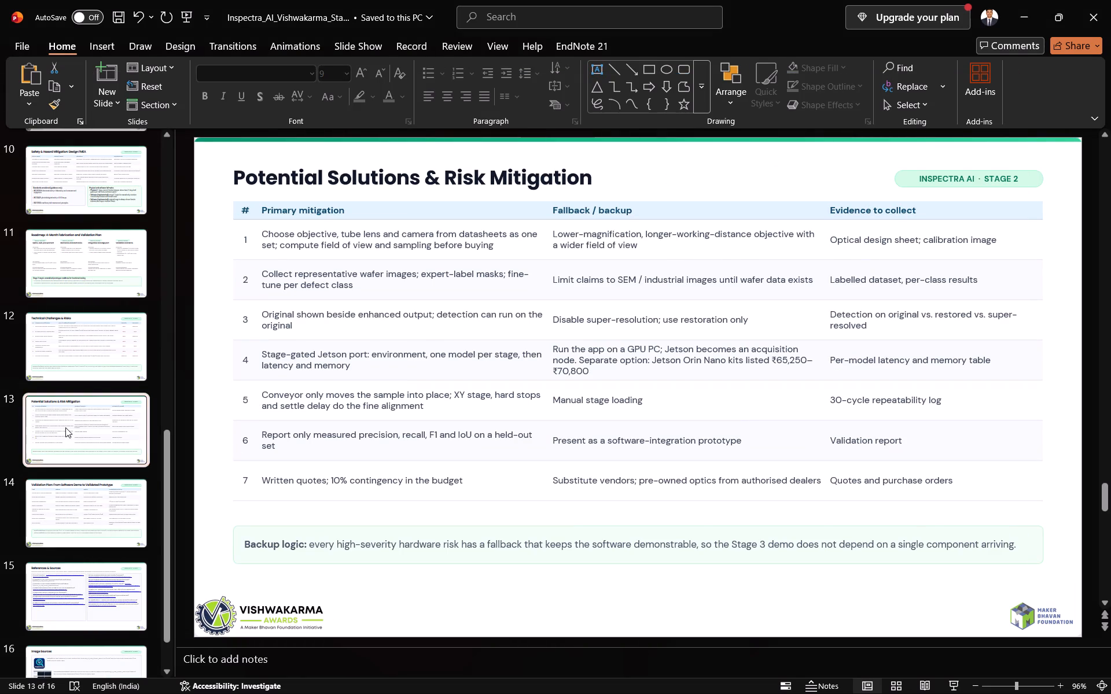
left_click(82, 371)
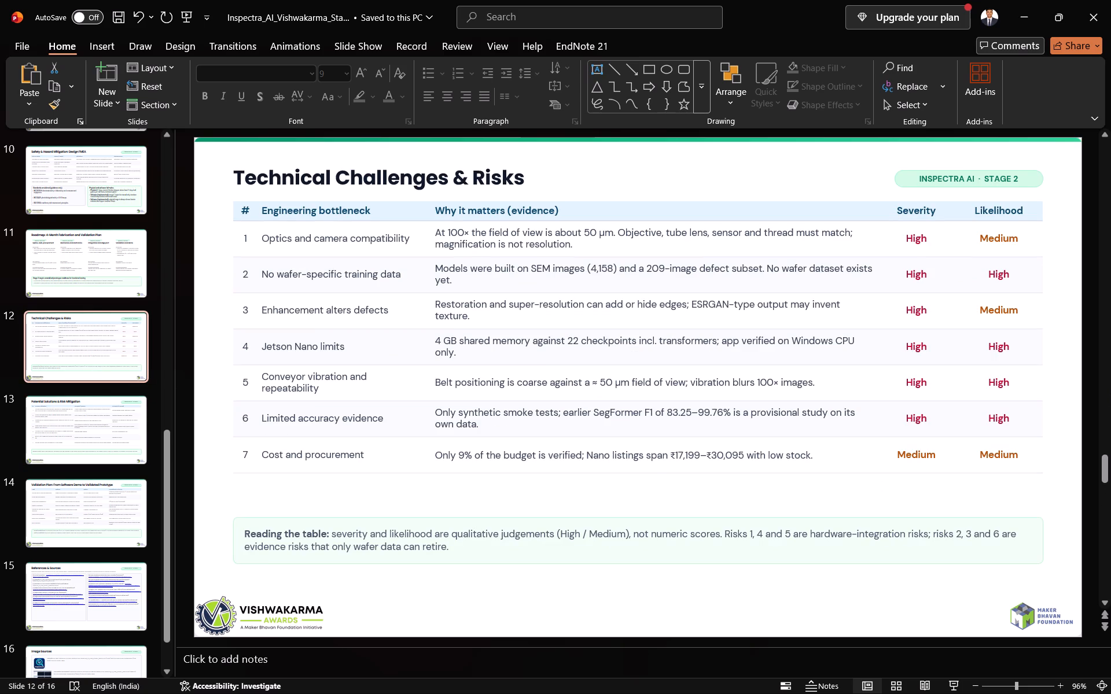
left_click(439, 537)
left_click(535, 460)
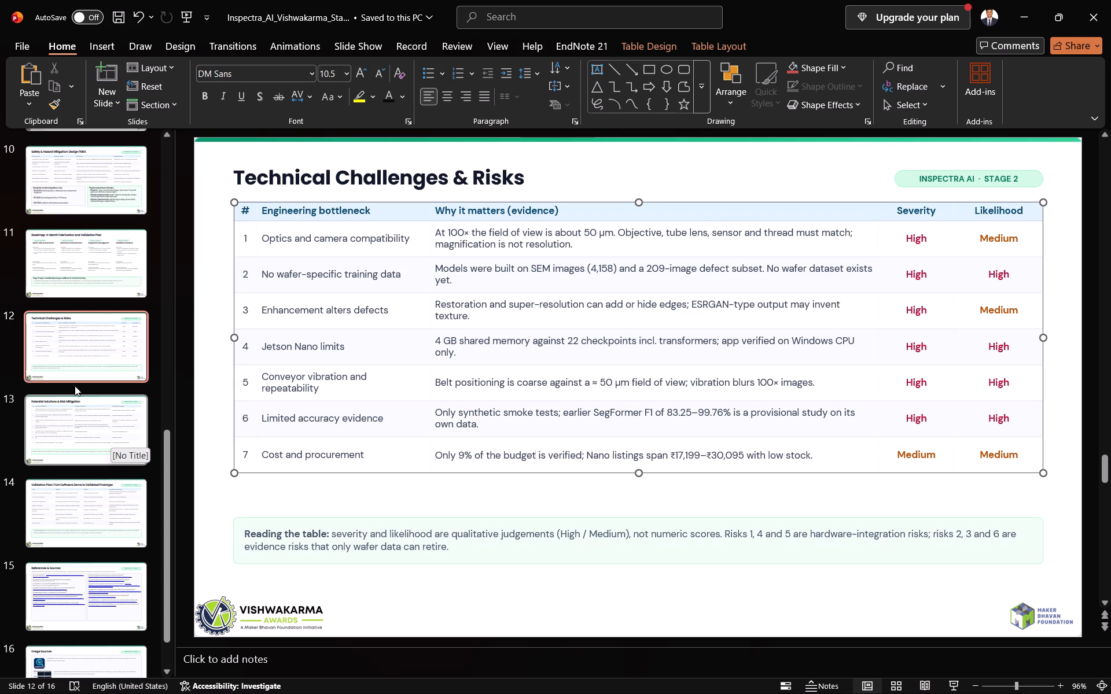
right_click(39, 335)
left_click(93, 368)
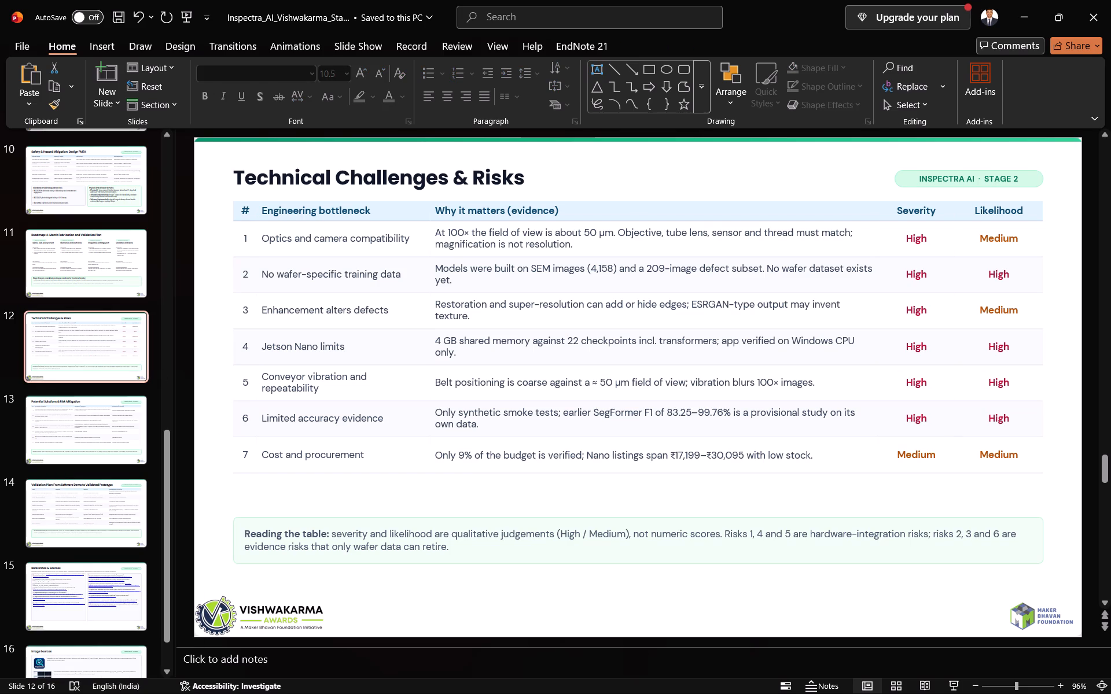
left_click(95, 355)
right_click(94, 352)
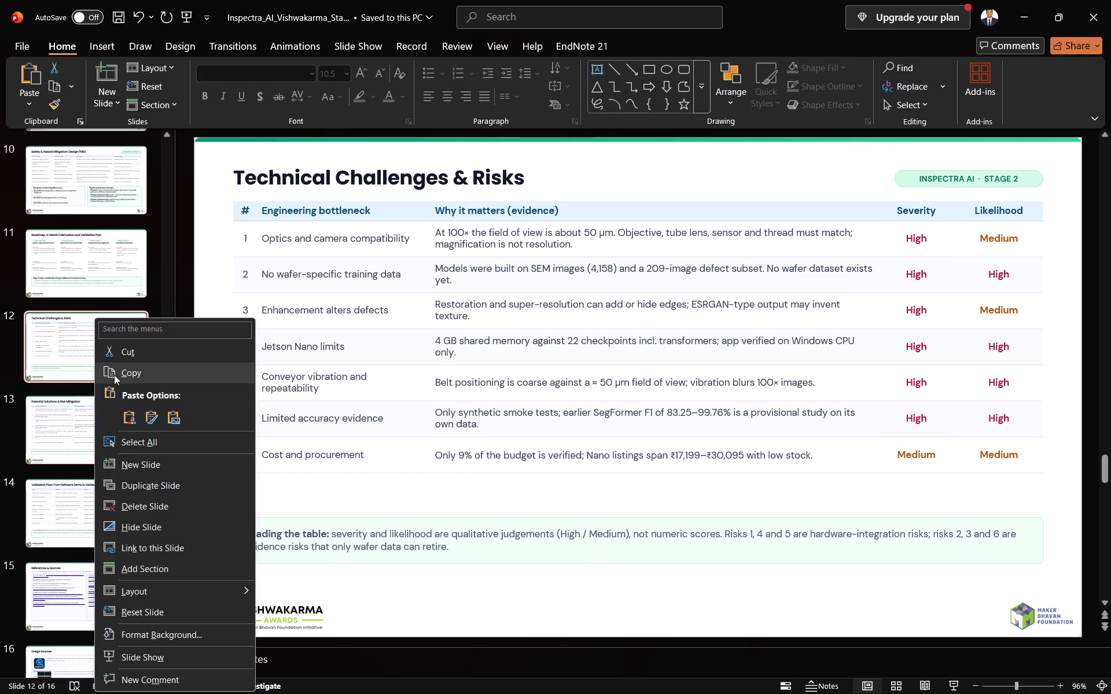
left_click(115, 374)
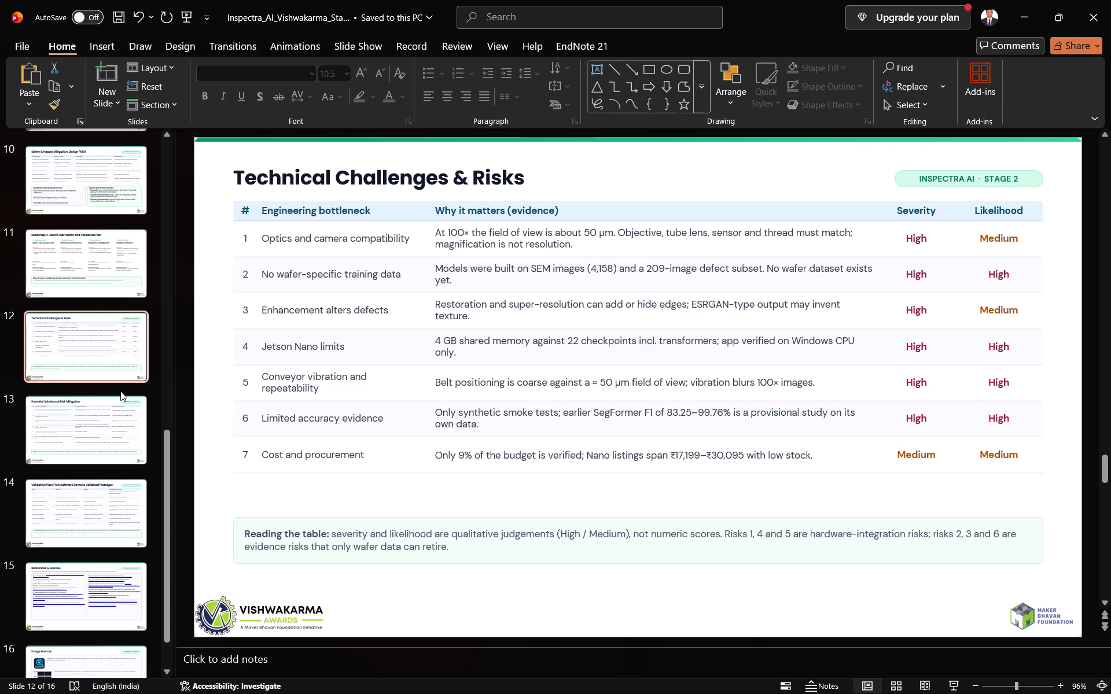